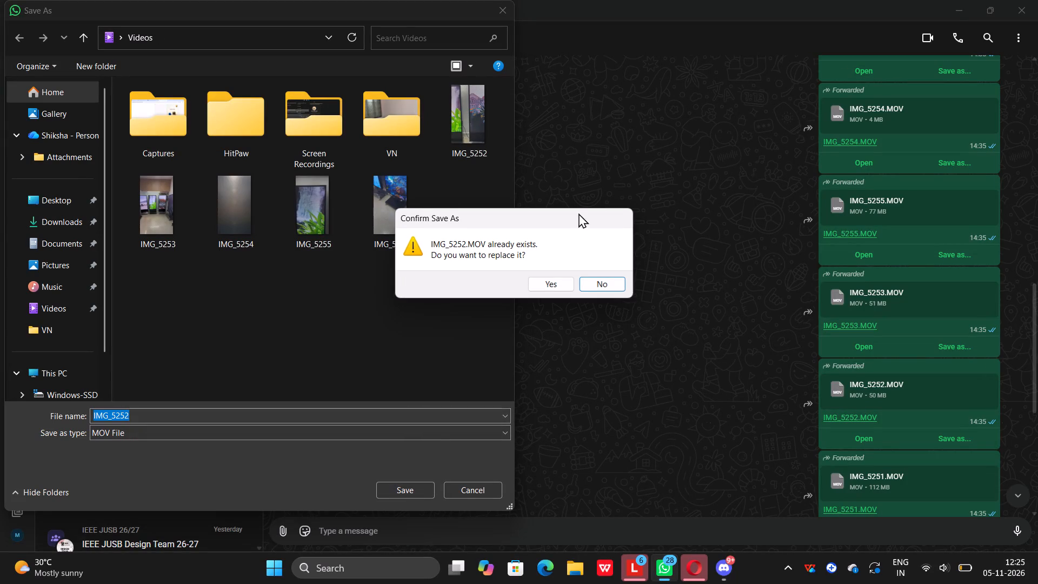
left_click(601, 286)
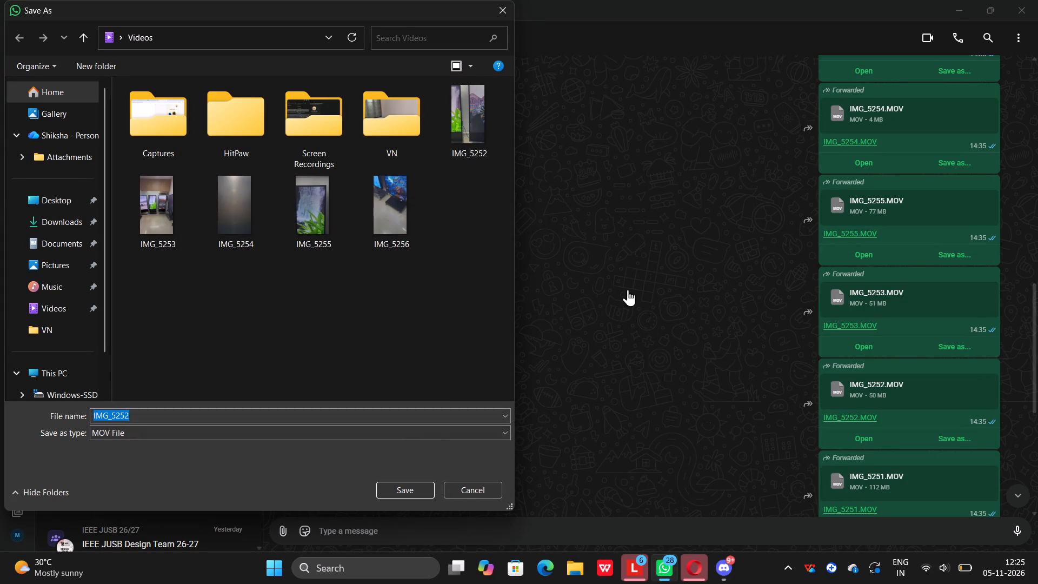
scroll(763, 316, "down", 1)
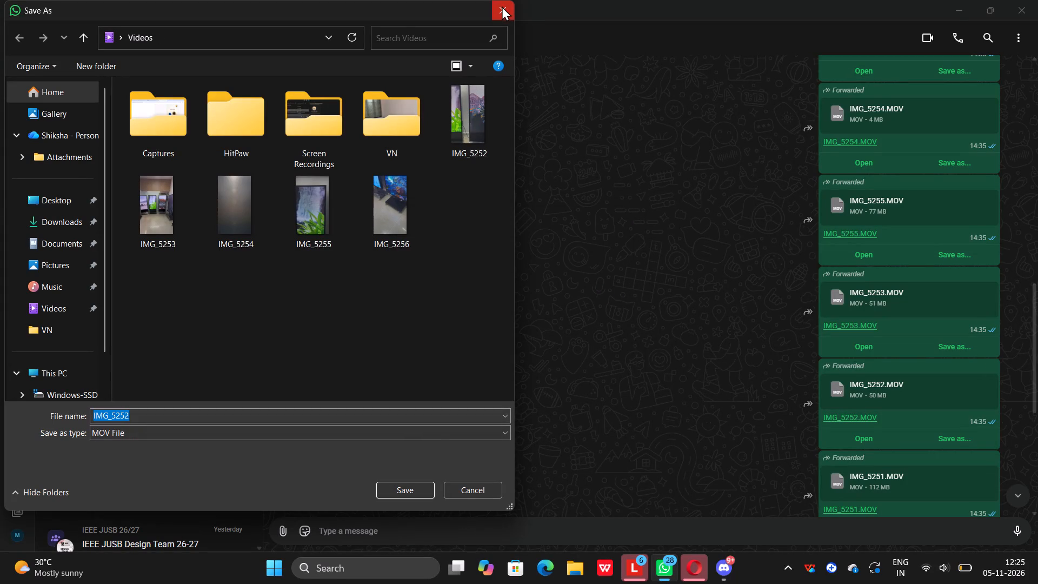
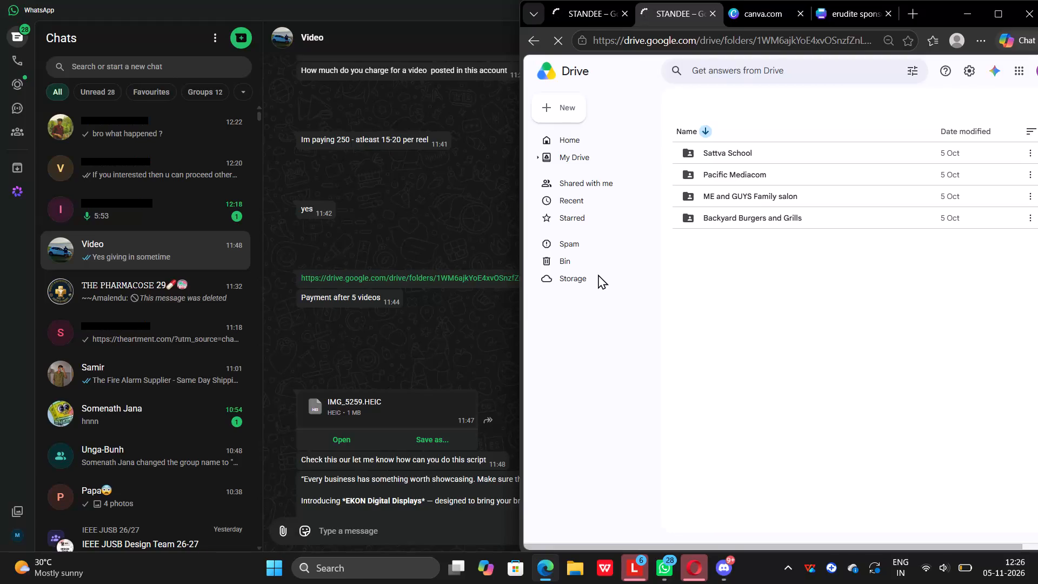
Open the Pacific Mediacom folder inside the shared STANDEE folder in Google Drive.
left_click(744, 170)
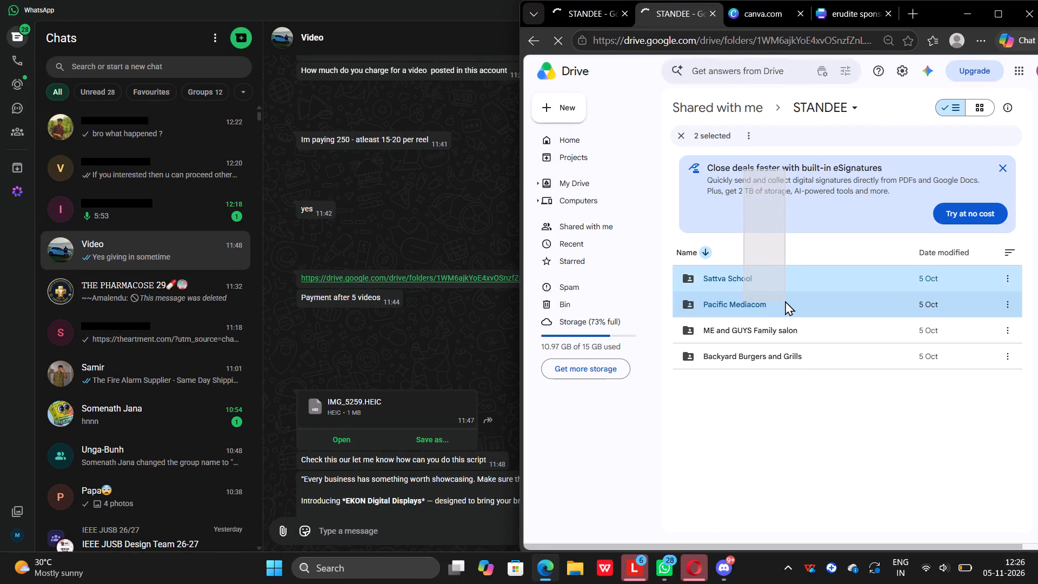
left_click(785, 301)
left_click(827, 405)
double_click(687, 376)
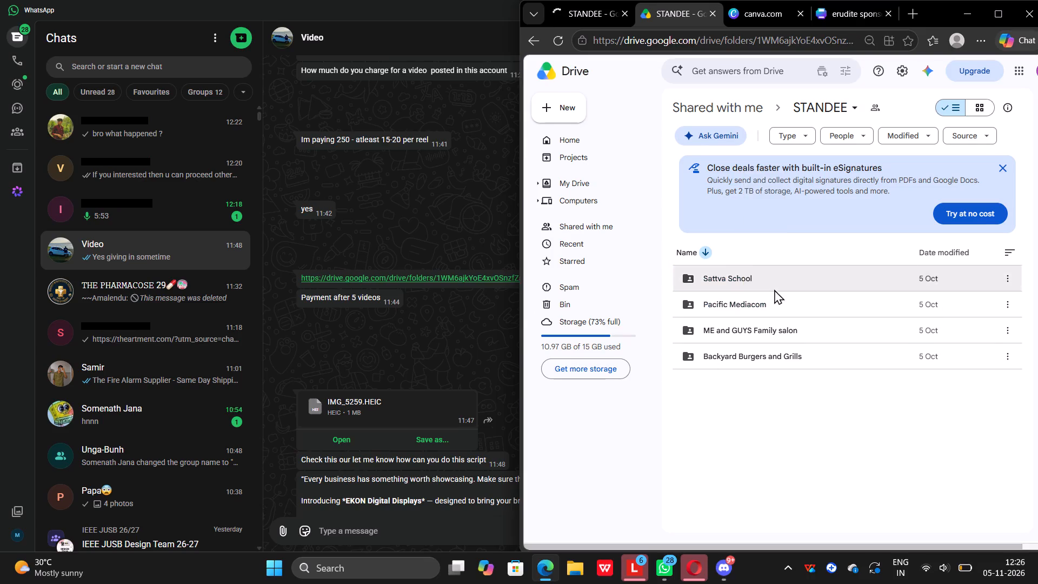
double_click(768, 310)
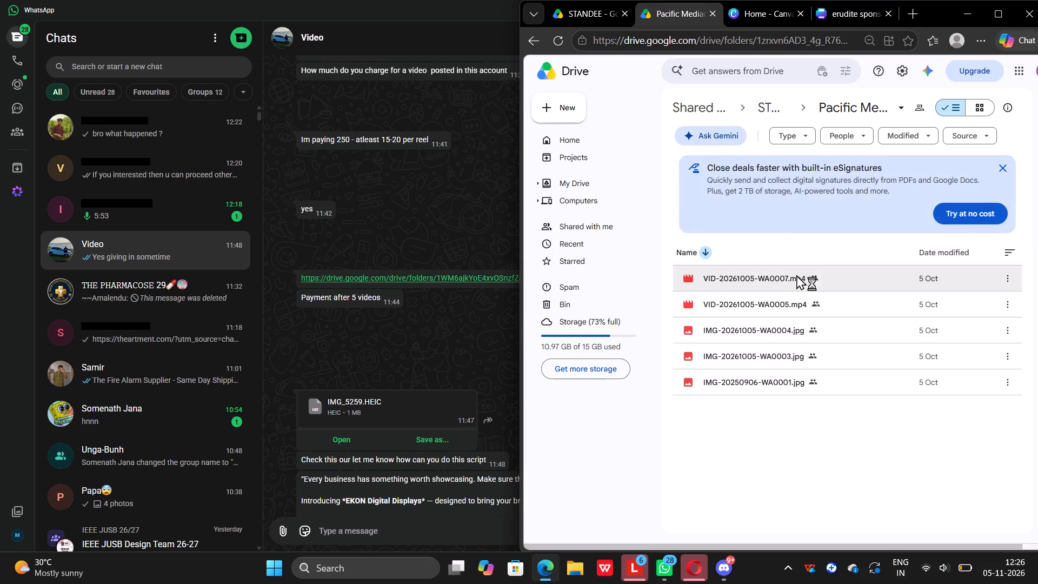
Preview the videos VID-20261005-WA0007.mp4 and VID-20261005-WA0005.mp4, playing the second one, and return to the file list.
double_click(796, 275)
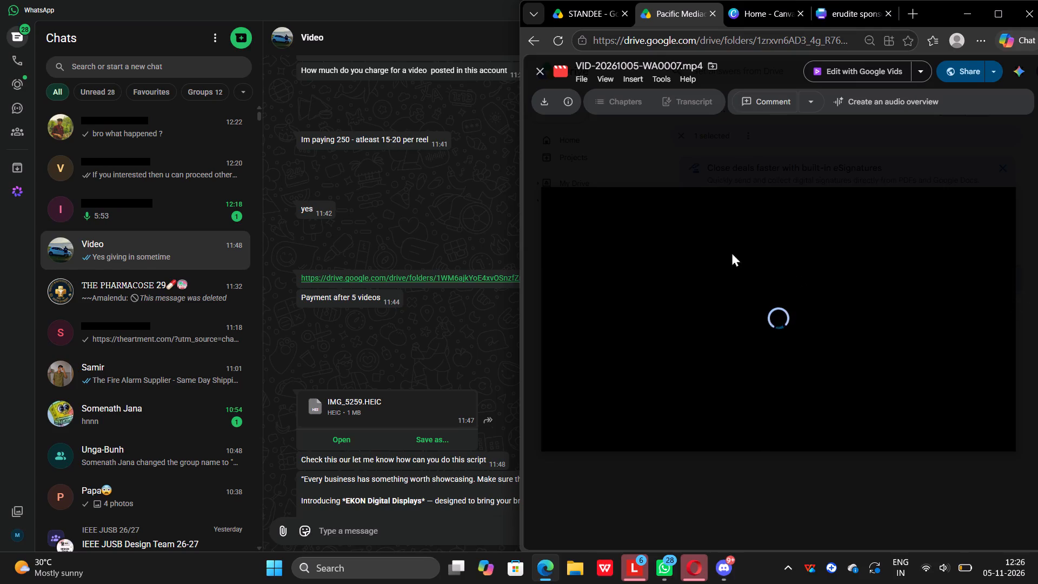
left_click(537, 69)
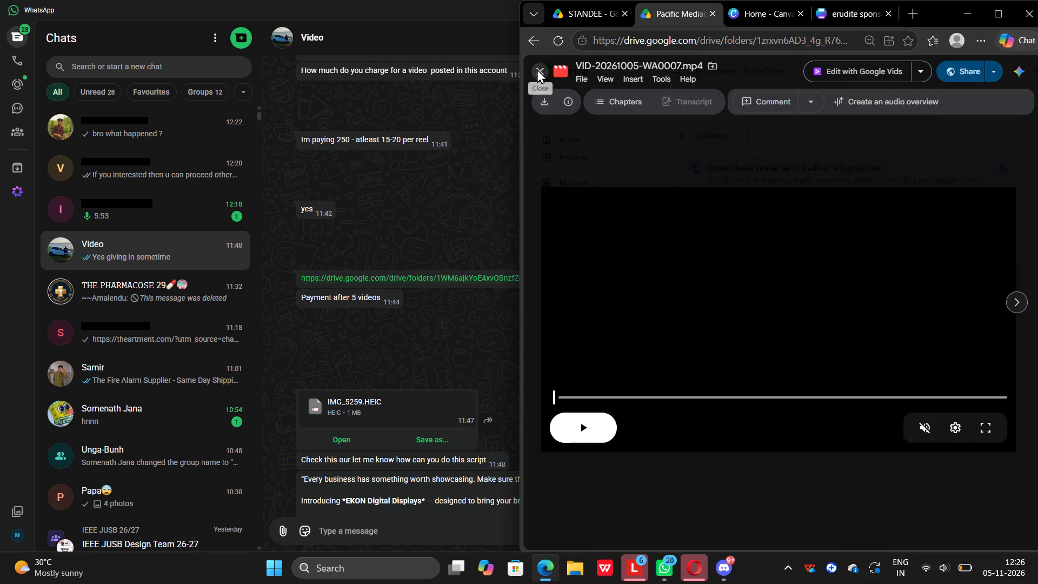
double_click(761, 304)
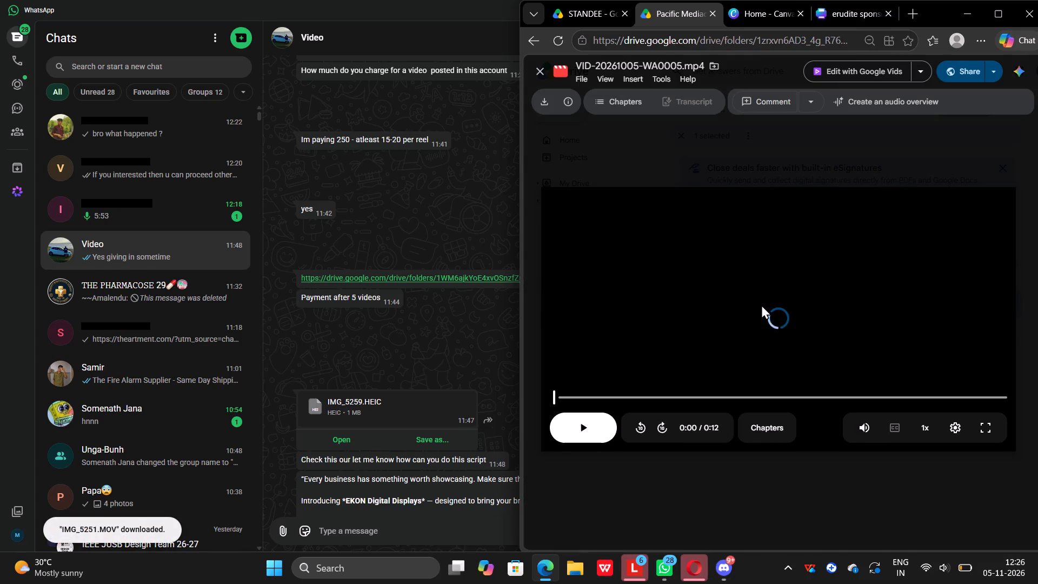
left_click(587, 424)
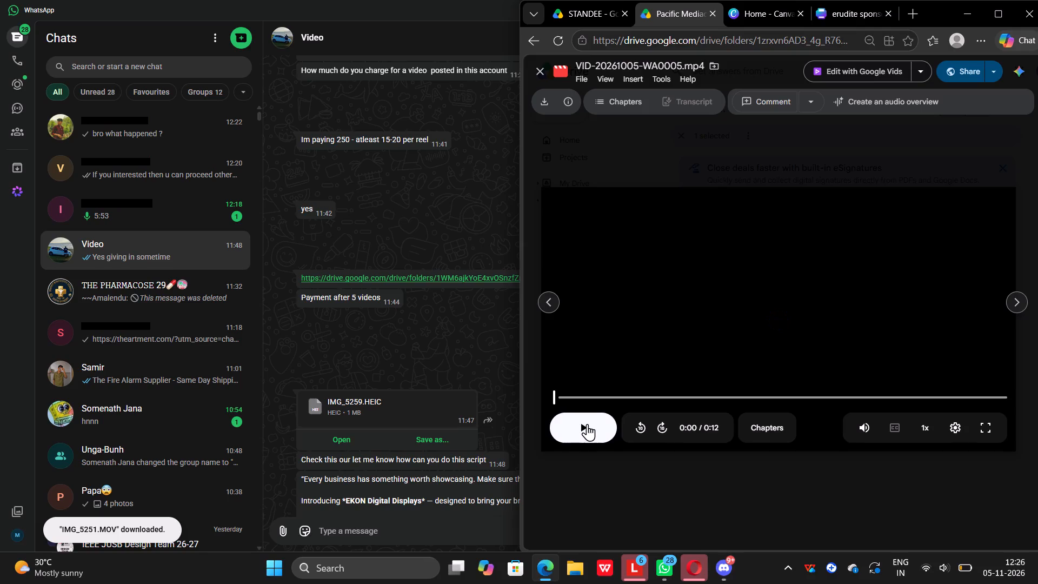
left_click(585, 431)
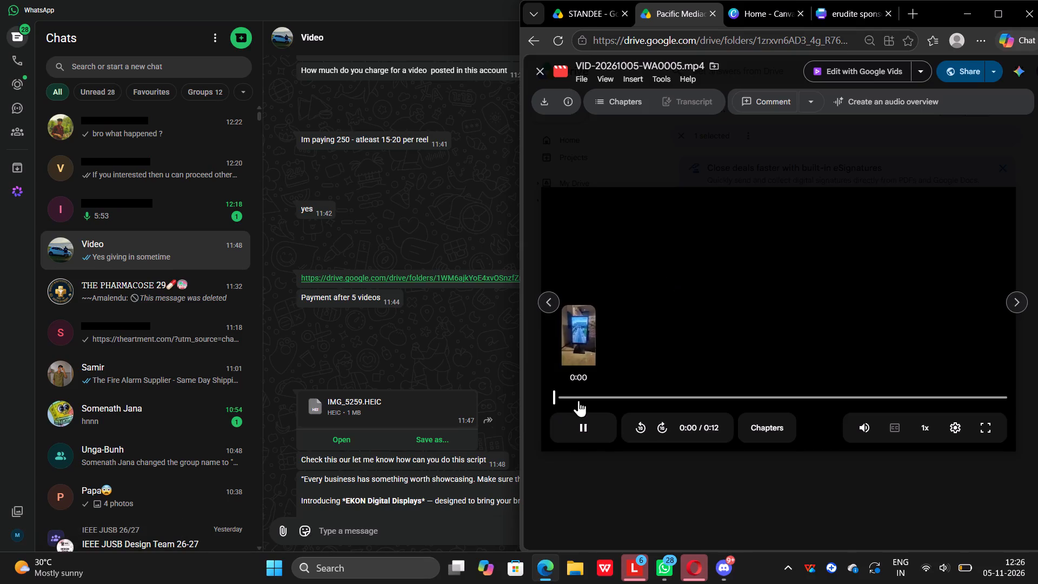
left_click(578, 400)
left_click(652, 385)
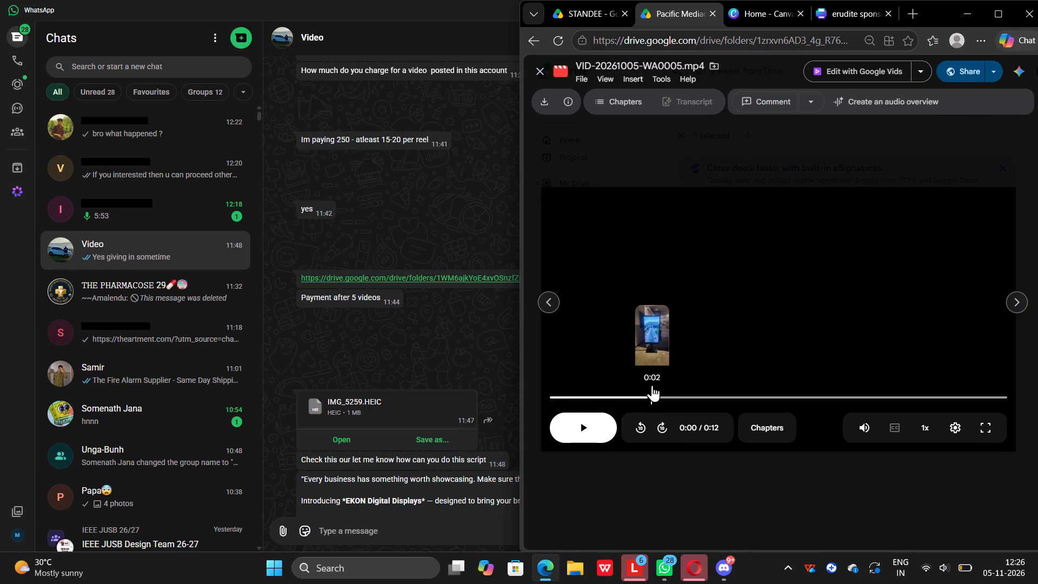
left_click(579, 439)
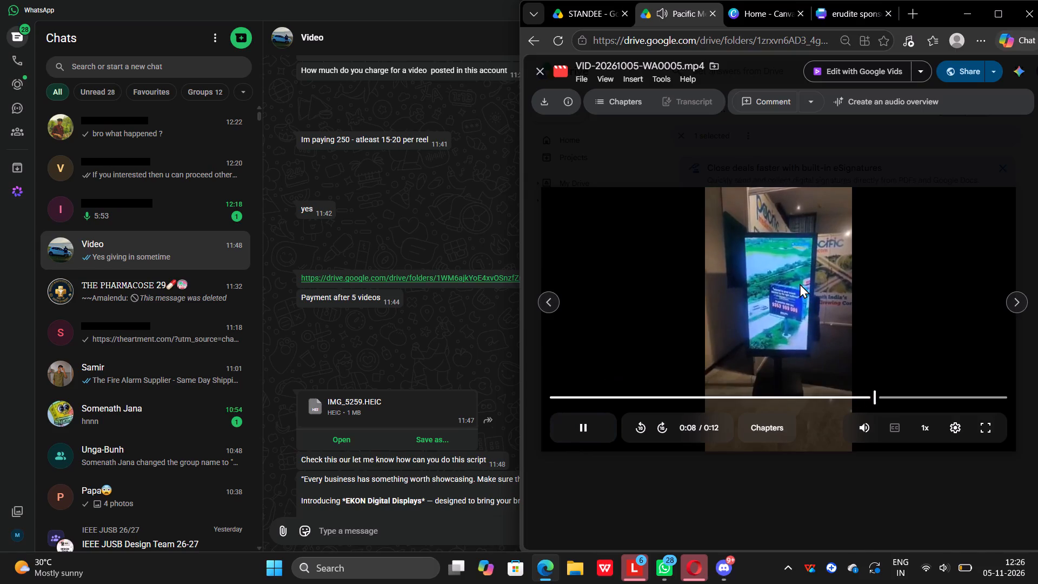
left_click(813, 482)
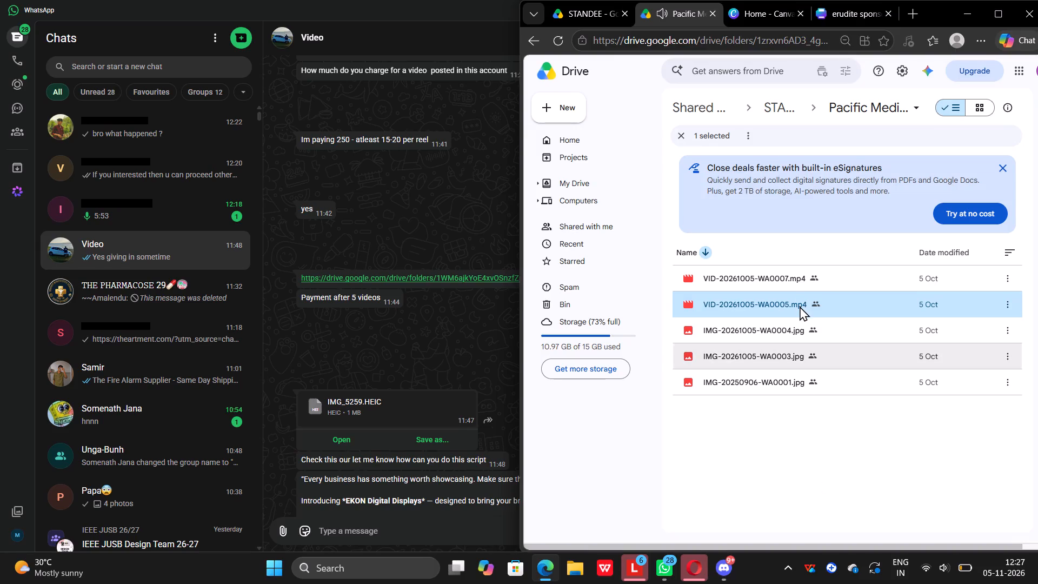
Download VID-20261005-WA0007.mp4, VID-20261005-WA0005.mp4 and IMG-20261005-WA0004.jpg from the shared Drive folder.
left_click(1001, 281)
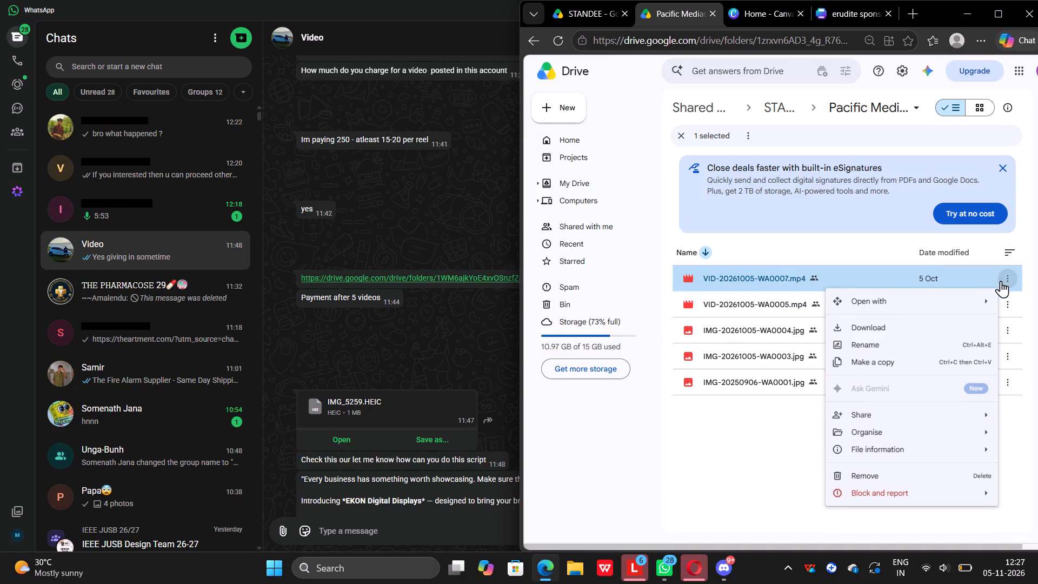
left_click(883, 329)
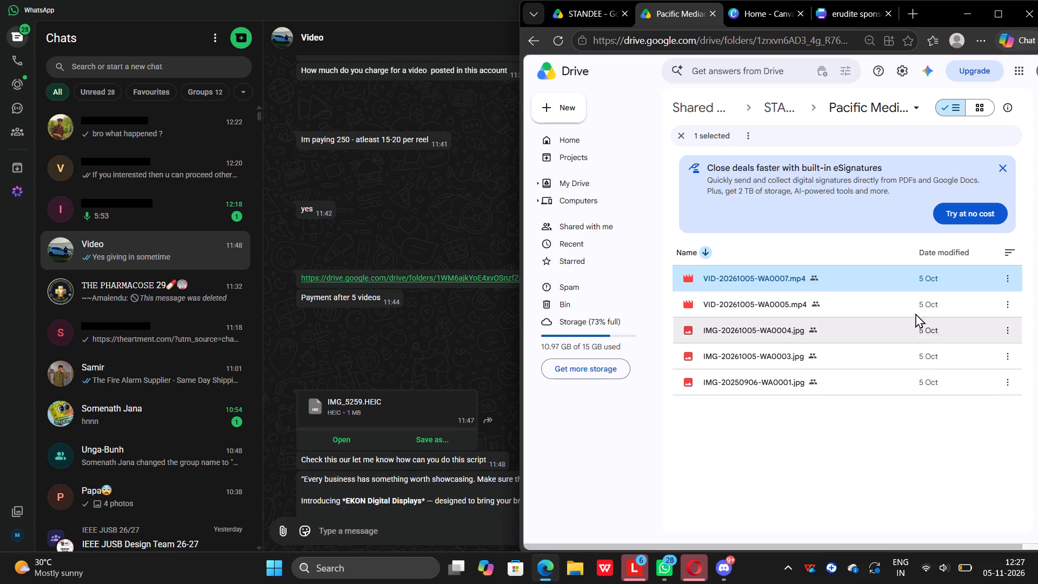
left_click(1007, 306)
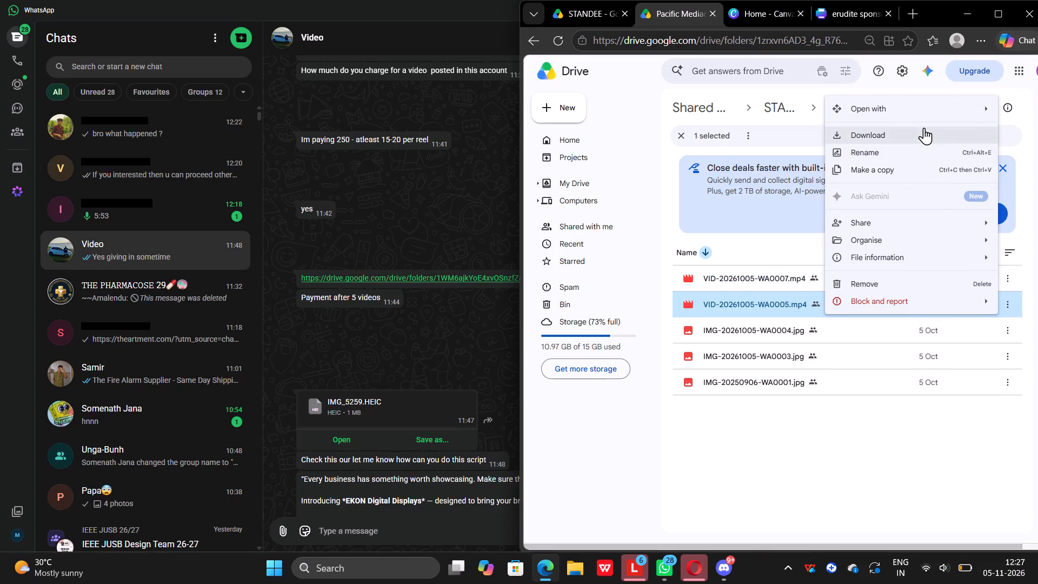
left_click(924, 128)
left_click(1009, 330)
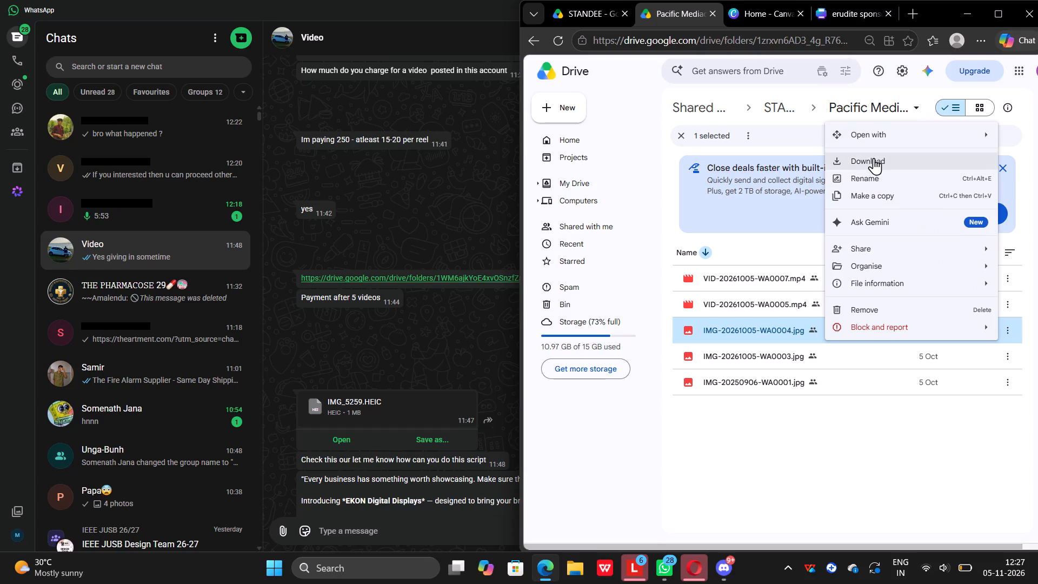
left_click(874, 158)
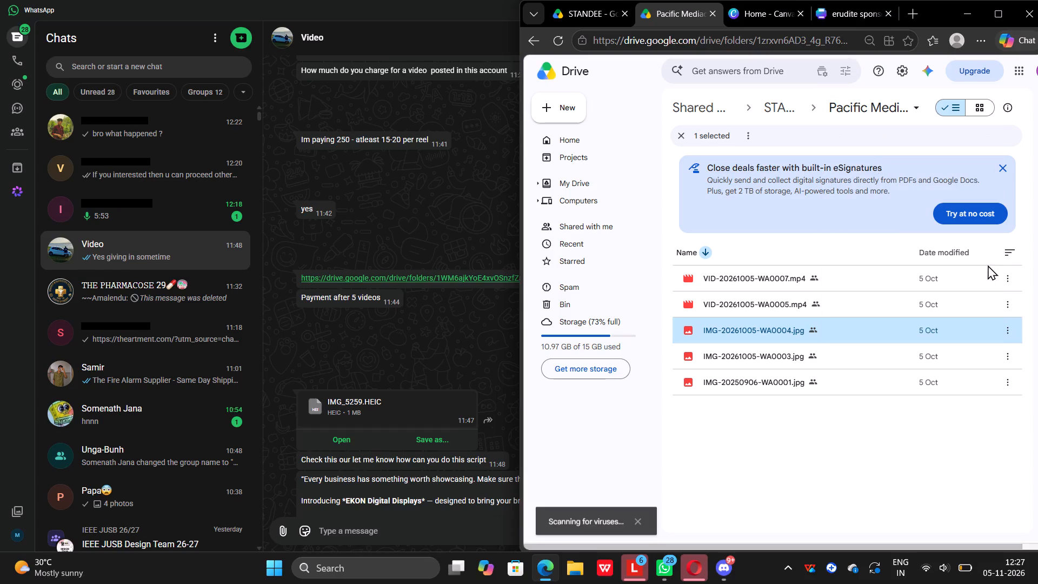
left_click(1012, 361)
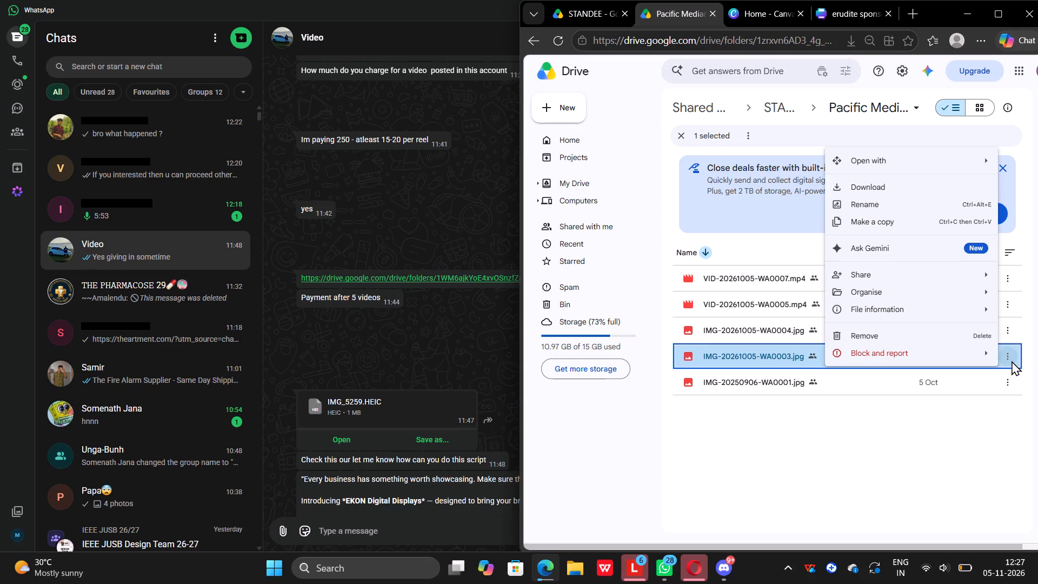
left_click(884, 184)
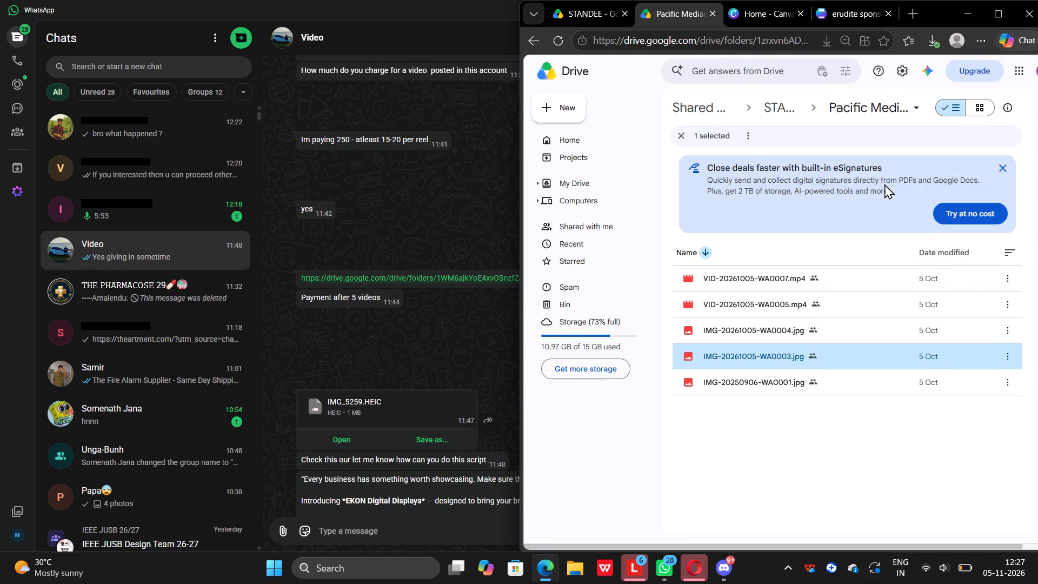
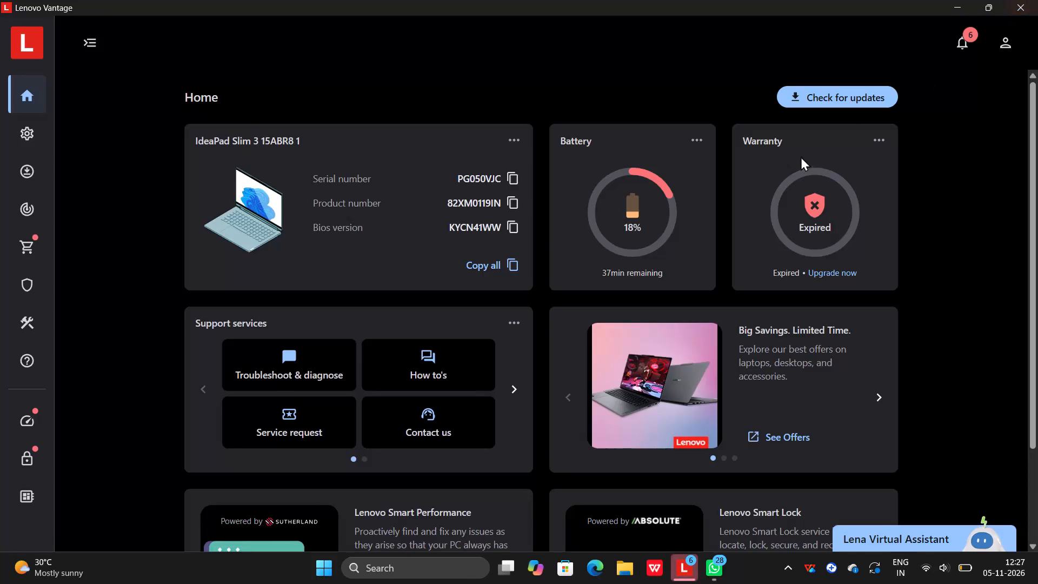
Close Lenovo Vantage and launch the Kuro app from the desktop.
left_click(1022, 10)
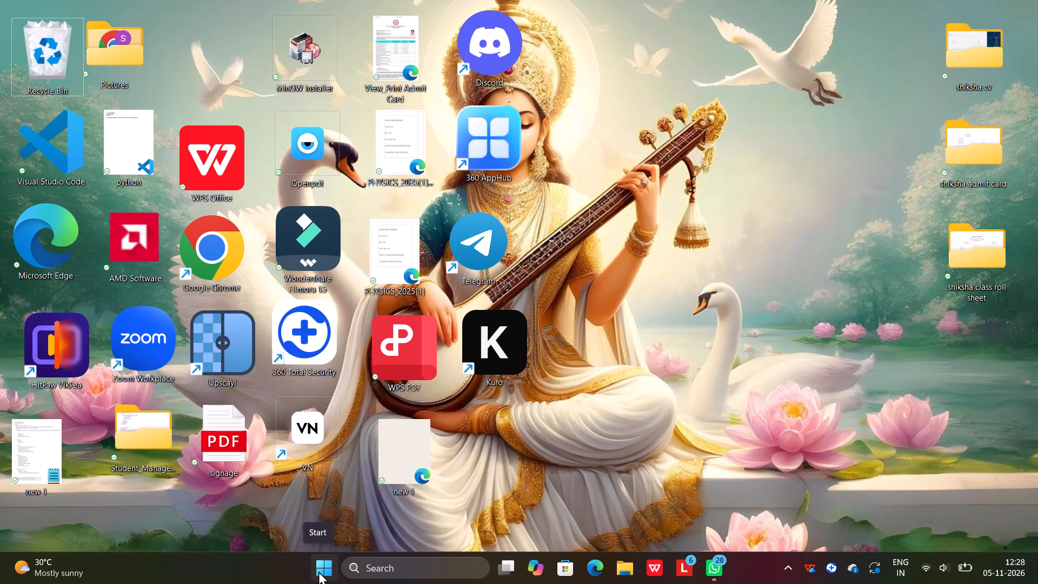
left_click(488, 339)
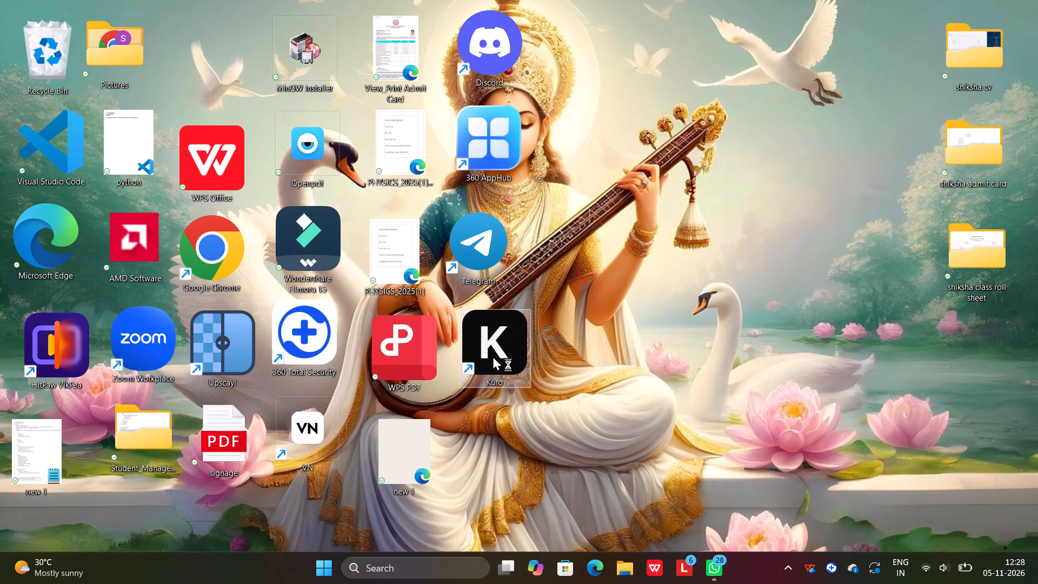
double_click(496, 351)
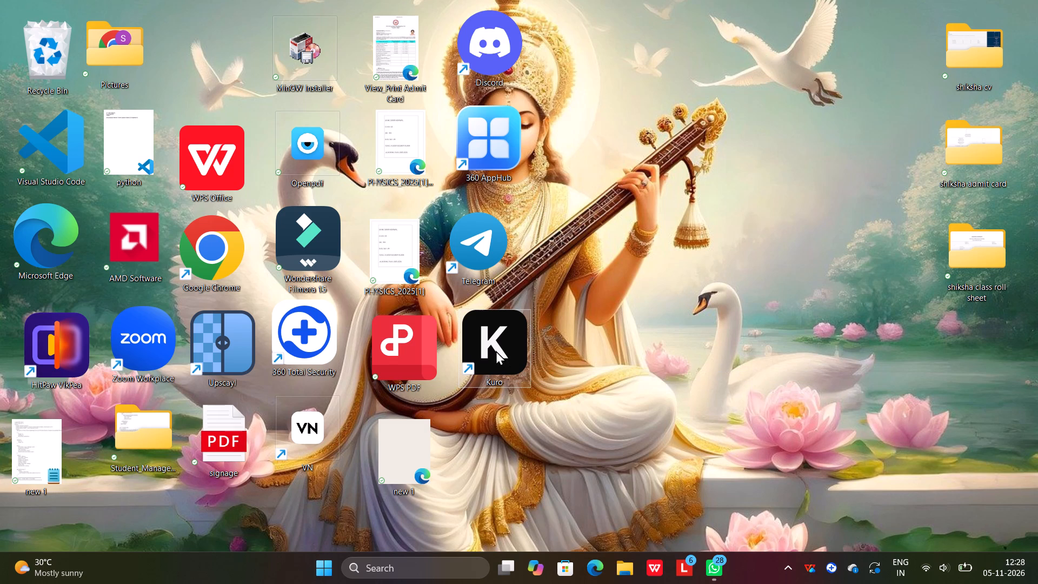
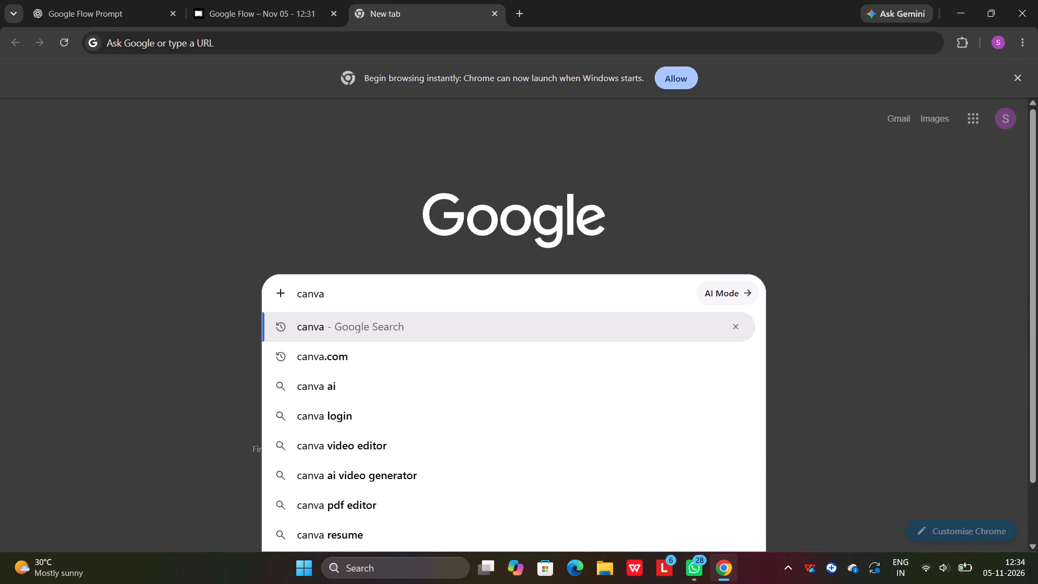
type(".com")
key("Return")
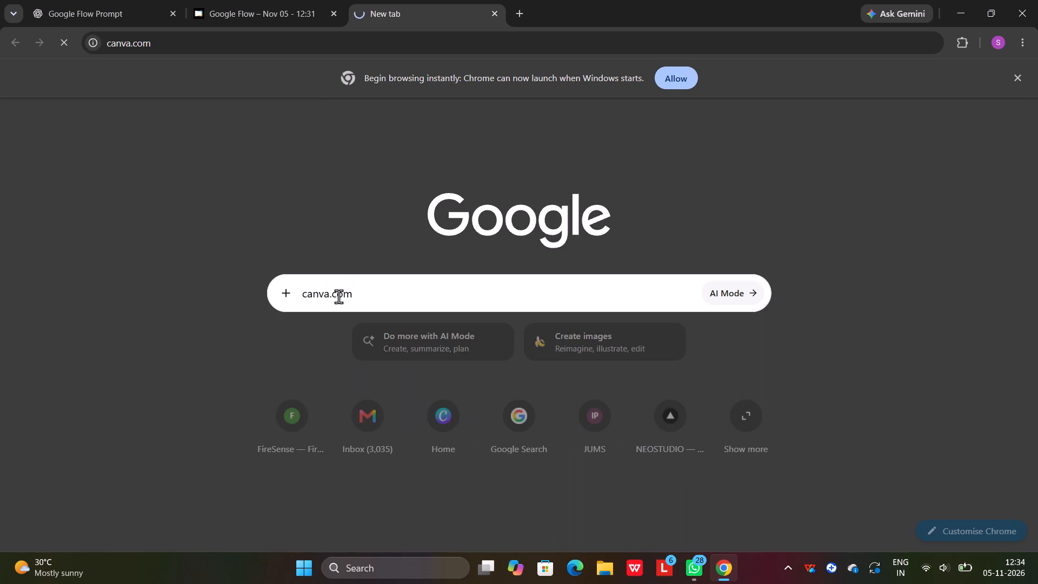
scroll(0, 190, "up", 1)
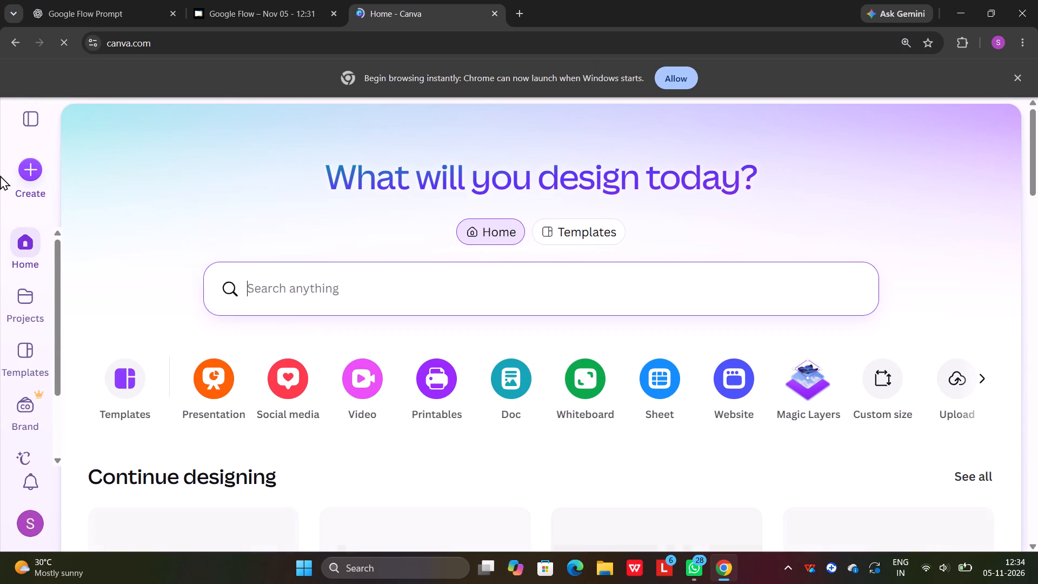
Start creating a new design and search the available design types for "instagram reel".
scroll(189, 264, "down", 5)
left_click(29, 174)
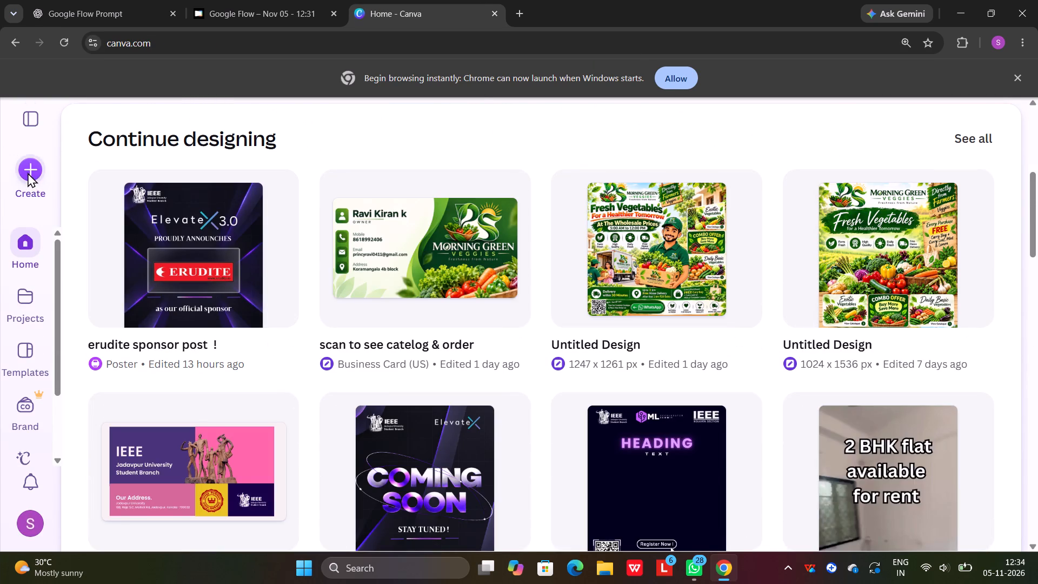
scroll(189, 487, "down", 4)
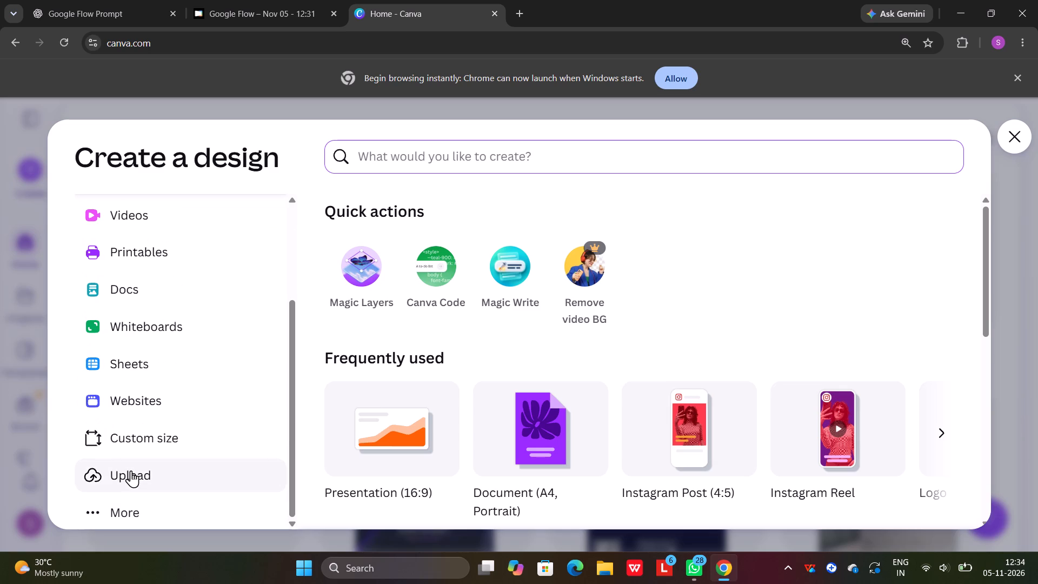
scroll(66, 227, "up", 6)
scroll(163, 214, "up", 1)
left_click(425, 166)
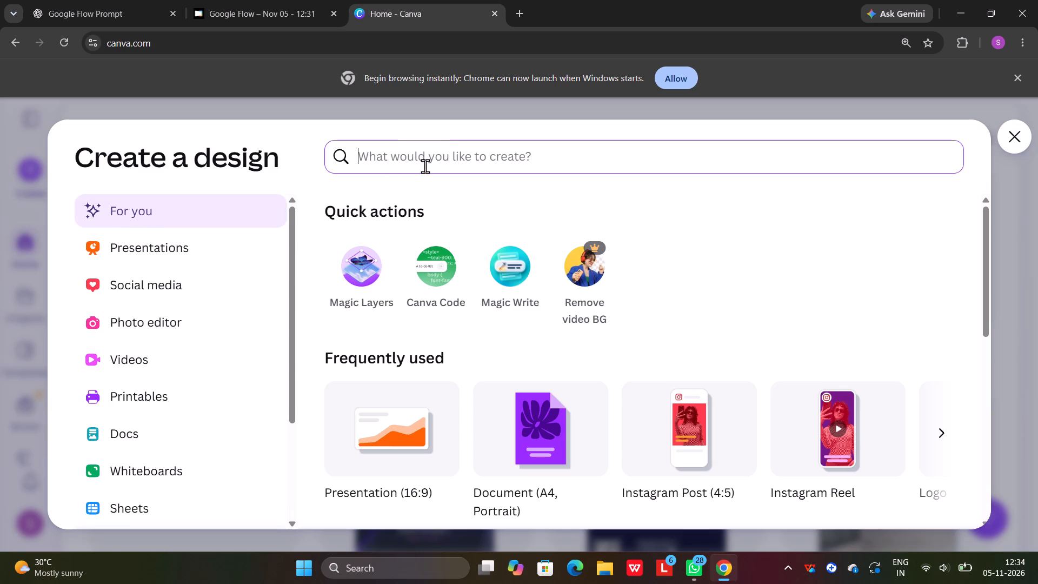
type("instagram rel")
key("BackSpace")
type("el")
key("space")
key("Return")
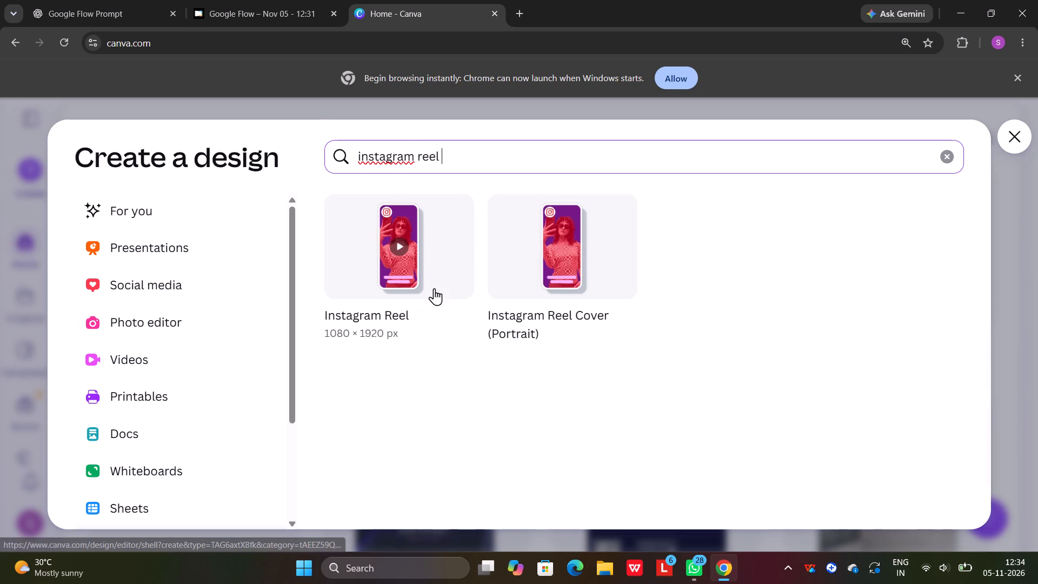
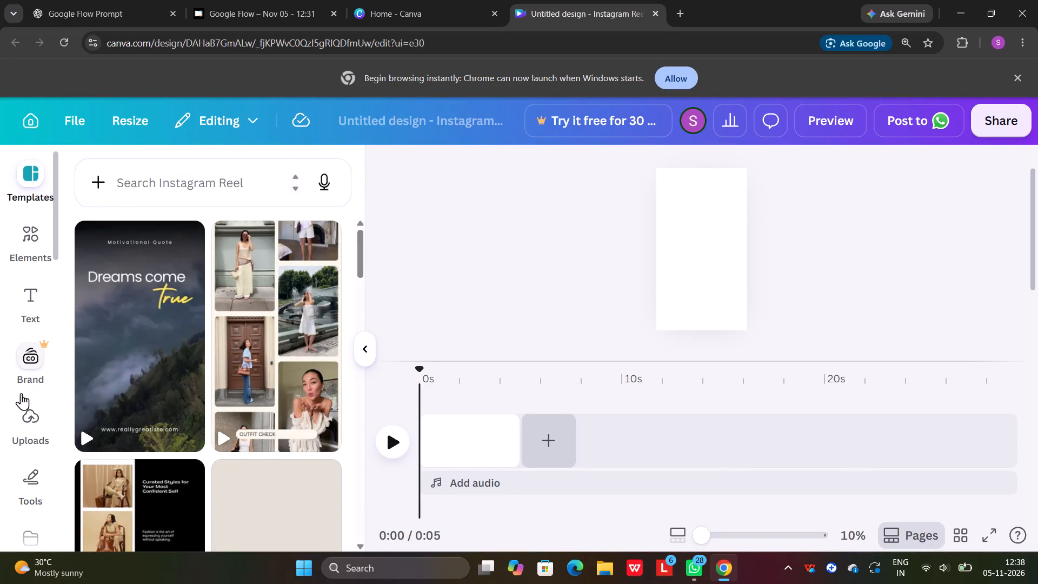
Start a media upload to the Instagram Reel design, selecting the image IMG-20261005-WA0003 in the Downloads folder.
left_click(25, 422)
left_click(120, 235)
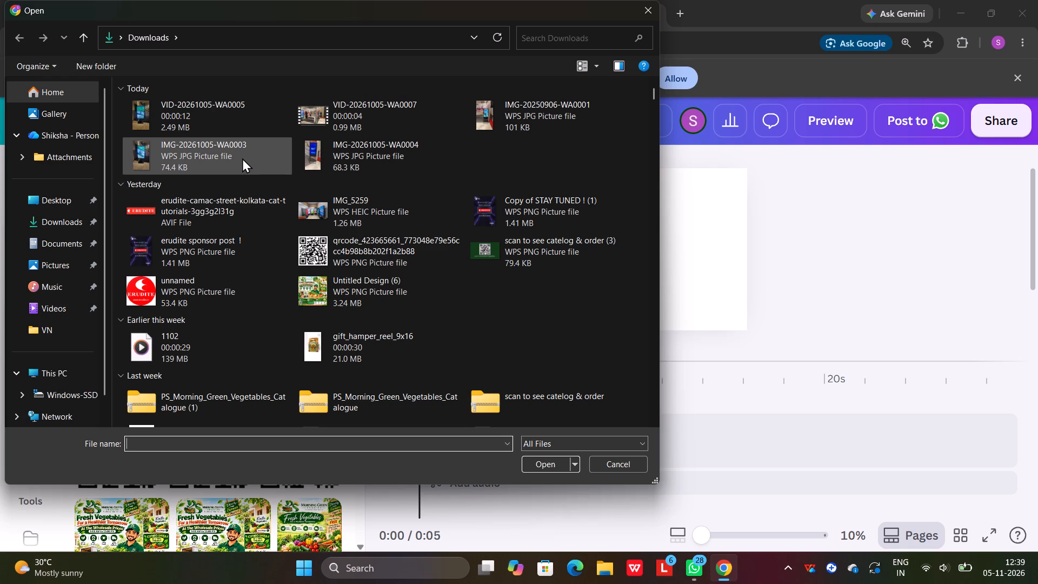
right_click(242, 158)
right_click(242, 158)
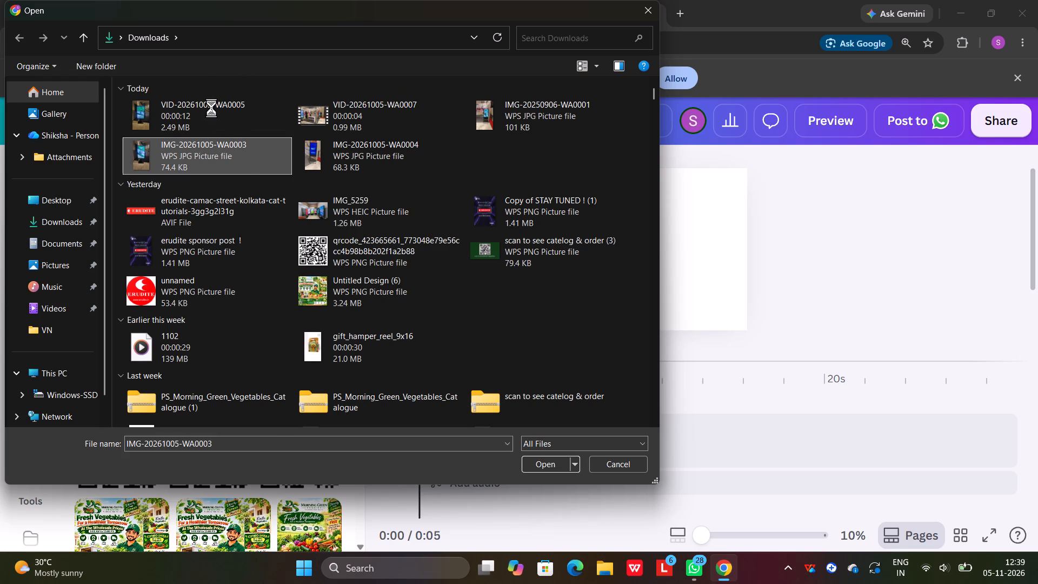
Add the images IMG-20261005-WA0003, IMG-20261005-WA0004 and IMG-20250906-WA0001 from Downloads to the design's uploads.
left_click_drag(203, 160, 238, 583)
left_click_drag(238, 583, 238, 583)
left_click_drag(355, 160, 256, 523)
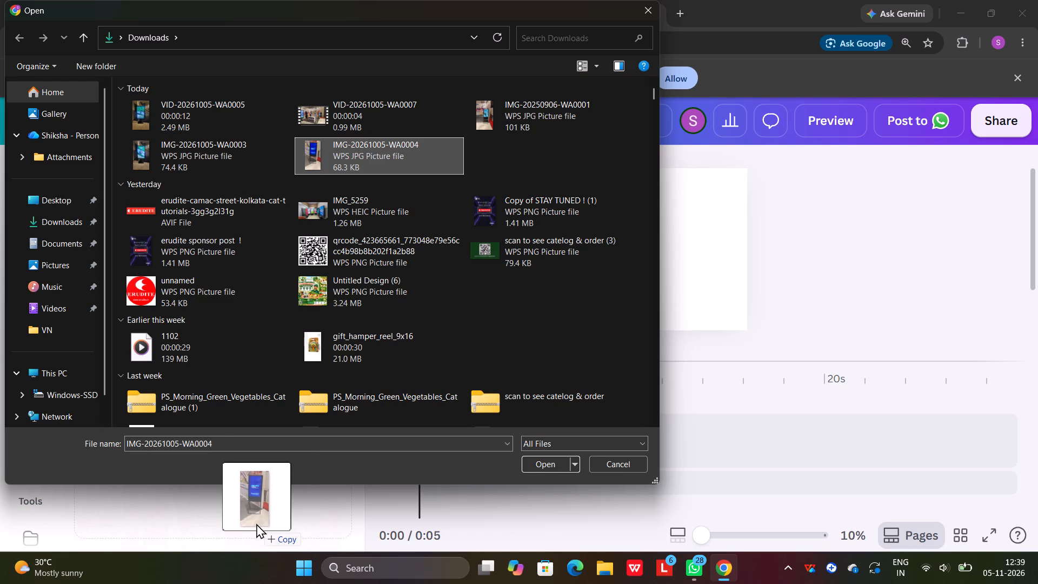
left_click_drag(256, 523, 257, 524)
left_click_drag(516, 111, 263, 537)
Add the videos VID-20261005-WA0007 and VID-20261005-WA0005 from Downloads to the uploads, and close the file picker.
left_click_drag(360, 112, 194, 542)
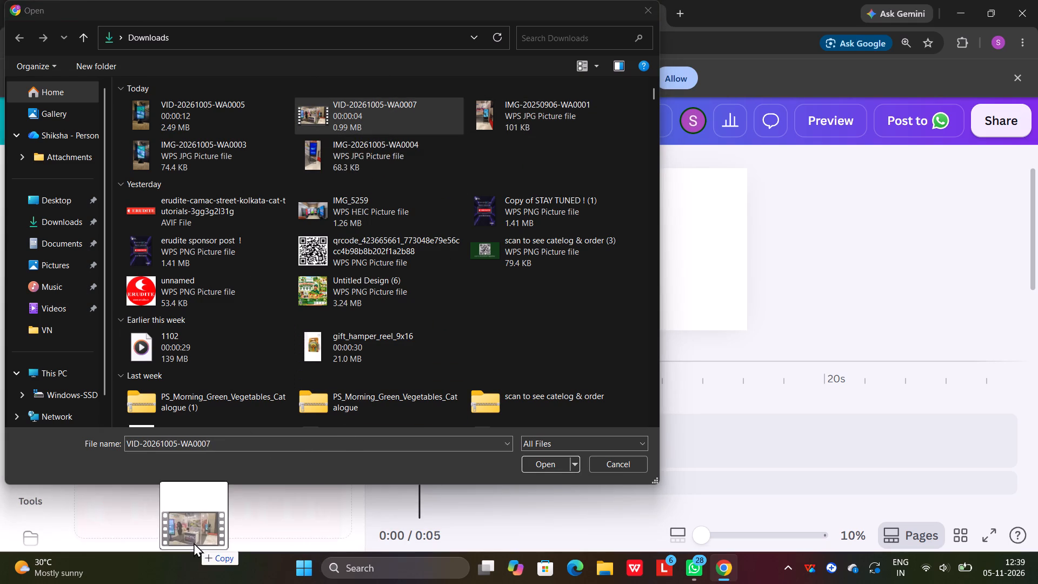
left_click_drag(194, 542, 193, 543)
left_click_drag(210, 118, 153, 493)
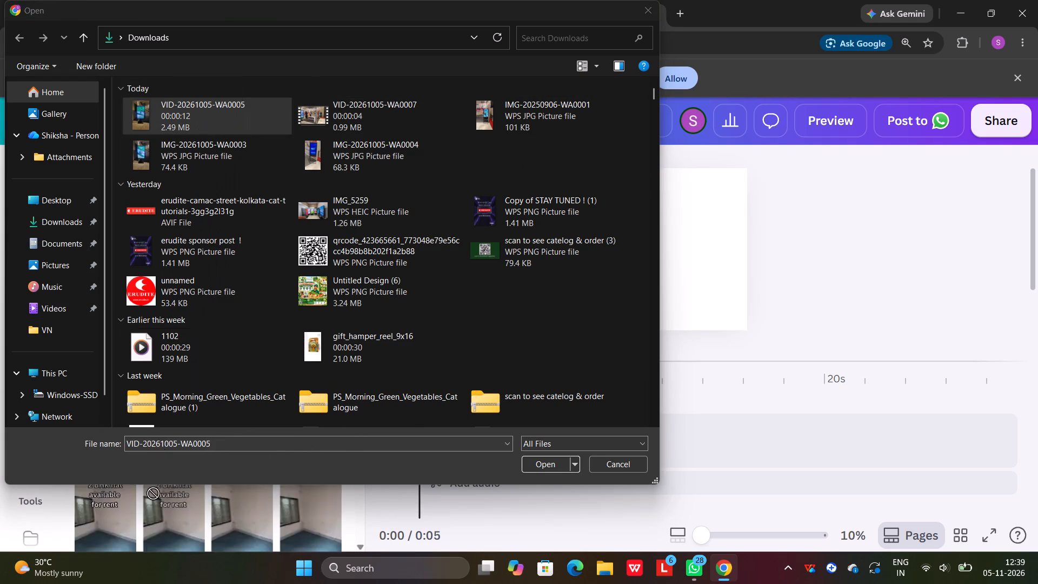
left_click_drag(153, 493, 149, 558)
left_click_drag(176, 123, 128, 354)
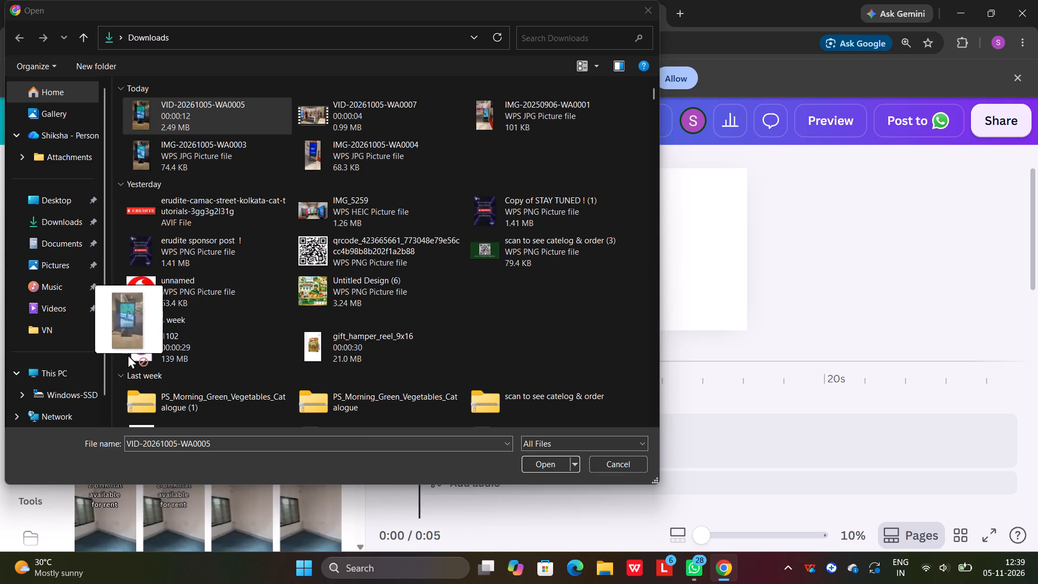
left_click_drag(128, 354, 112, 540)
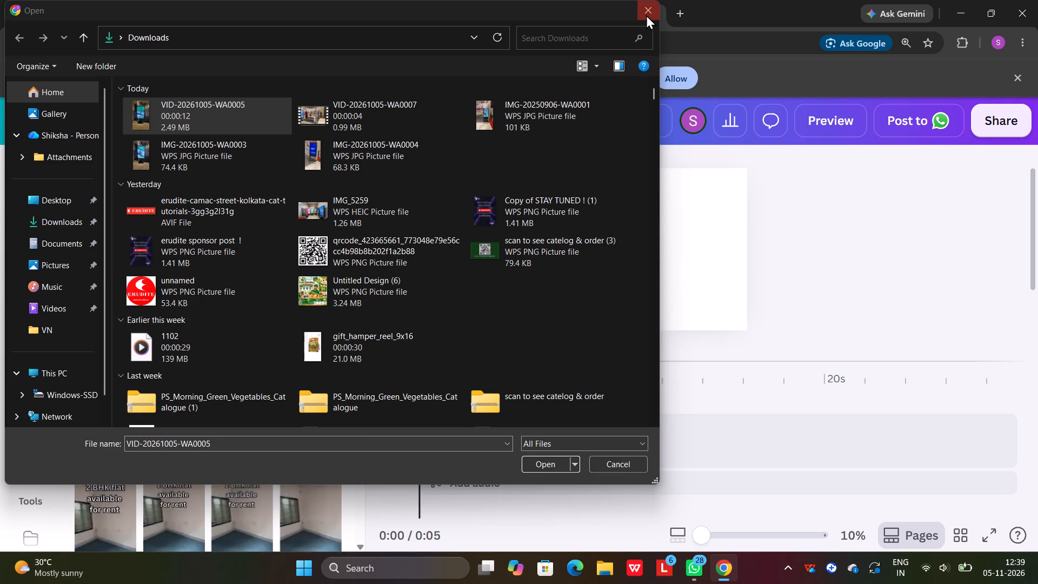
left_click(646, 15)
Check the uploaded images and videos to see whether the standee media have arrived.
scroll(207, 435, "up", 1)
scroll(211, 412, "down", 7)
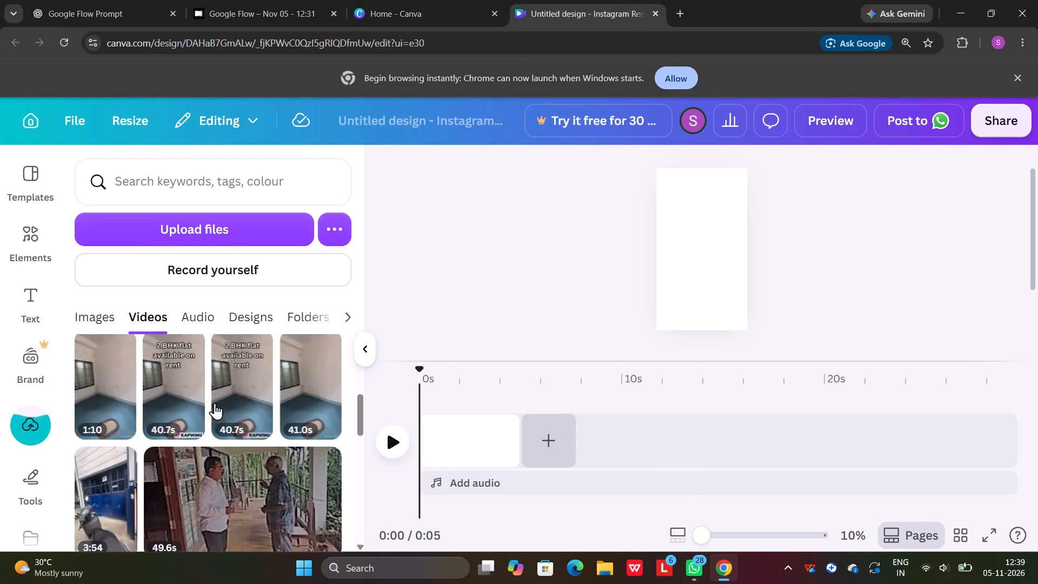
scroll(176, 417, "up", 16)
left_click(91, 322)
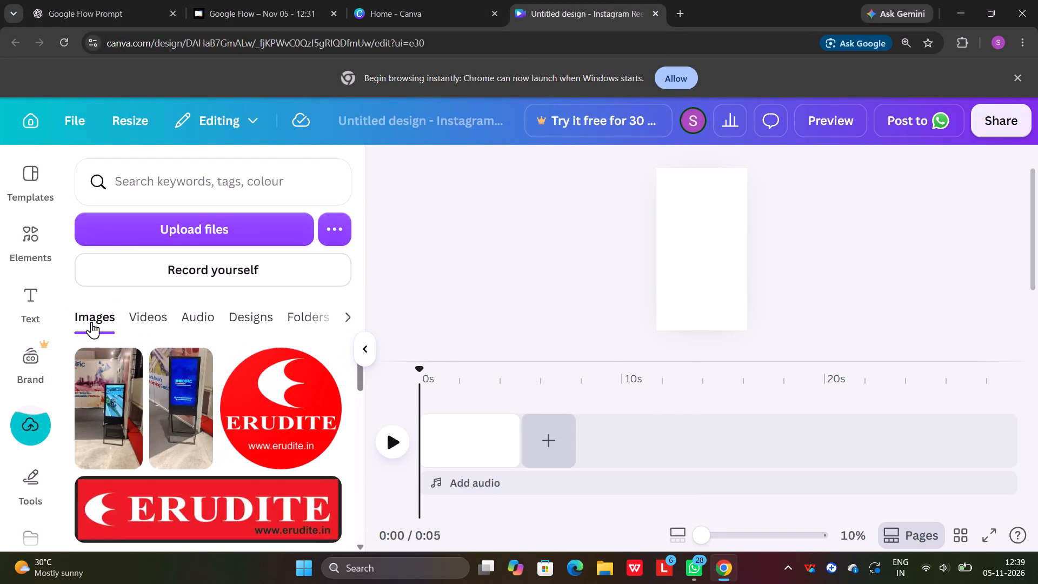
scroll(174, 405, "up", 4)
left_click(139, 336)
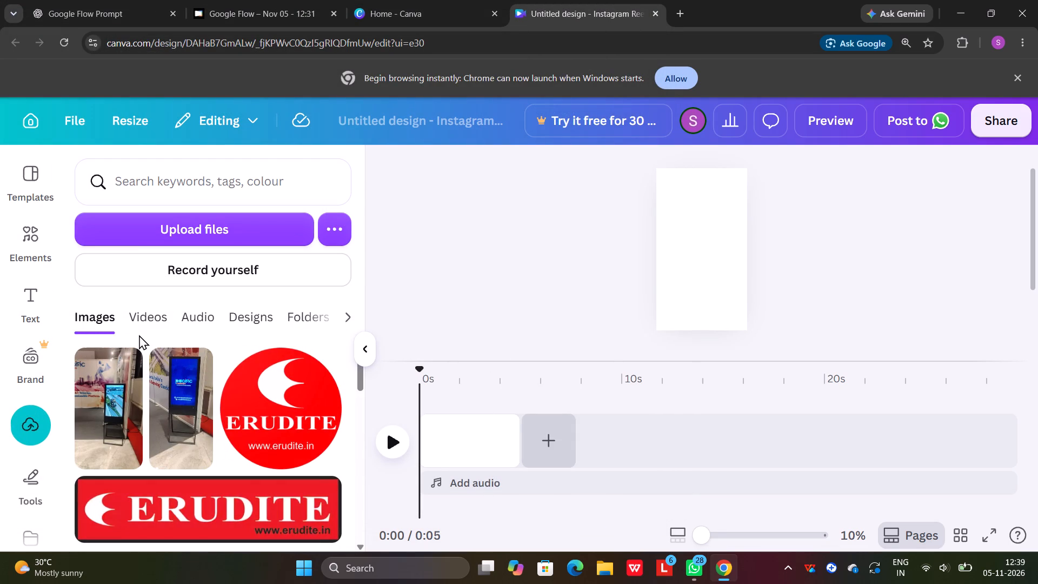
left_click(144, 321)
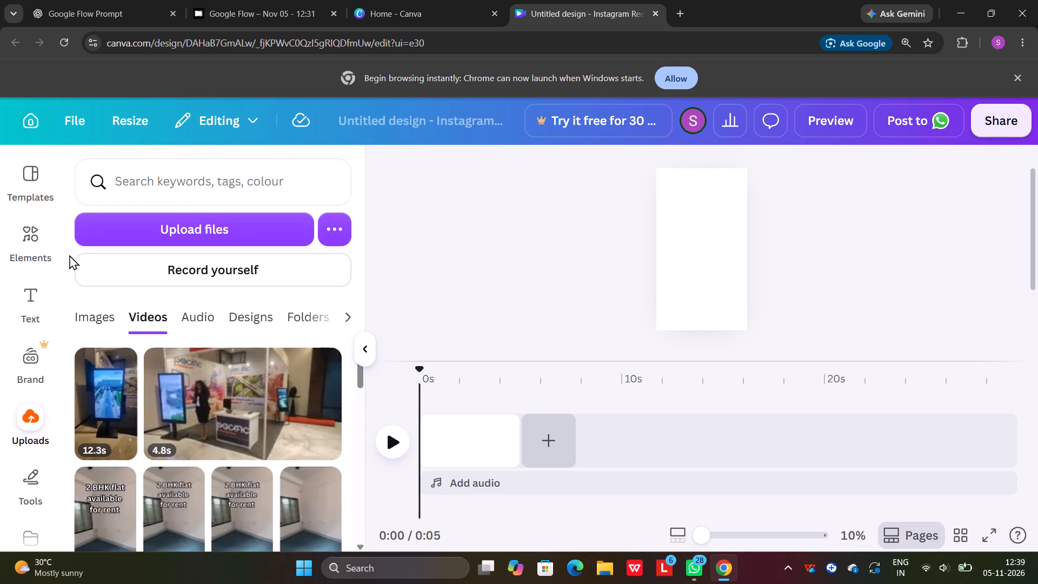
left_click(86, 320)
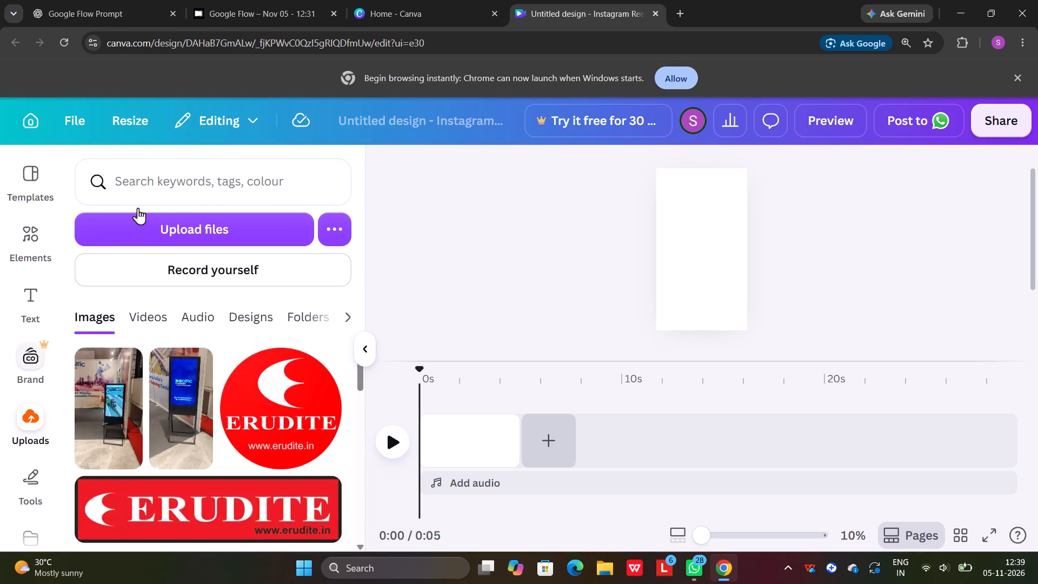
Check the recent files in Downloads against the uploaded media, and display the uploaded videos.
left_click(158, 225)
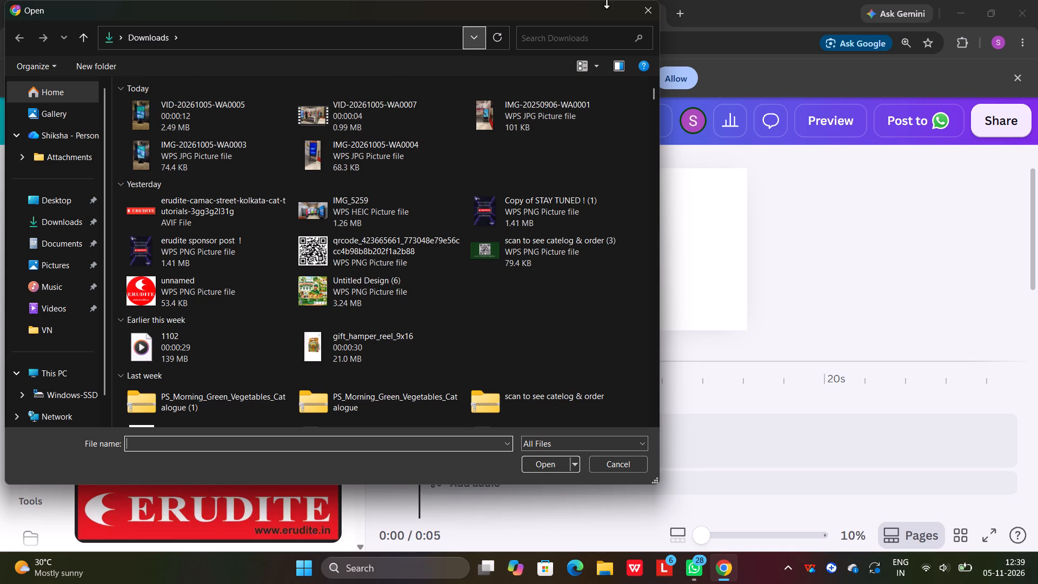
left_click(654, 14)
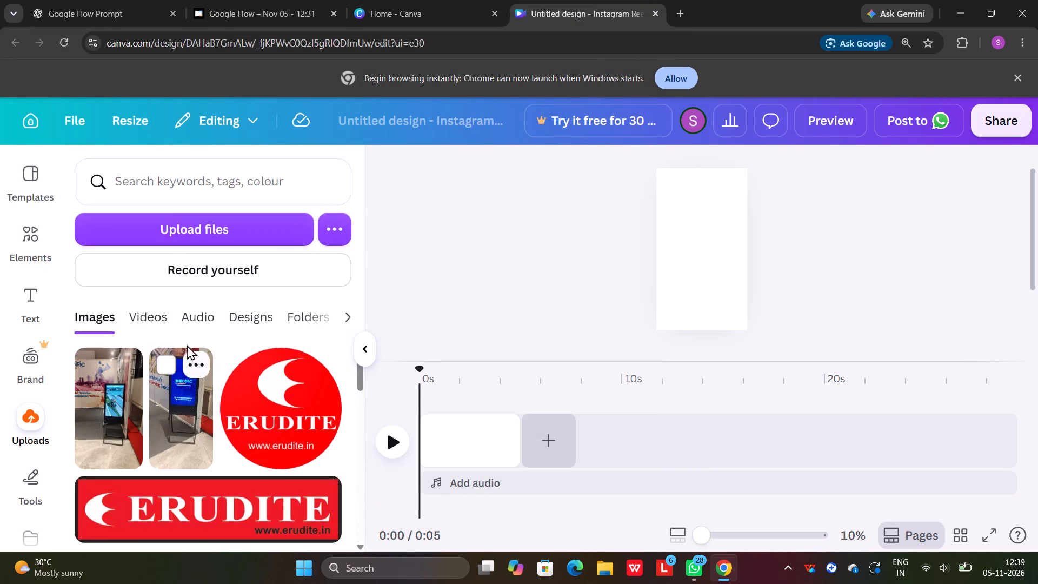
left_click(153, 310)
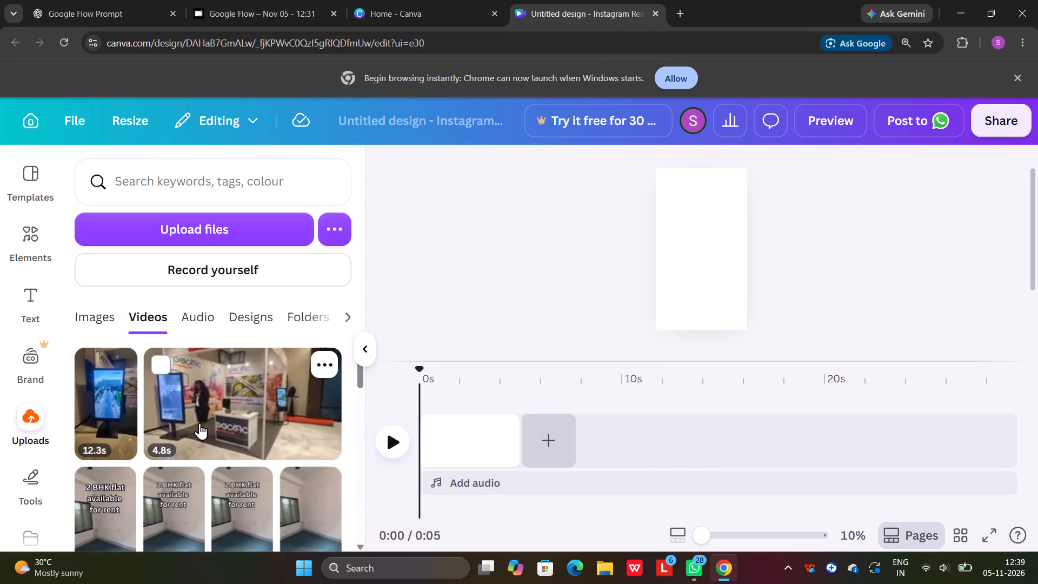
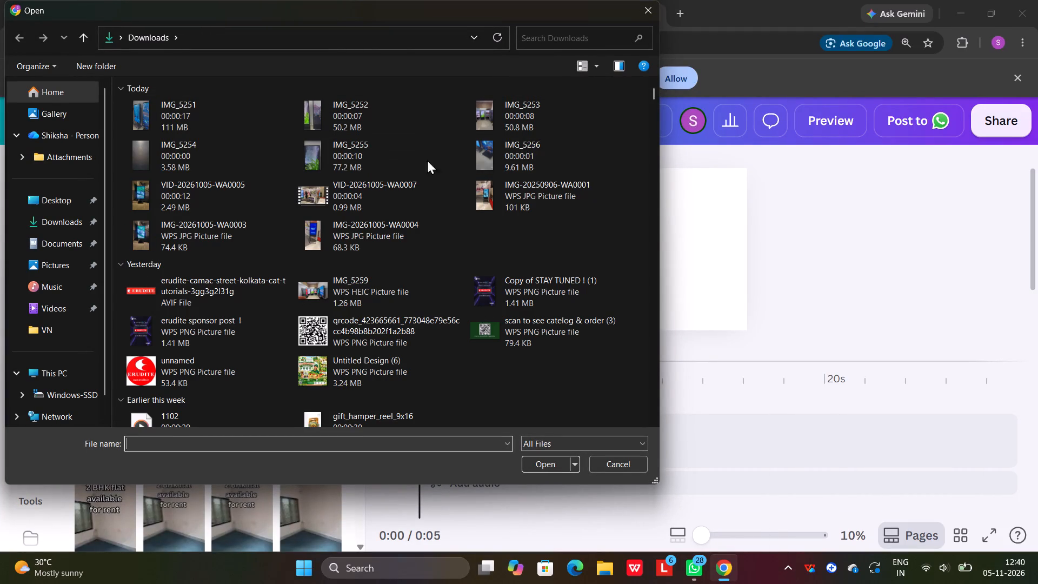
Add the video clips IMG_5256 and IMG_5255 from Downloads to the design's uploads.
left_click_drag(511, 150, 230, 511)
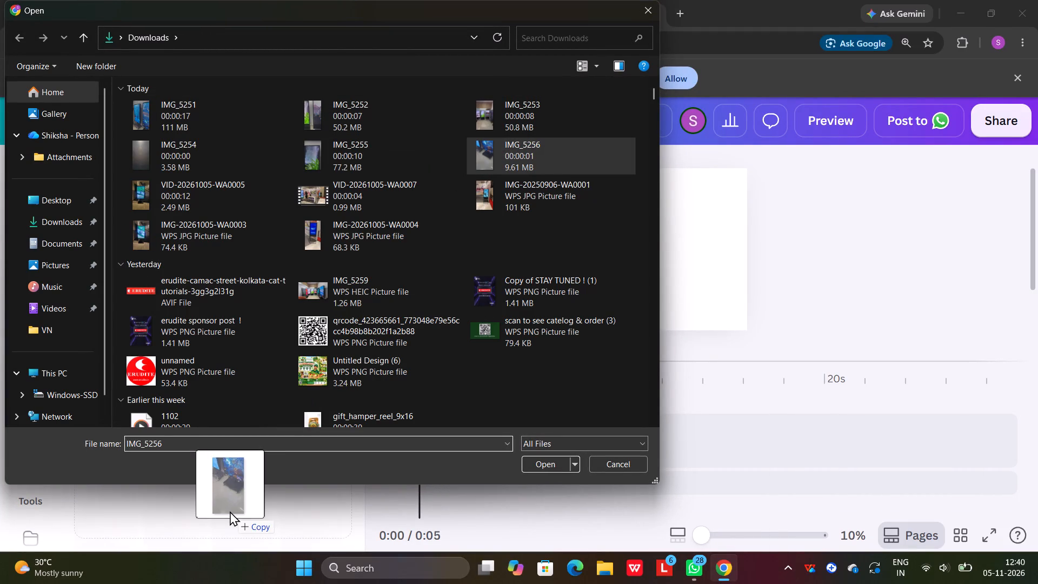
left_click_drag(230, 511, 231, 510)
left_click_drag(363, 144, 231, 523)
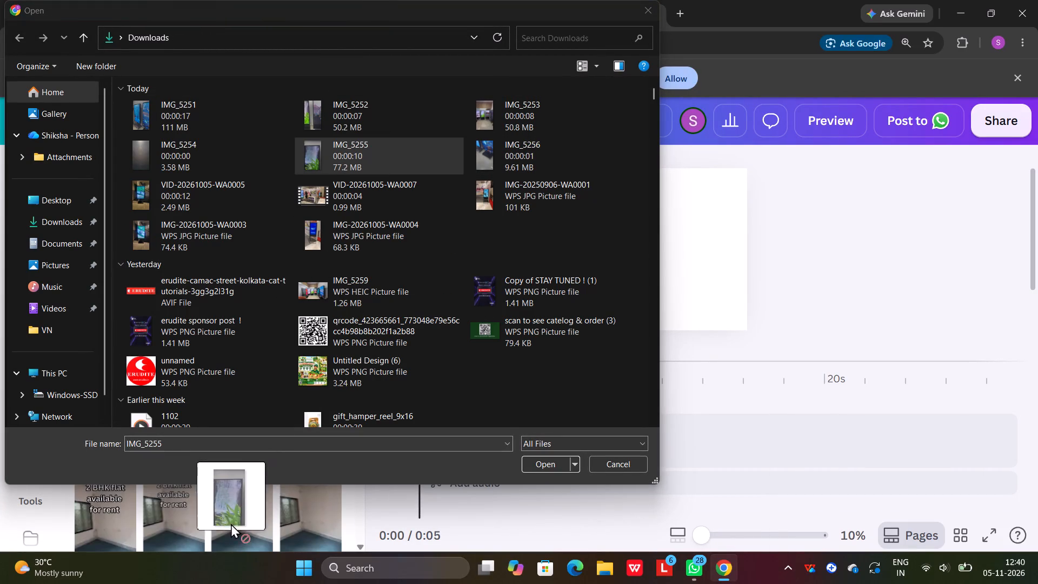
Add the videos IMG_5255, IMG_5254, IMG_5253, IMG_5252 and IMG_5251 from Downloads to the uploads, and close the file picker.
left_click_drag(231, 523, 232, 523)
left_click_drag(197, 148, 192, 506)
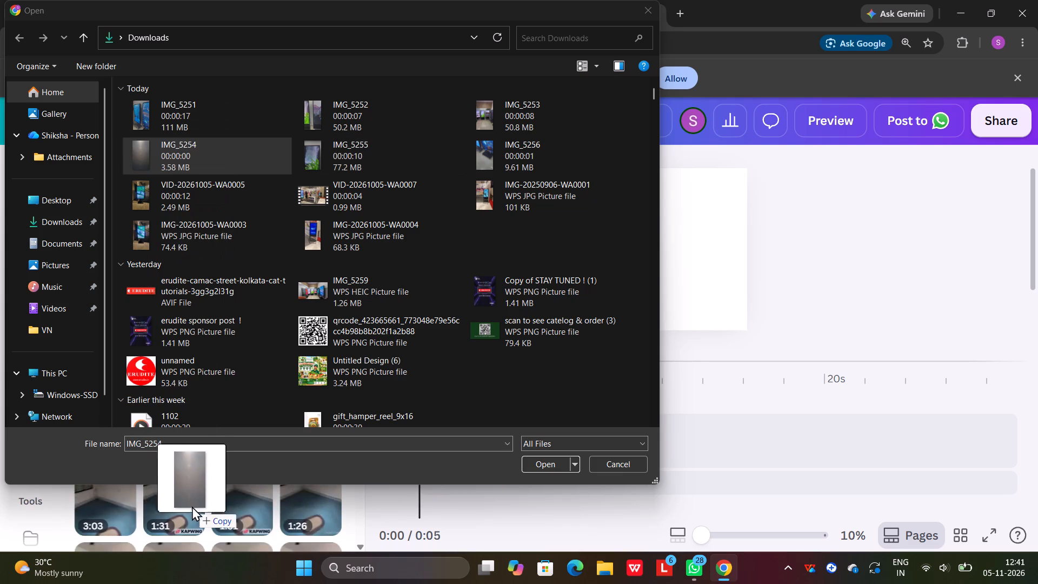
left_click_drag(192, 506, 194, 522)
left_click_drag(530, 114, 340, 340)
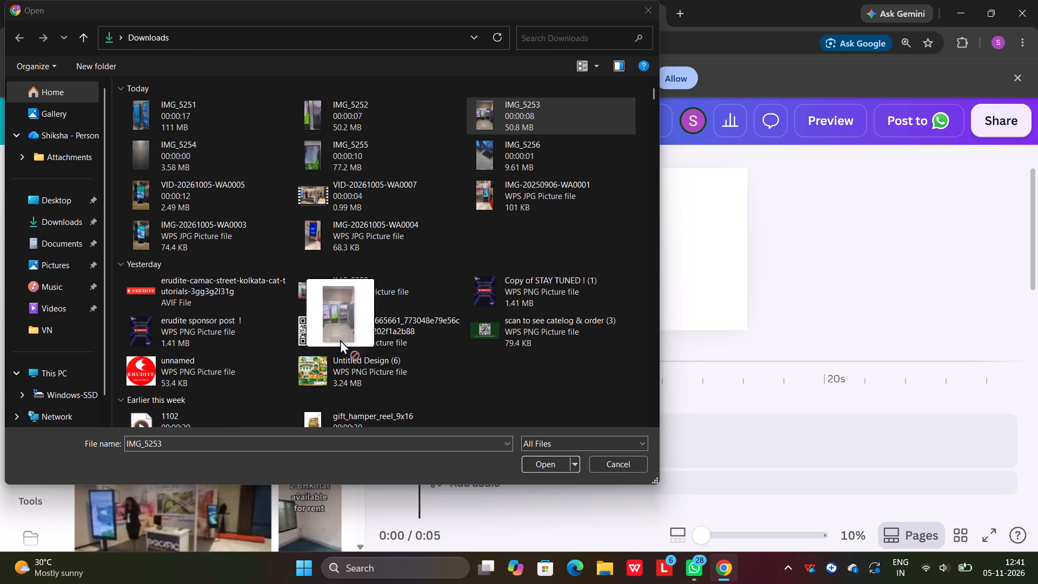
left_click_drag(340, 340, 163, 538)
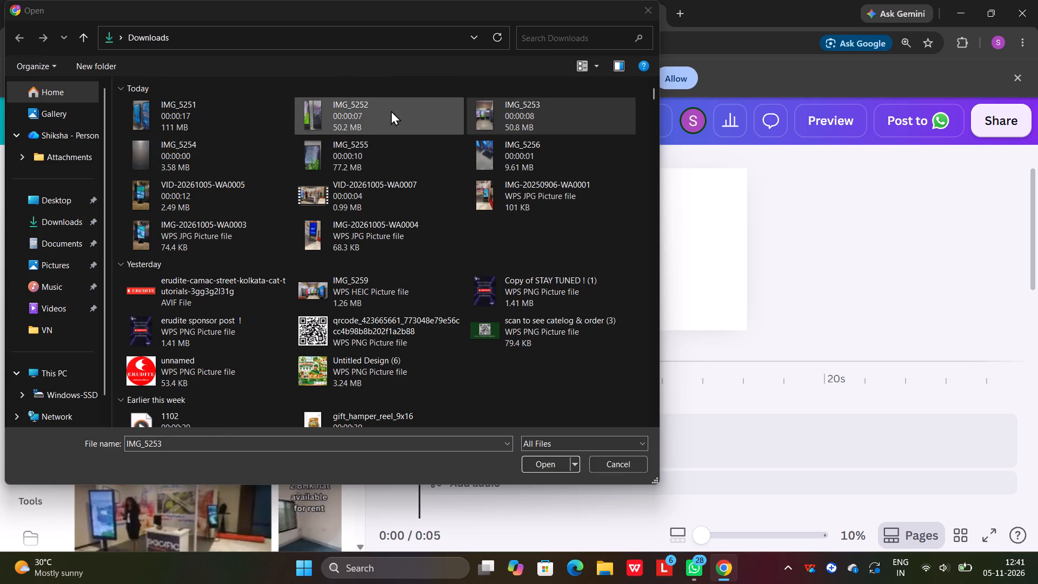
left_click_drag(364, 118, 165, 507)
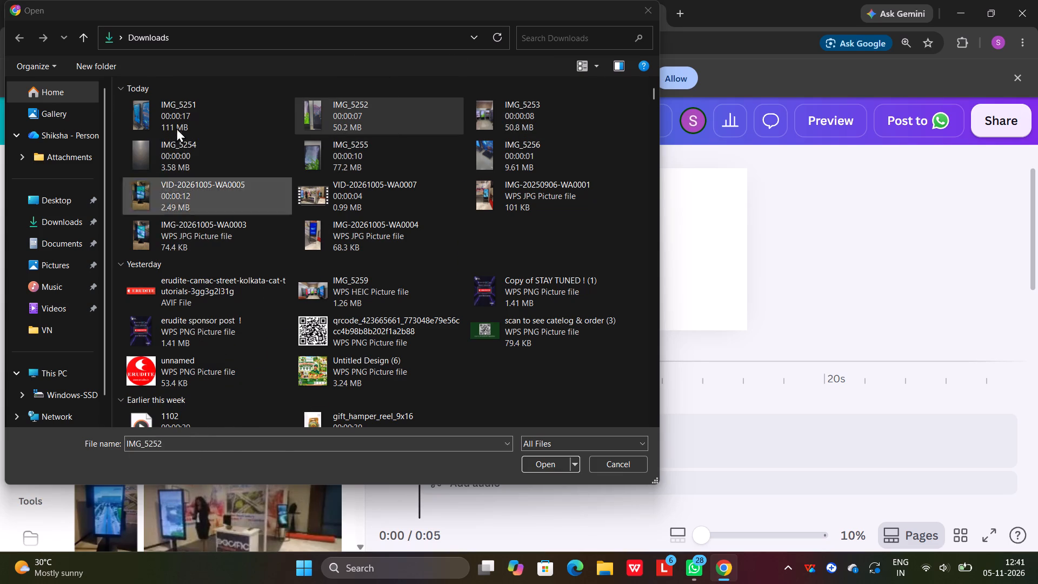
left_click_drag(178, 119, 159, 522)
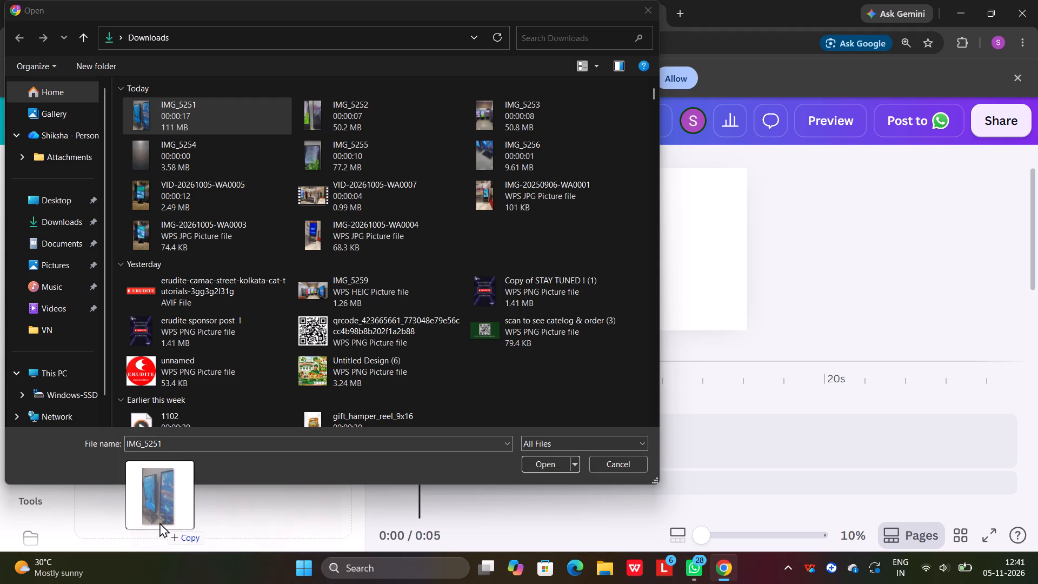
left_click_drag(159, 522, 161, 523)
left_click(650, 8)
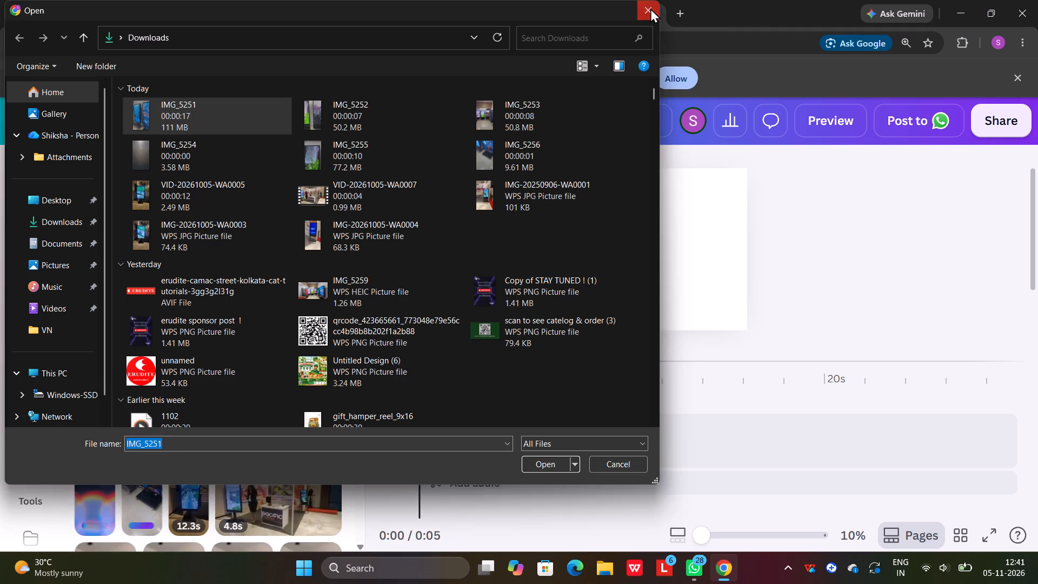
Add the uploaded video with the rainbow-arc thumbnail to the blank reel page as its first clip.
scroll(142, 414, "down", 2)
scroll(181, 391, "up", 4)
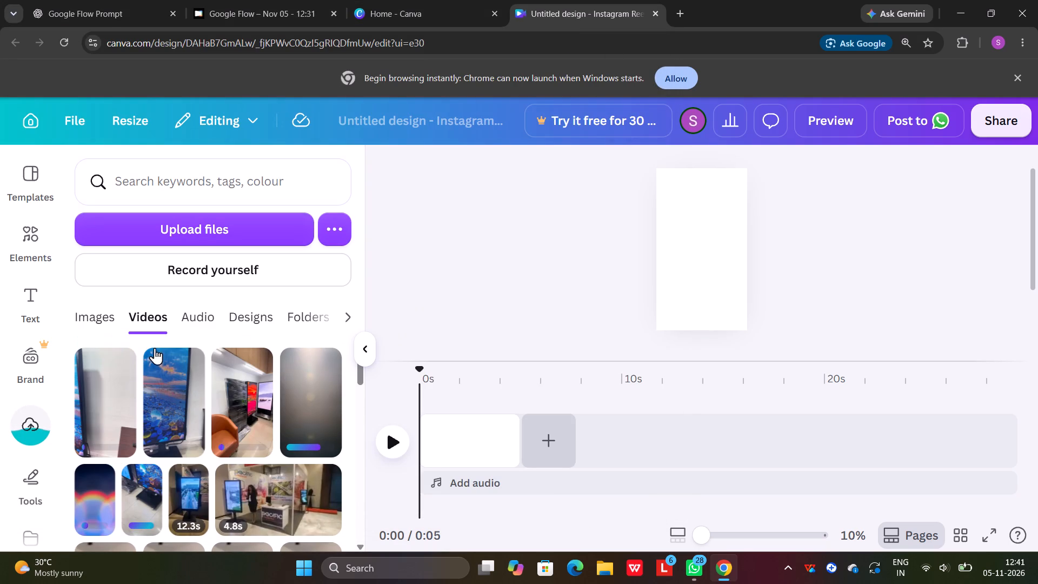
scroll(220, 425, "down", 3)
scroll(124, 353, "up", 4)
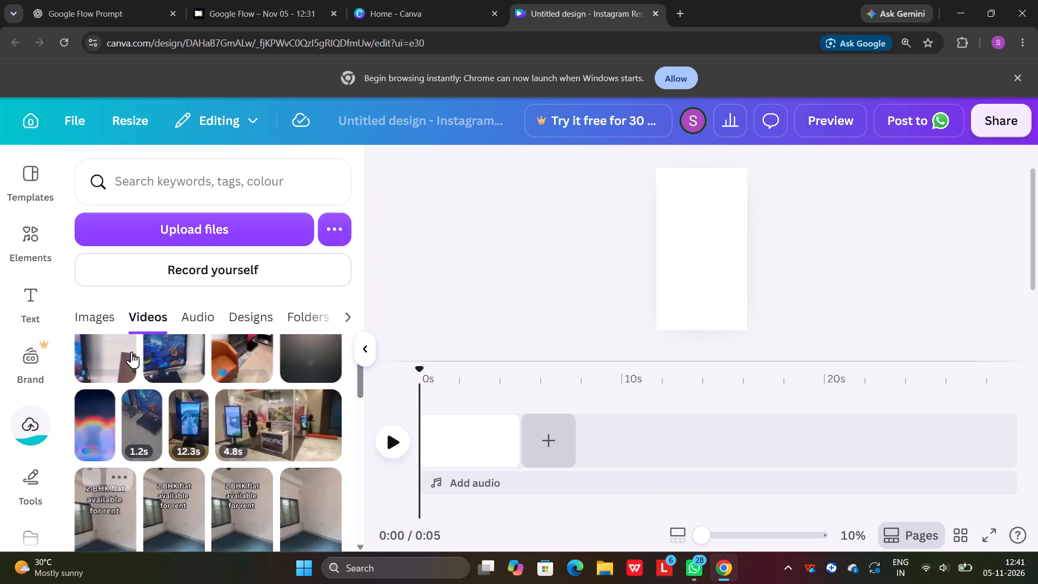
left_click(91, 500)
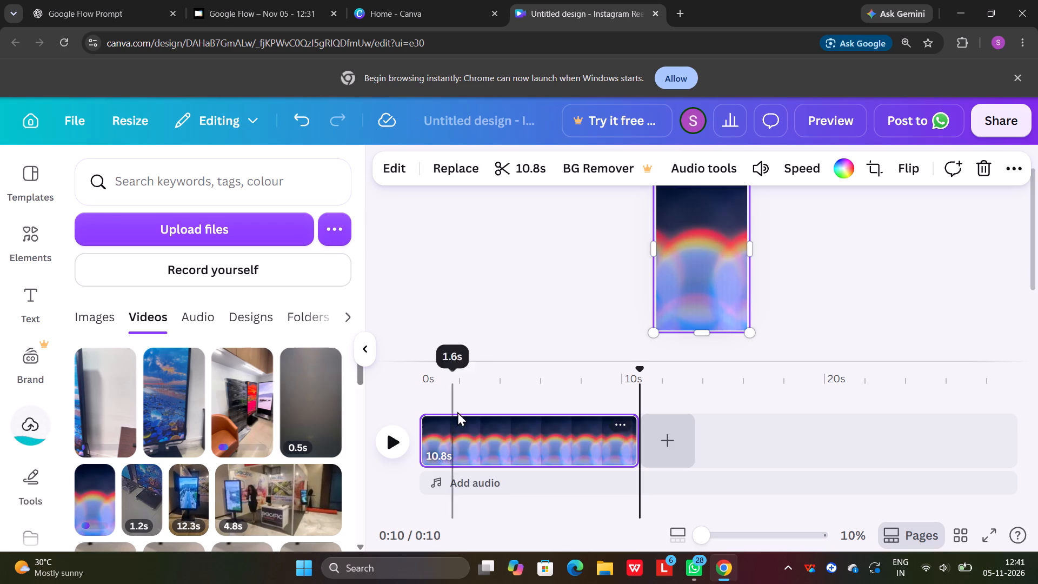
Play the rainbow-arc clip from the start through to its end to review its footage.
left_click_drag(642, 373, 416, 363)
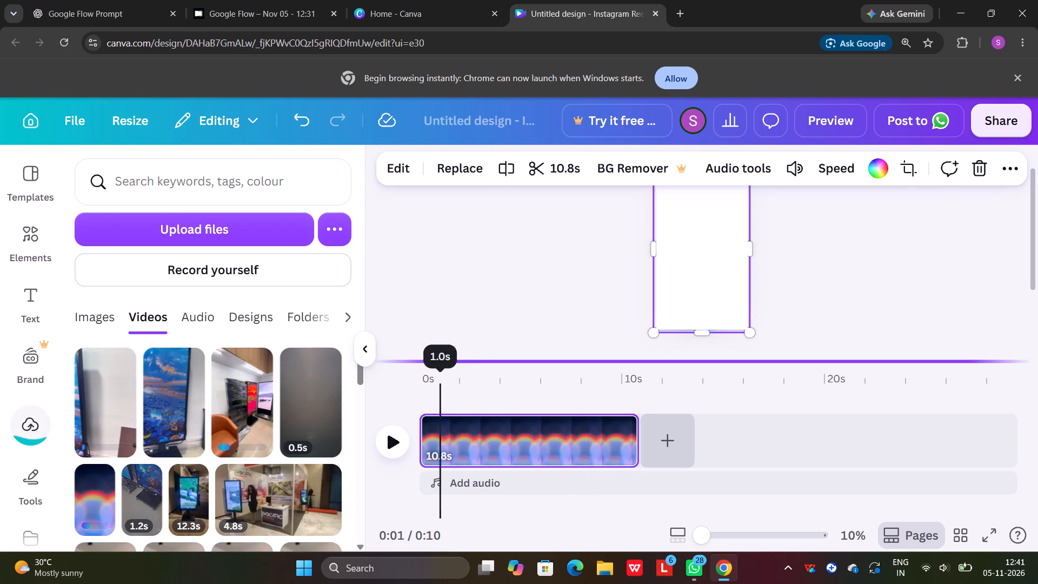
left_click_drag(416, 363, 415, 363)
left_click(390, 447)
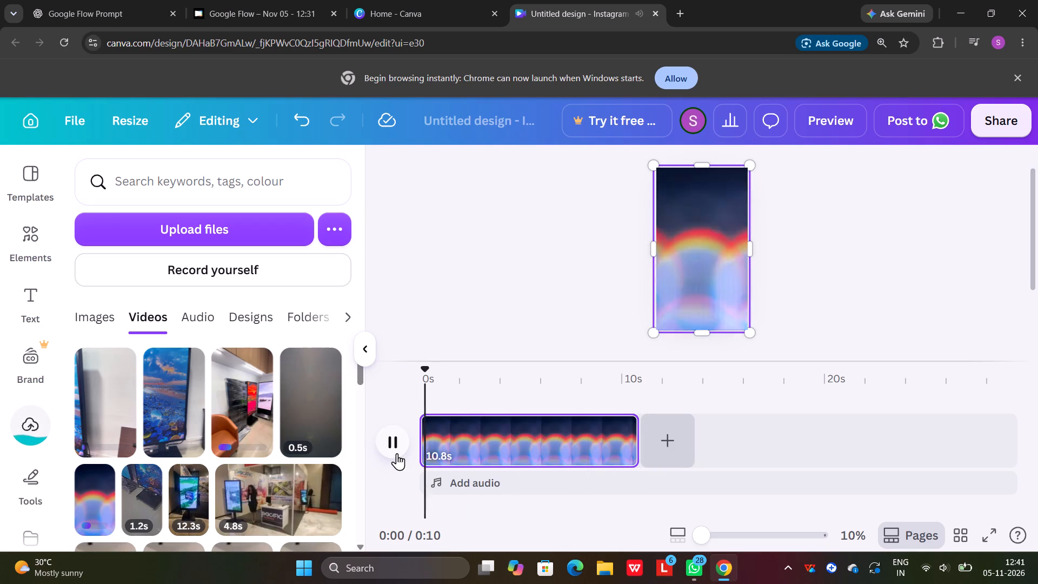
left_click(394, 443)
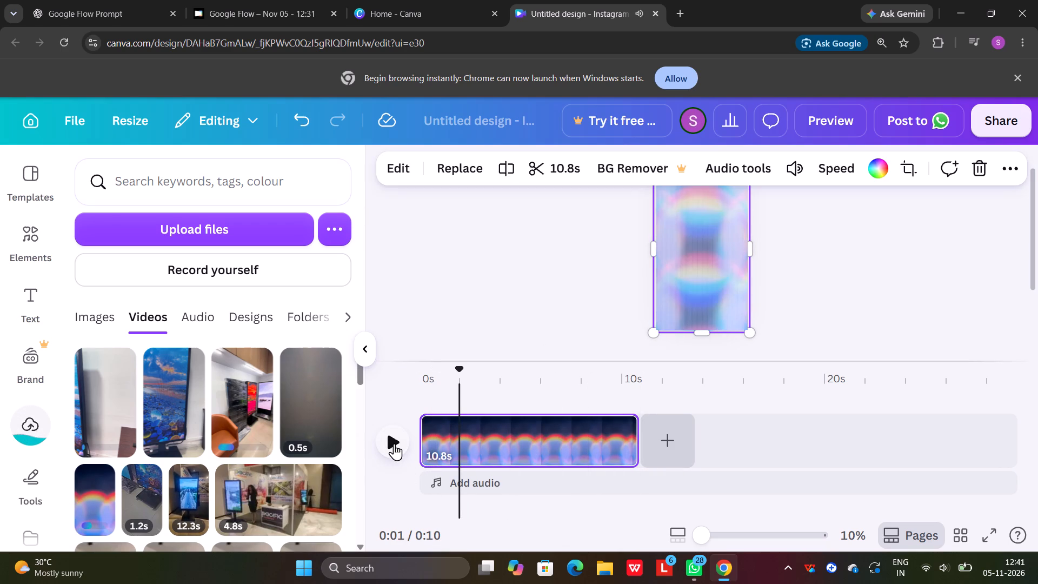
left_click(394, 443)
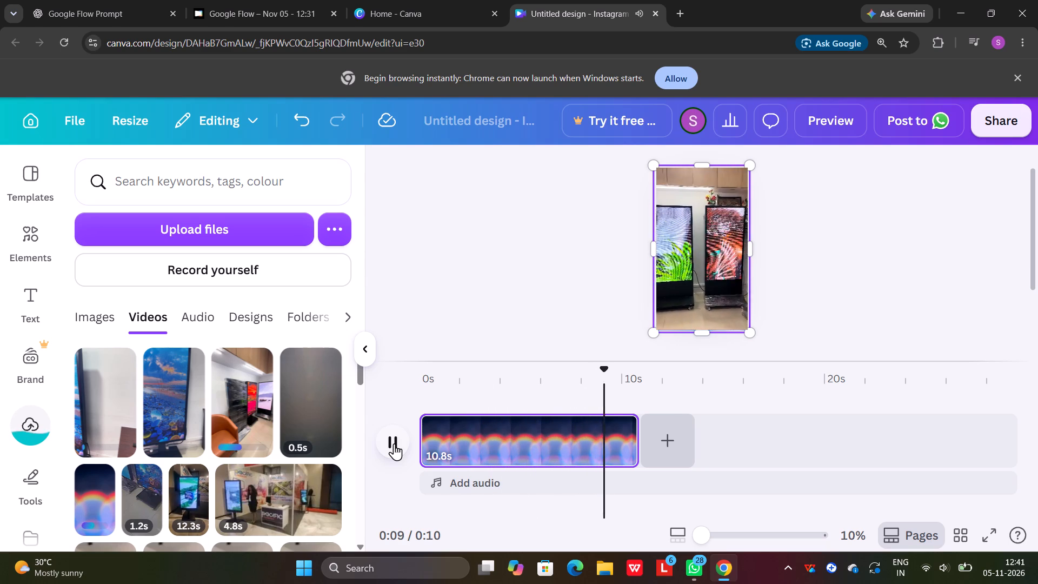
left_click(394, 443)
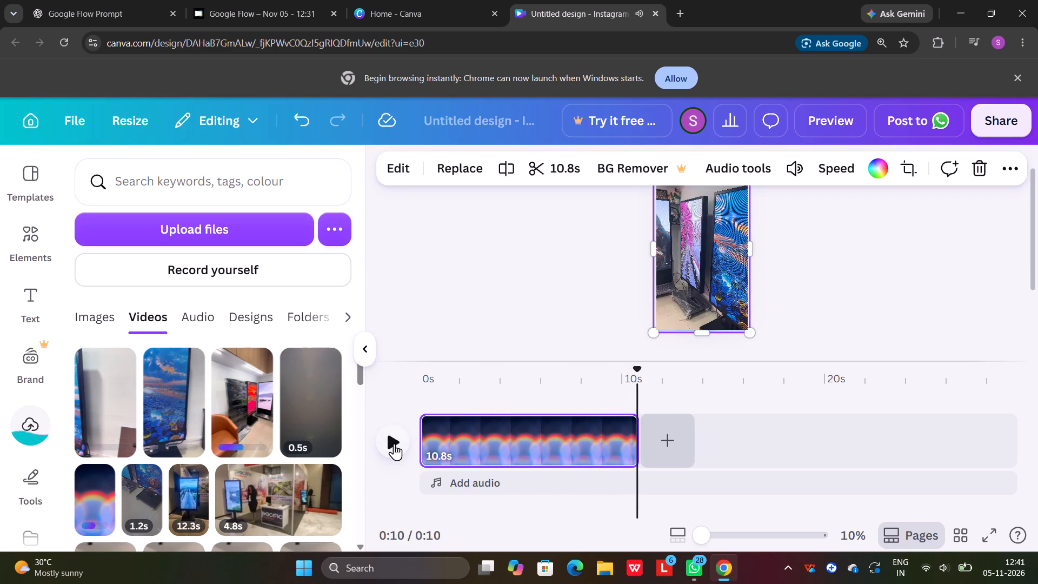
Add the uploaded video of the standees beside the orange armchair and place it before the rainbow-arc clip.
left_click(241, 409)
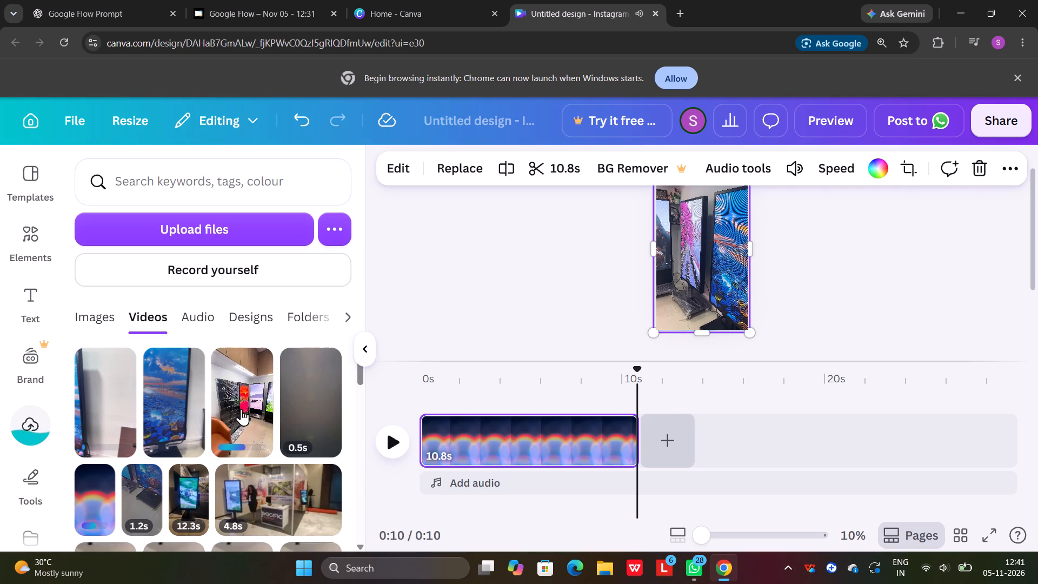
left_click_drag(690, 441, 488, 436)
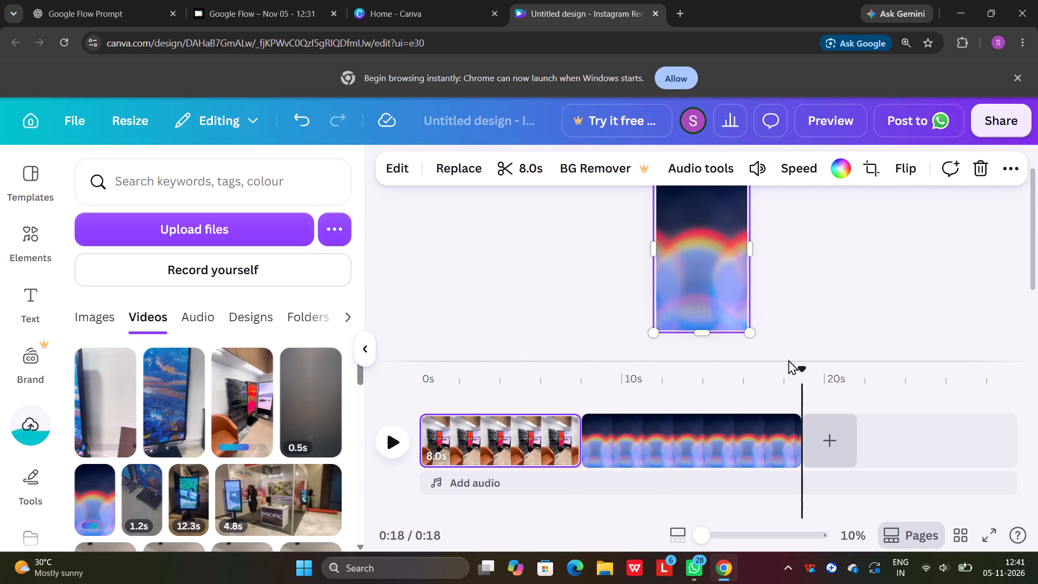
Play the two-clip sequence from the beginning to review how the footage runs together.
left_click_drag(802, 370, 411, 397)
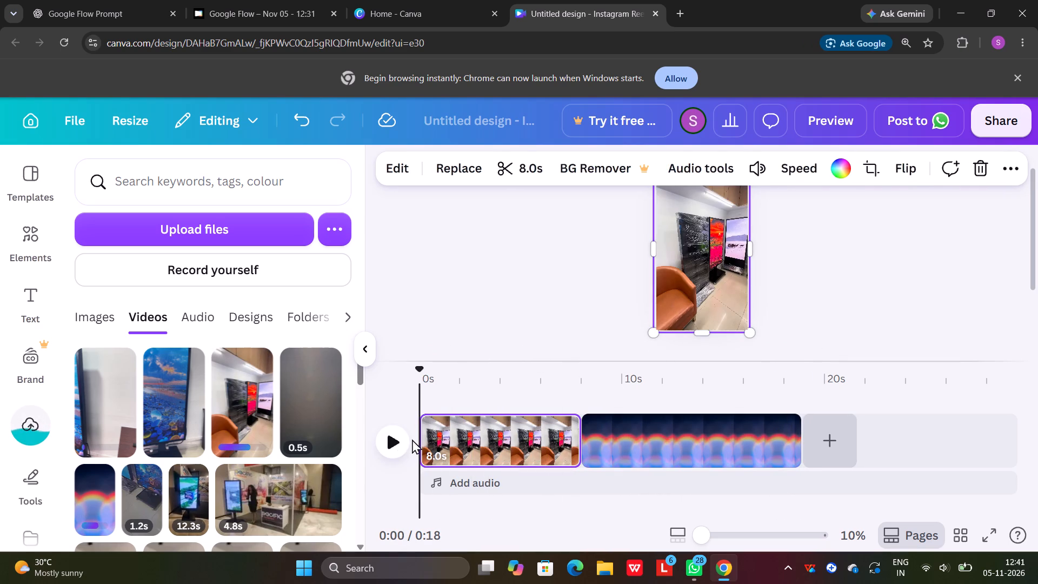
left_click(398, 441)
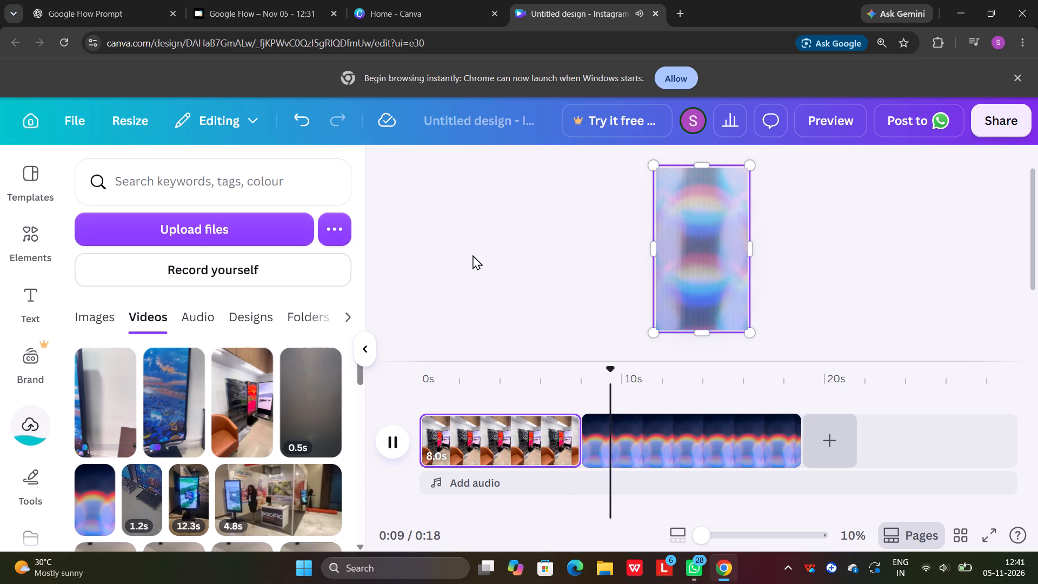
Trim the blurred opening off the second timeline clip, shortening the clip to 8.7 s.
left_click(392, 441)
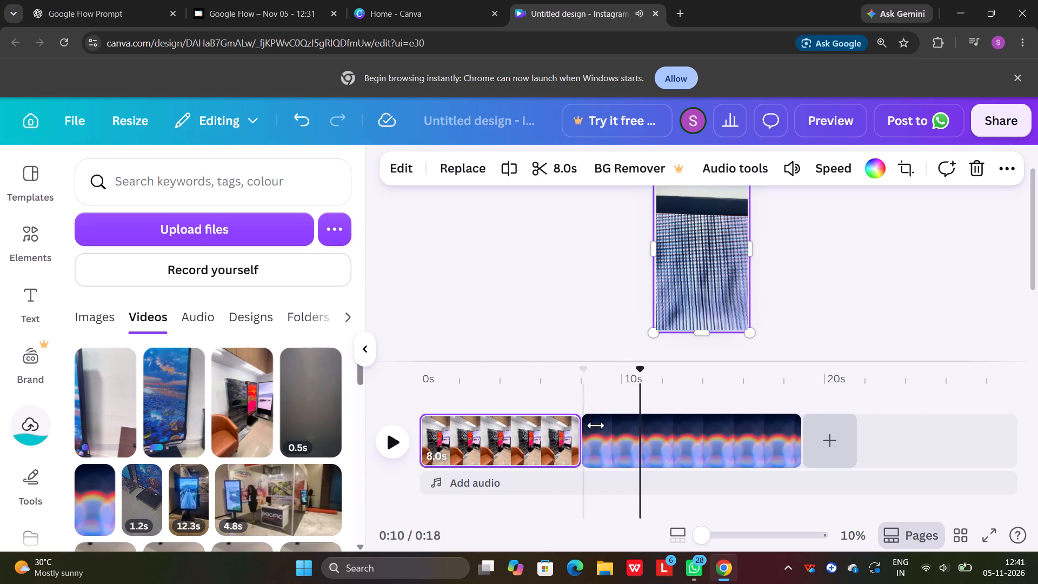
left_click(606, 437)
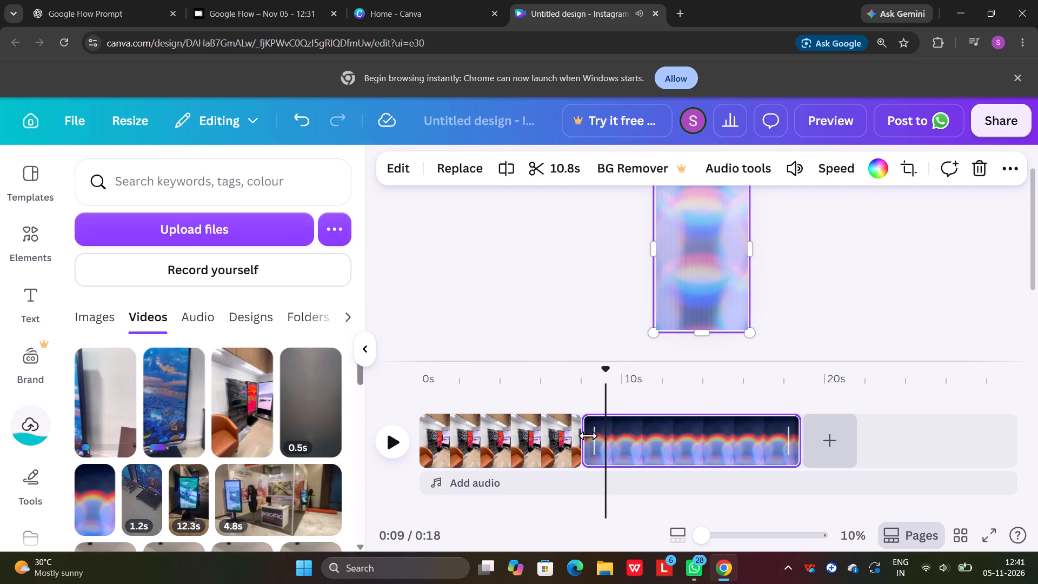
left_click_drag(586, 435, 617, 440)
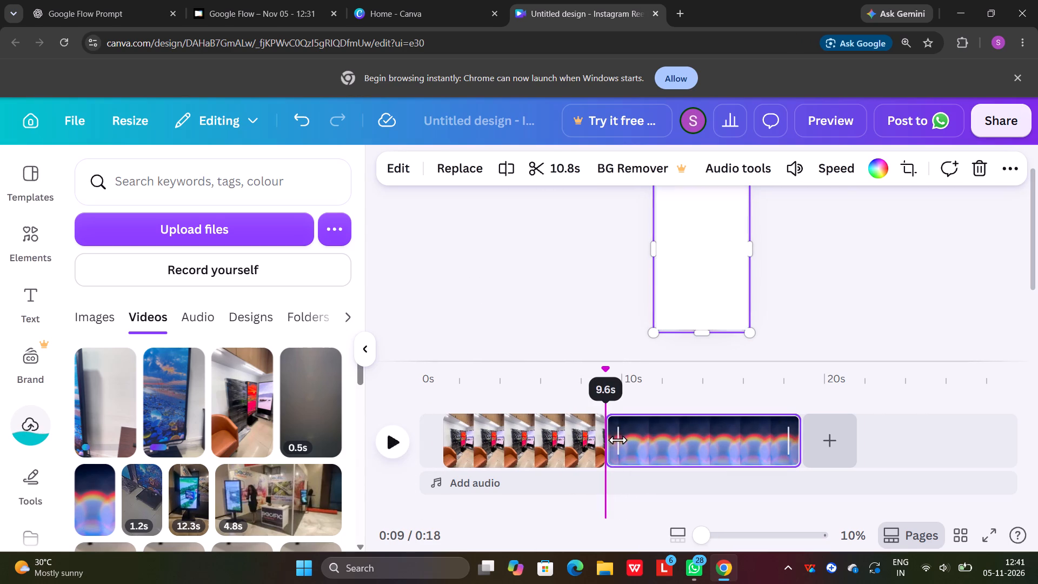
left_click_drag(538, 452, 519, 448)
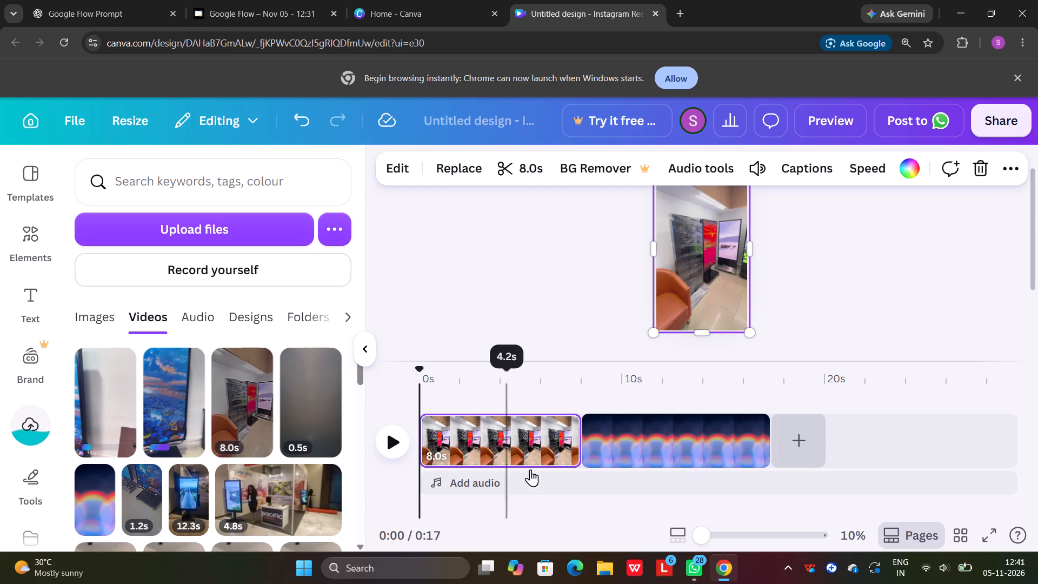
left_click_drag(418, 367, 580, 383)
left_click(389, 448)
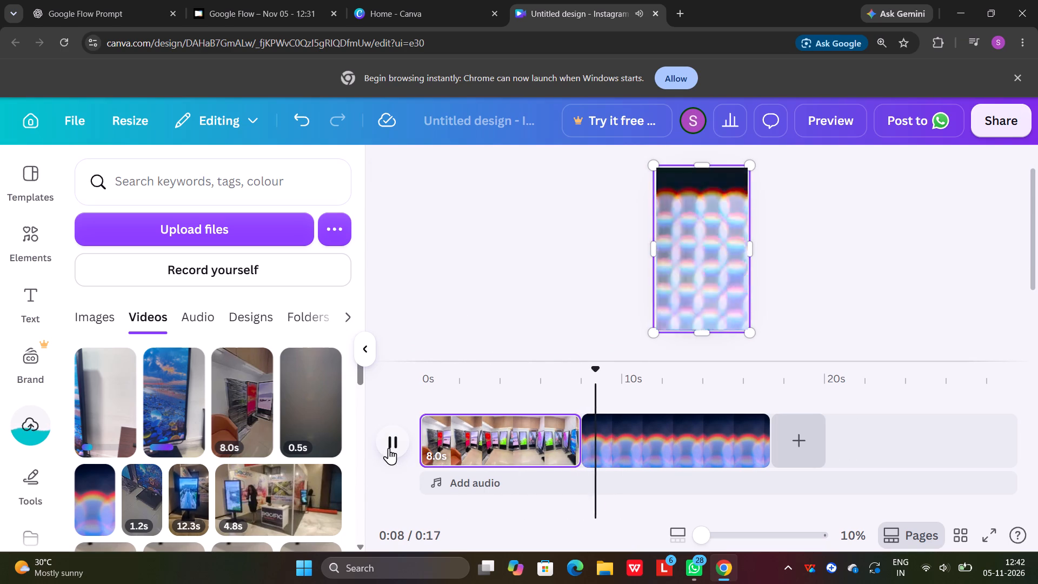
left_click(389, 448)
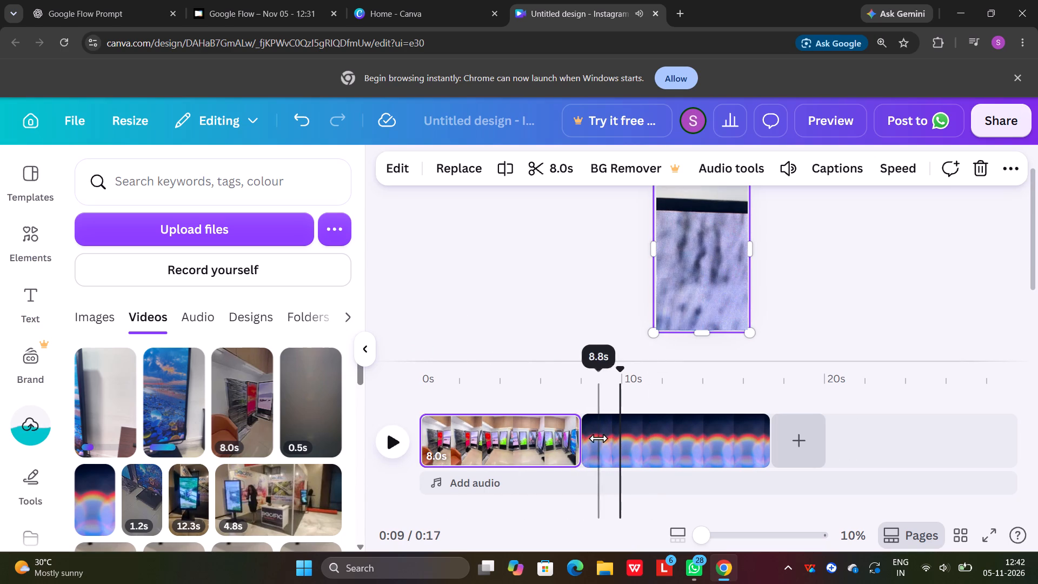
left_click(598, 438)
left_click(584, 438)
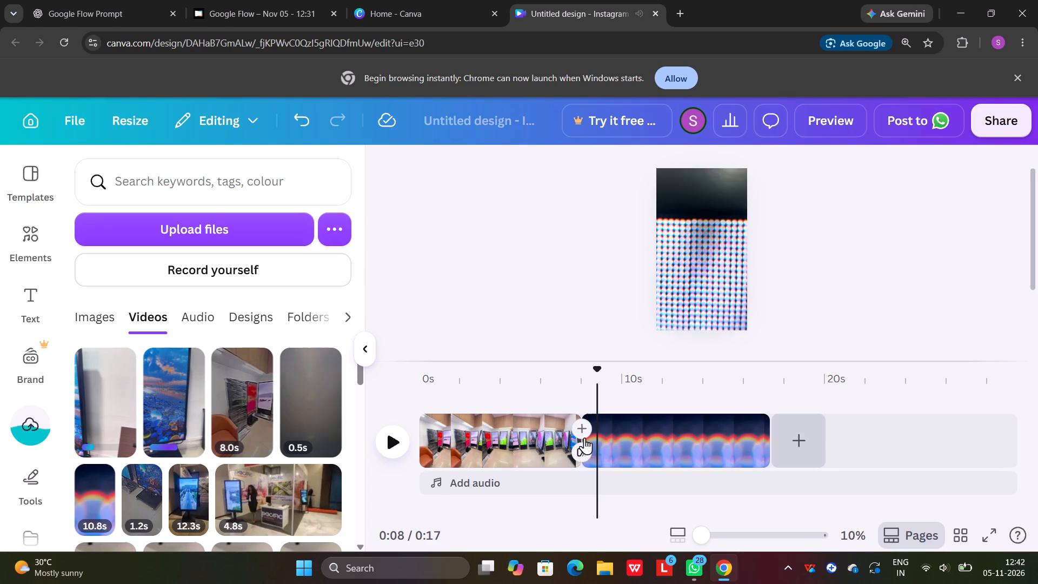
left_click(621, 437)
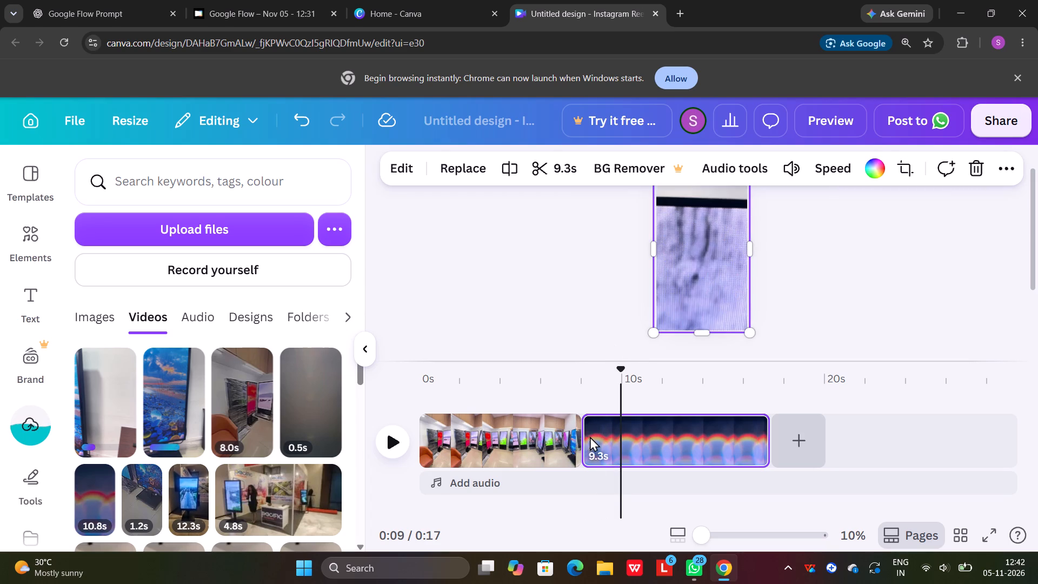
left_click_drag(595, 435, 602, 435)
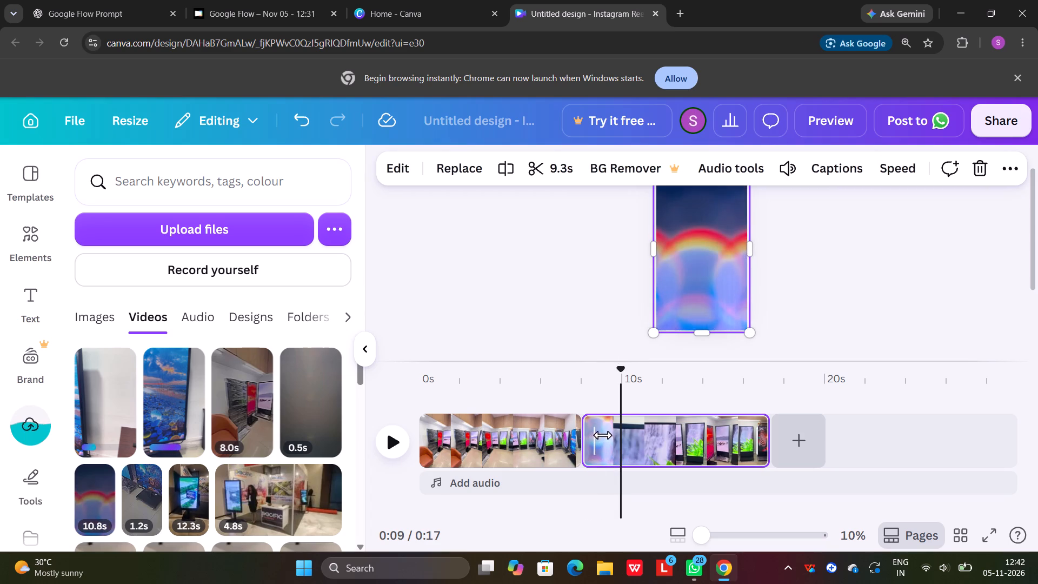
left_click_drag(602, 435, 607, 435)
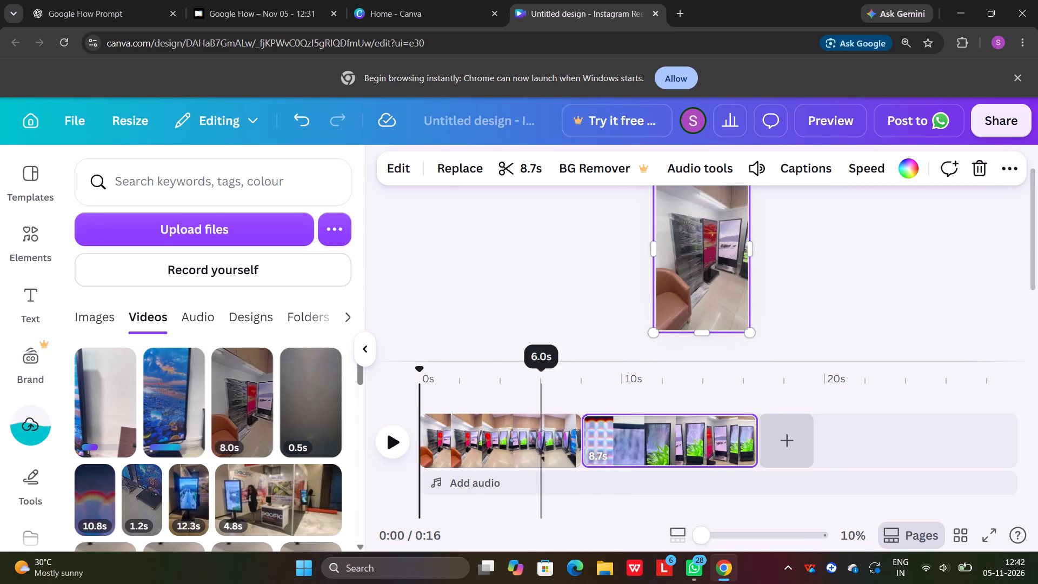
Play back the reel across the cut and through the second clip, and replay it from the start to check the trim.
left_click(392, 443)
left_click_drag(418, 373, 577, 391)
left_click(396, 449)
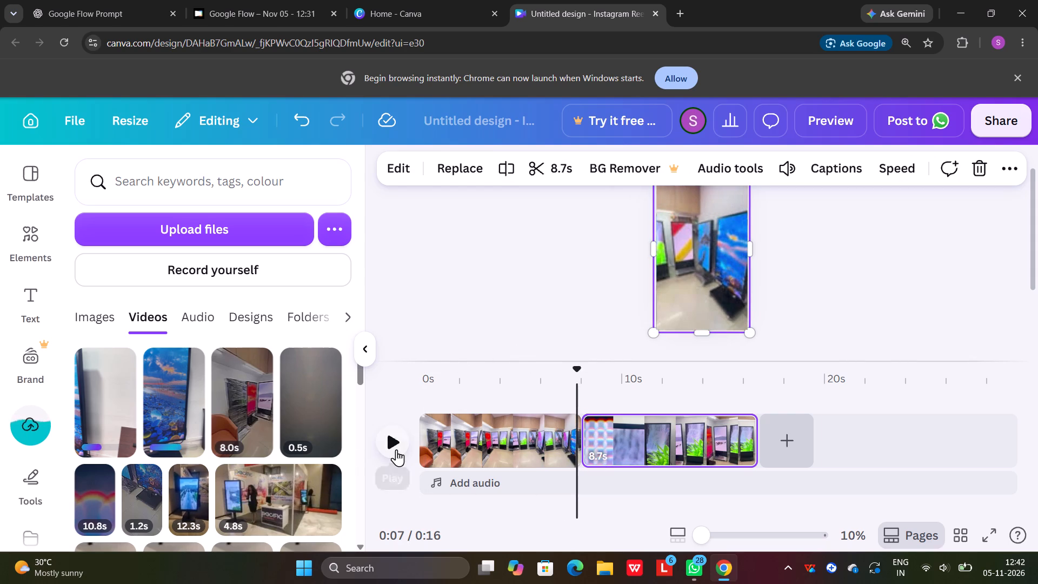
left_click(391, 449)
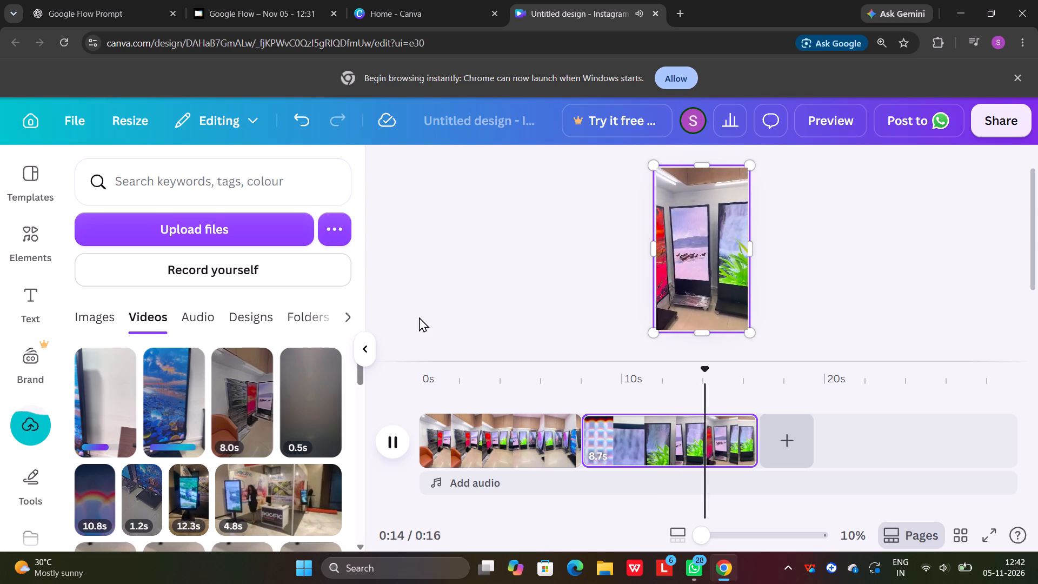
left_click(394, 442)
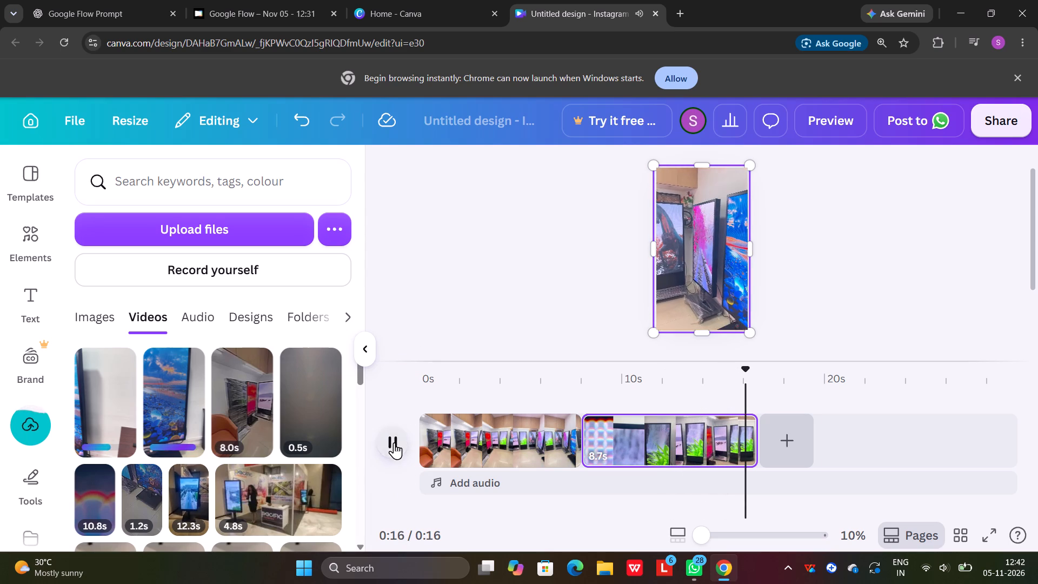
left_click_drag(755, 372, 384, 338)
left_click(391, 446)
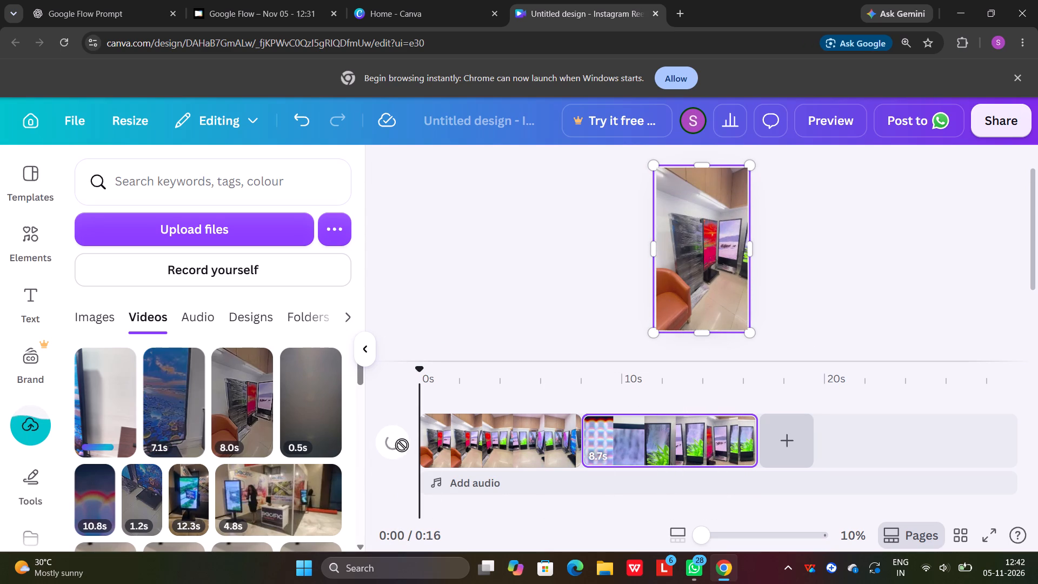
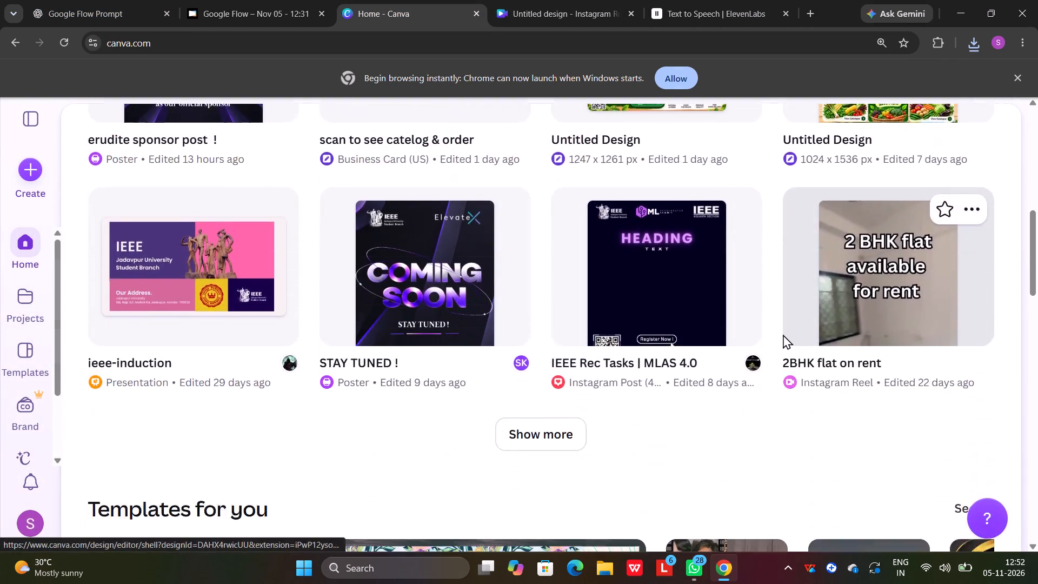
Return to the untitled Instagram reel design and examine the audio library and available tools for adding audio to the timeline.
scroll(782, 329, "up", 3)
left_click(553, 18)
scroll(422, 461, "up", 1)
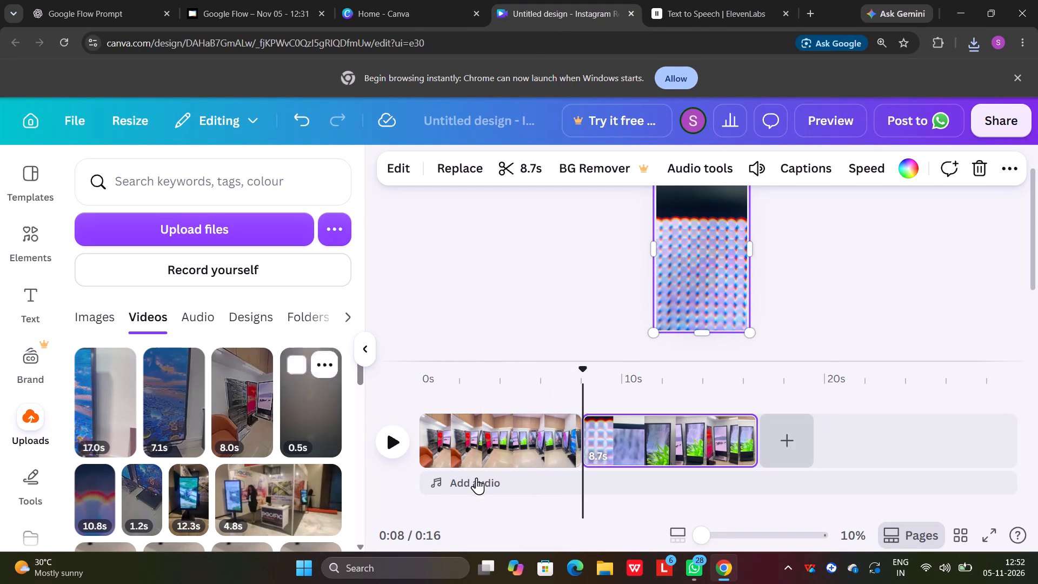
left_click(470, 483)
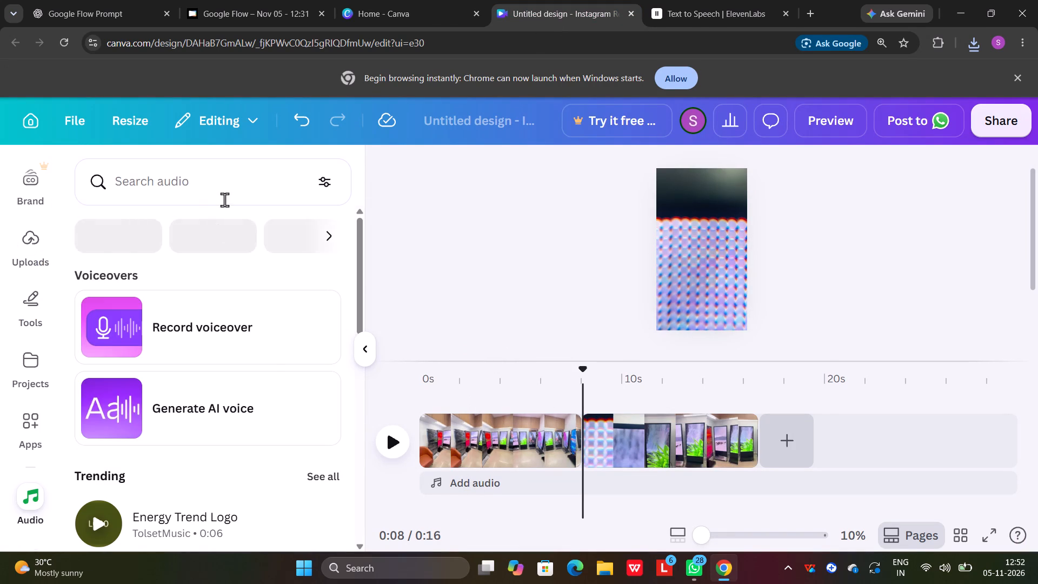
scroll(152, 403, "down", 2)
scroll(90, 377, "down", 2)
scroll(22, 354, "down", 1)
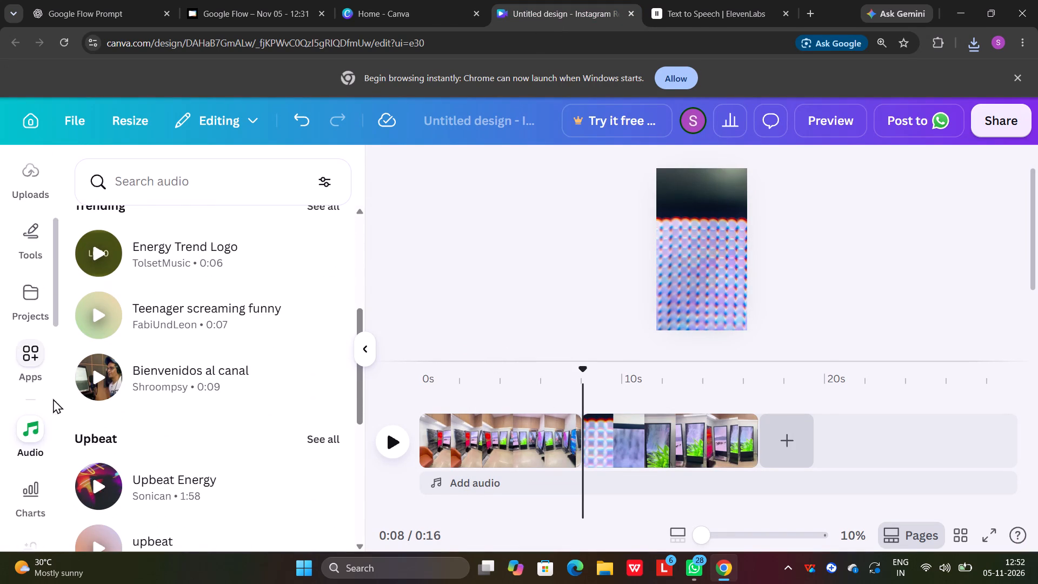
scroll(38, 386, "down", 3)
scroll(30, 375, "up", 1)
scroll(22, 375, "down", 3)
scroll(225, 342, "down", 7)
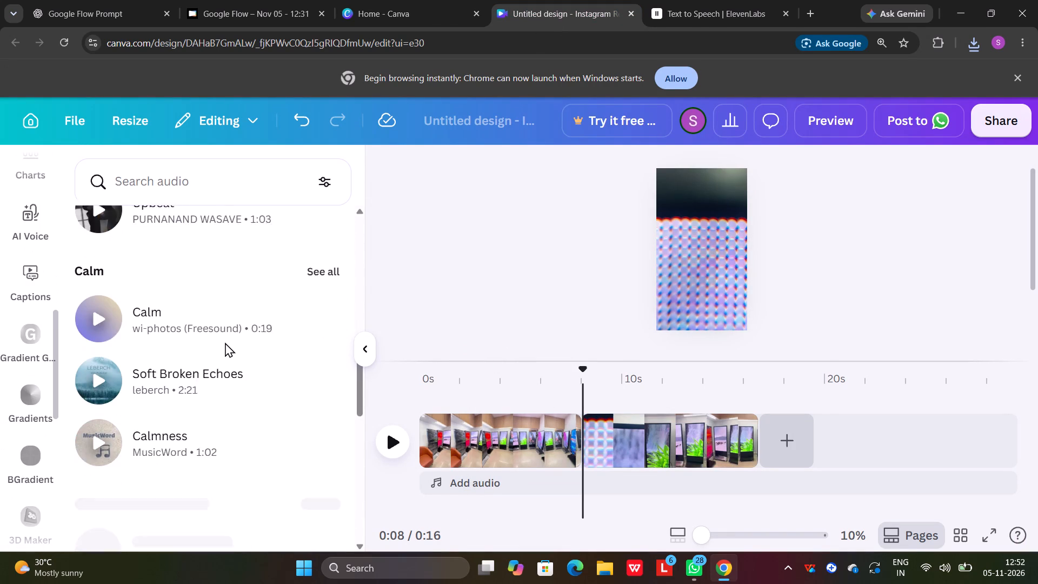
scroll(224, 342, "up", 20)
scroll(224, 342, "up", 4)
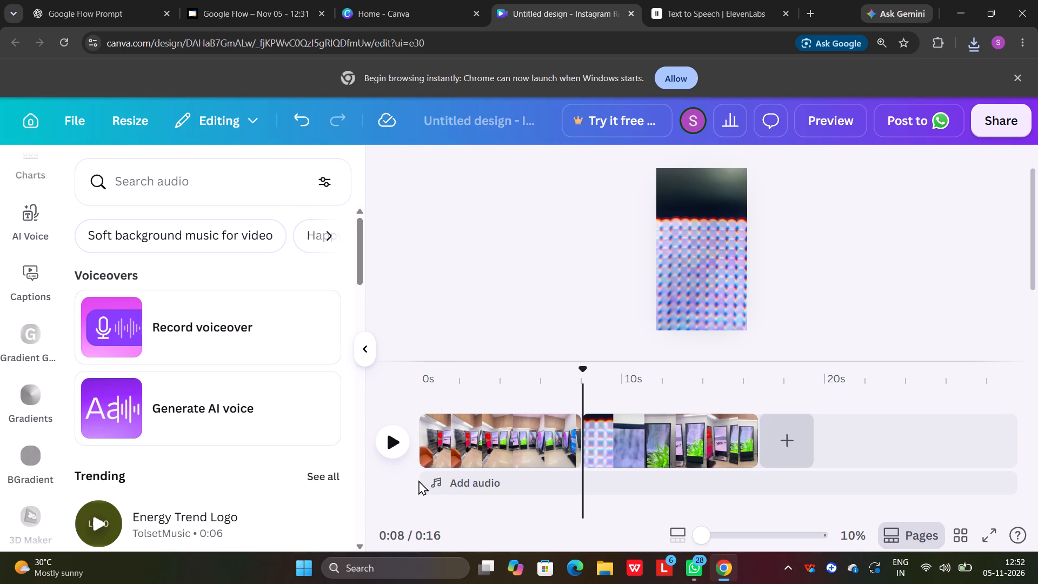
scroll(34, 302, "up", 4)
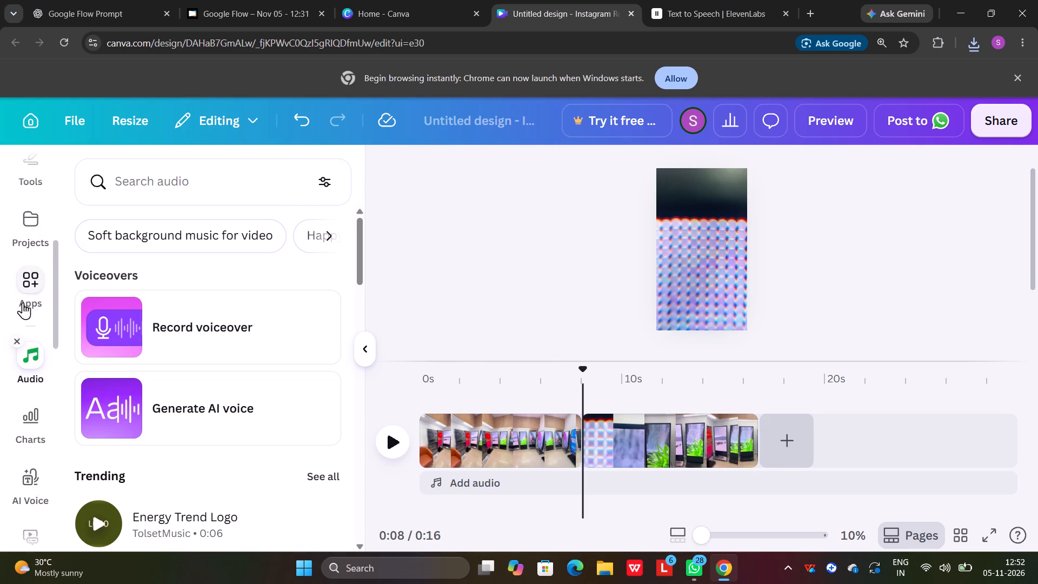
scroll(51, 366, "down", 1)
scroll(34, 408, "down", 14)
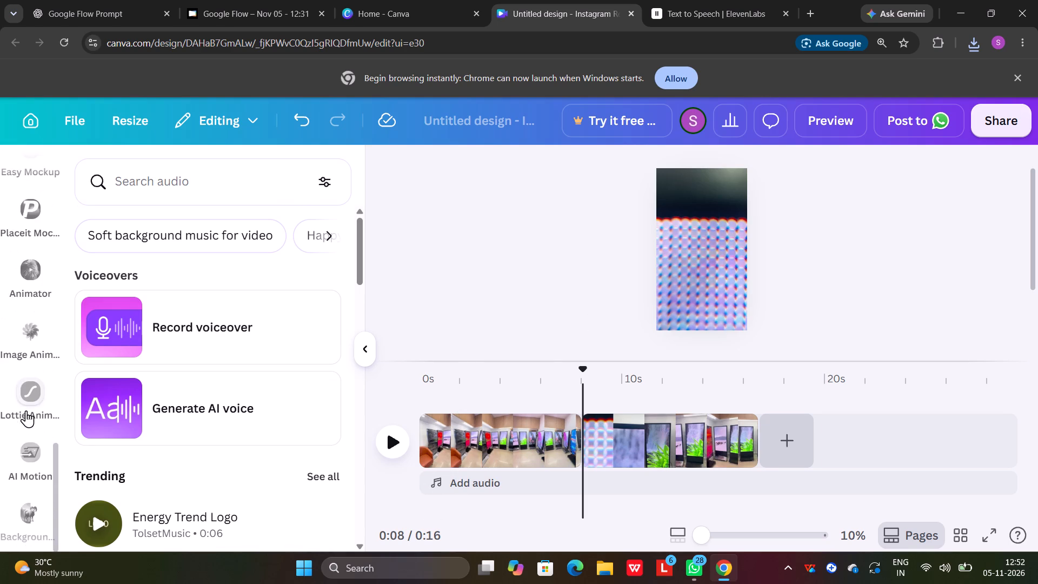
scroll(23, 400, "up", 4)
left_click(371, 261)
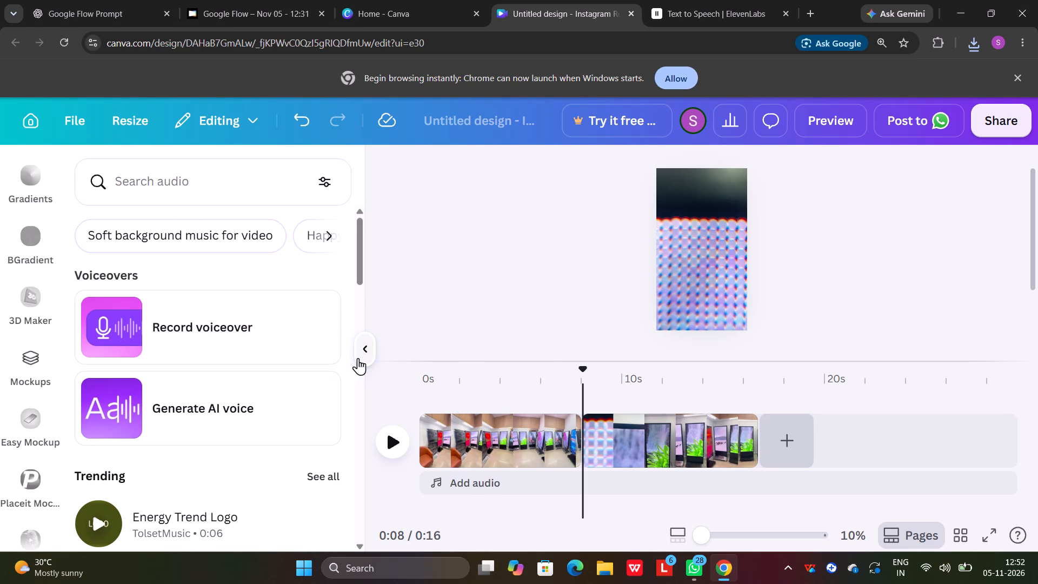
left_click(358, 358)
scroll(119, 487, "up", 1)
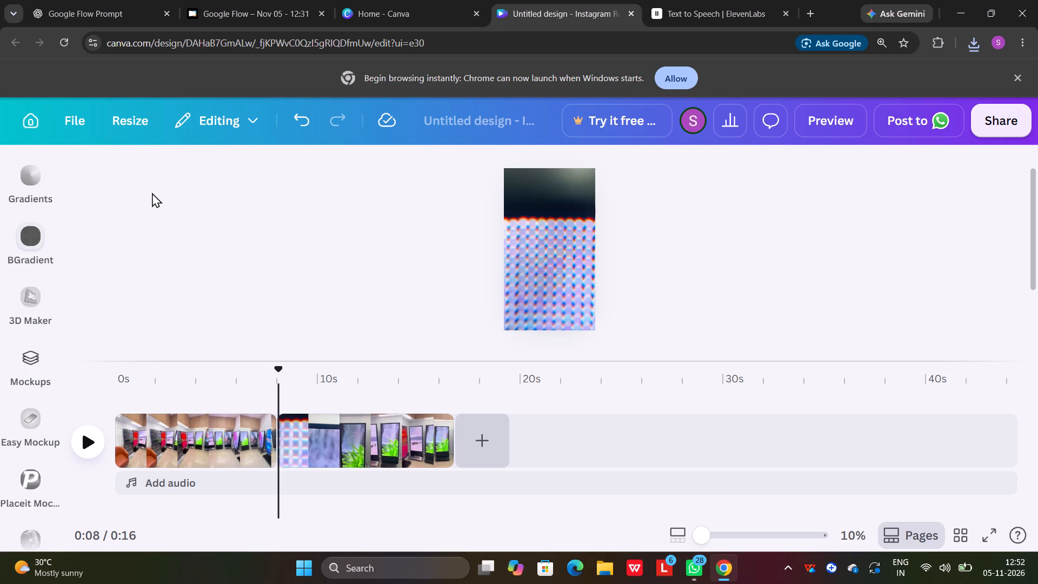
Select the second video clip on the reel timeline, placing the playhead at about 12 seconds.
left_click(152, 193)
left_click(371, 446)
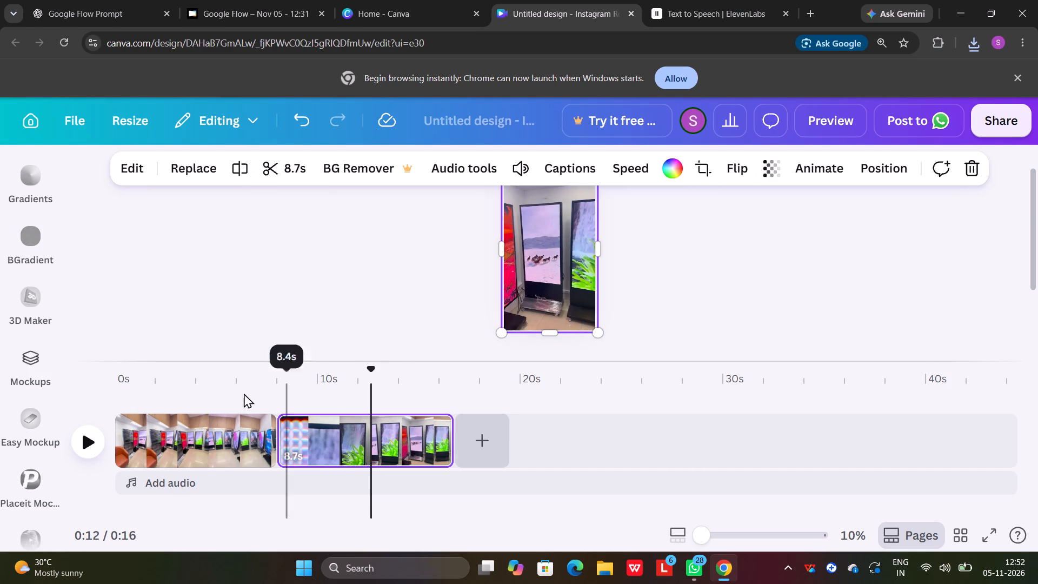
Look through the design's audio library, from voiceovers to sound effects, for a way to add the narration.
scroll(13, 189, "up", 12)
scroll(0, 348, "up", 5)
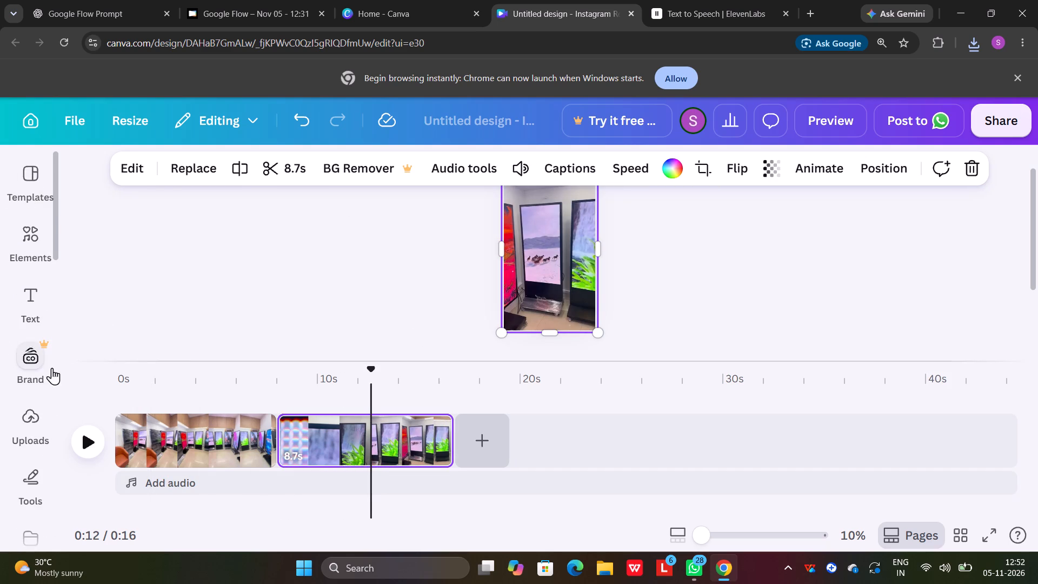
left_click(174, 489)
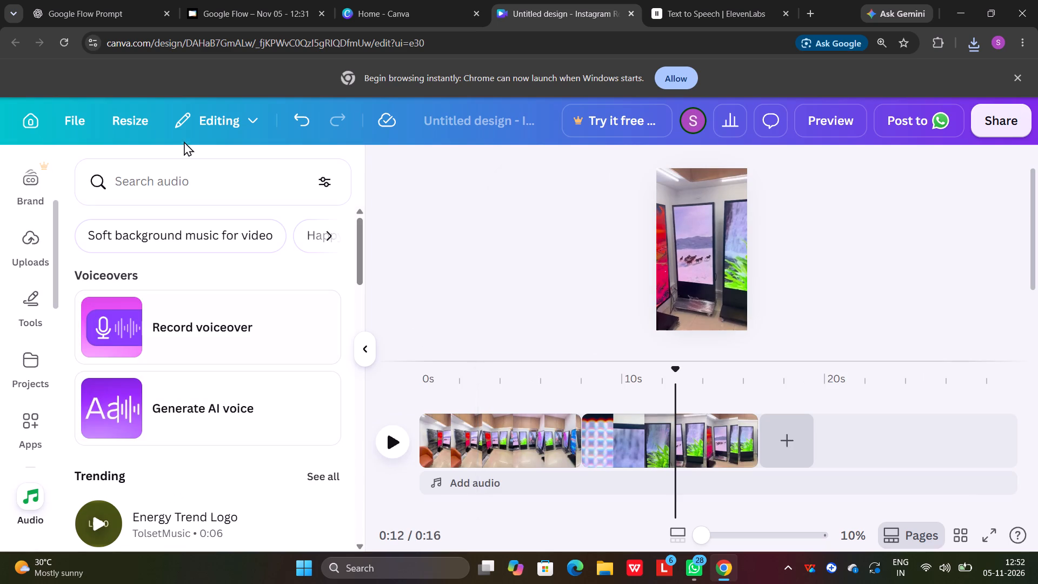
scroll(157, 237, "down", 5)
scroll(162, 300, "down", 20)
scroll(162, 300, "down", 8)
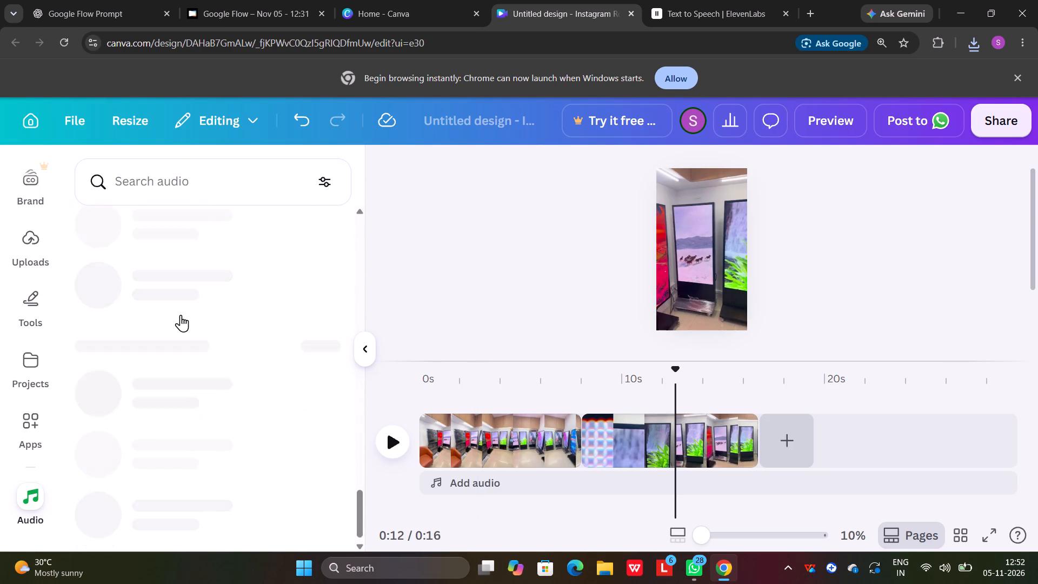
scroll(181, 315, "down", 16)
scroll(191, 314, "down", 20)
scroll(191, 314, "down", 7)
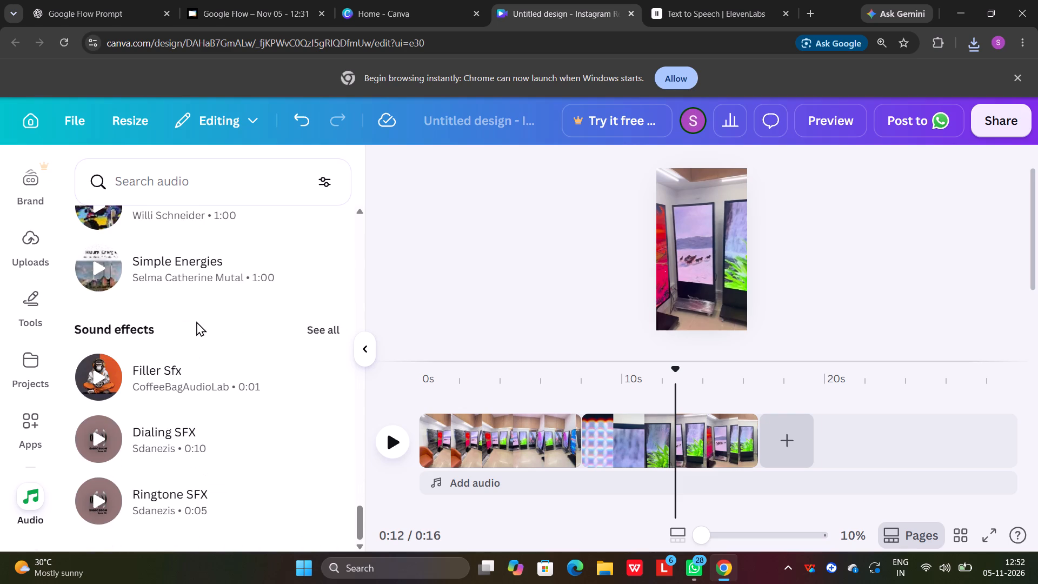
scroll(197, 322, "down", 5)
scroll(197, 322, "up", 20)
scroll(197, 322, "up", 16)
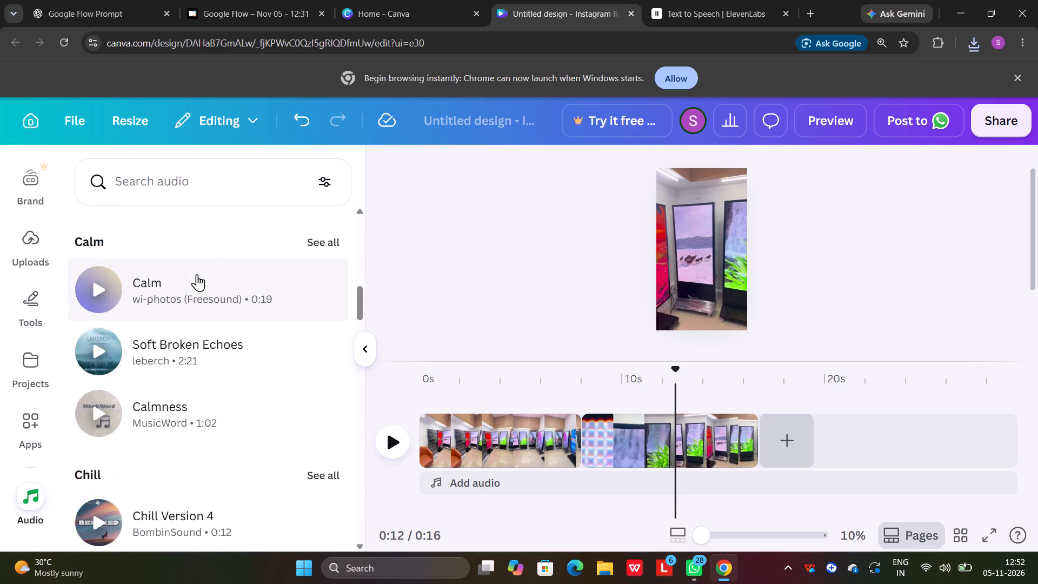
scroll(197, 274, "up", 20)
scroll(197, 274, "up", 10)
Upload the downloaded ElevenLabs Raj - Indian English narration MP3 from Downloads to the design's uploads.
scroll(15, 408, "down", 4)
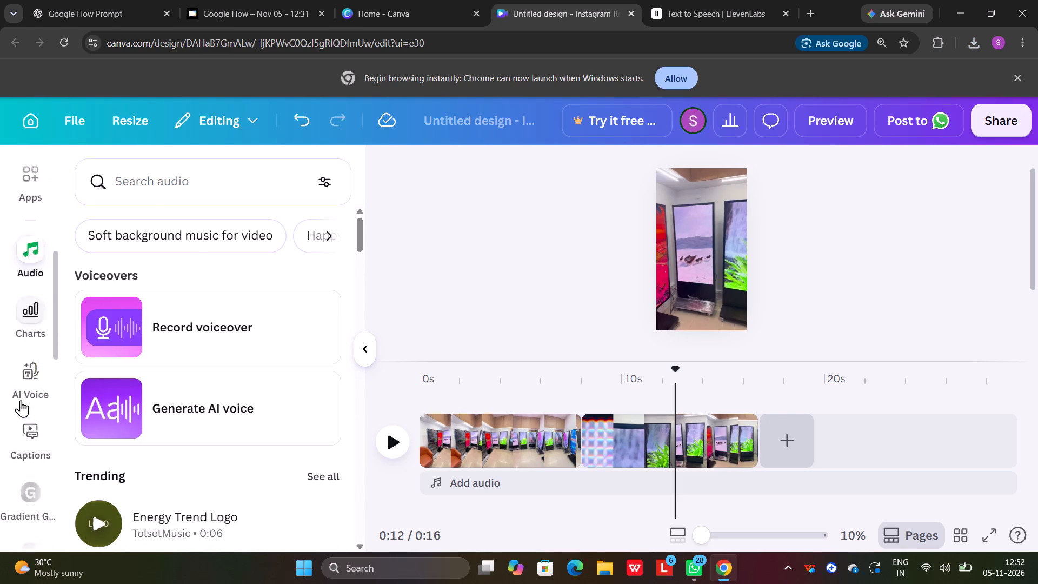
scroll(21, 400, "down", 2)
scroll(23, 388, "up", 7)
left_click(22, 297)
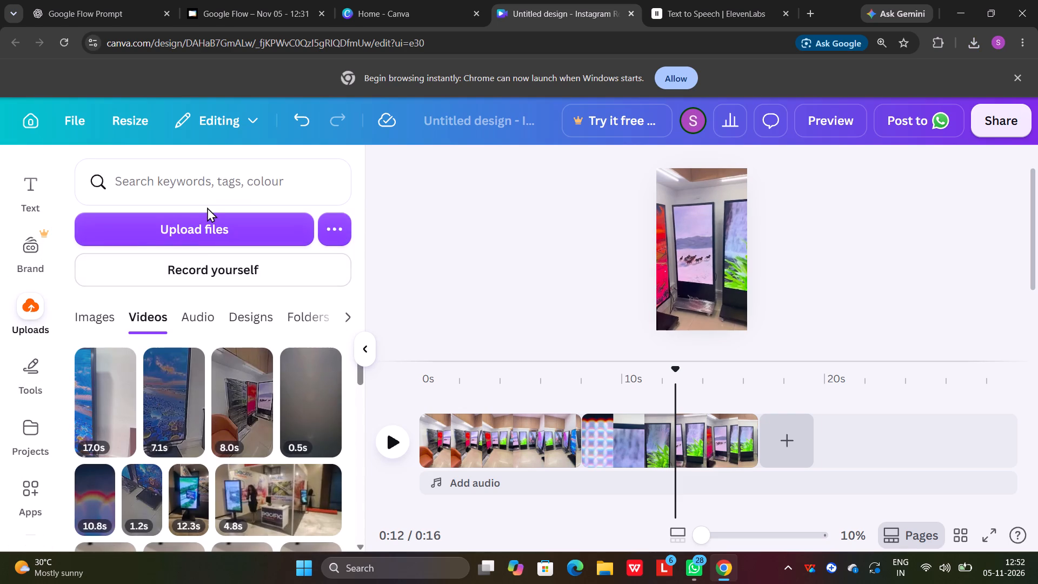
left_click(198, 238)
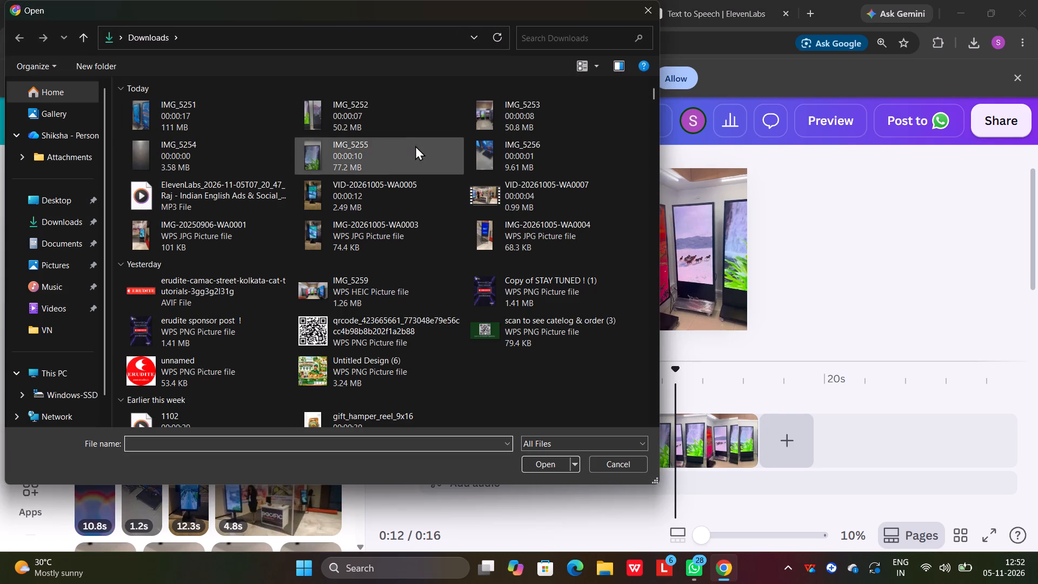
left_click(210, 205)
left_click(536, 467)
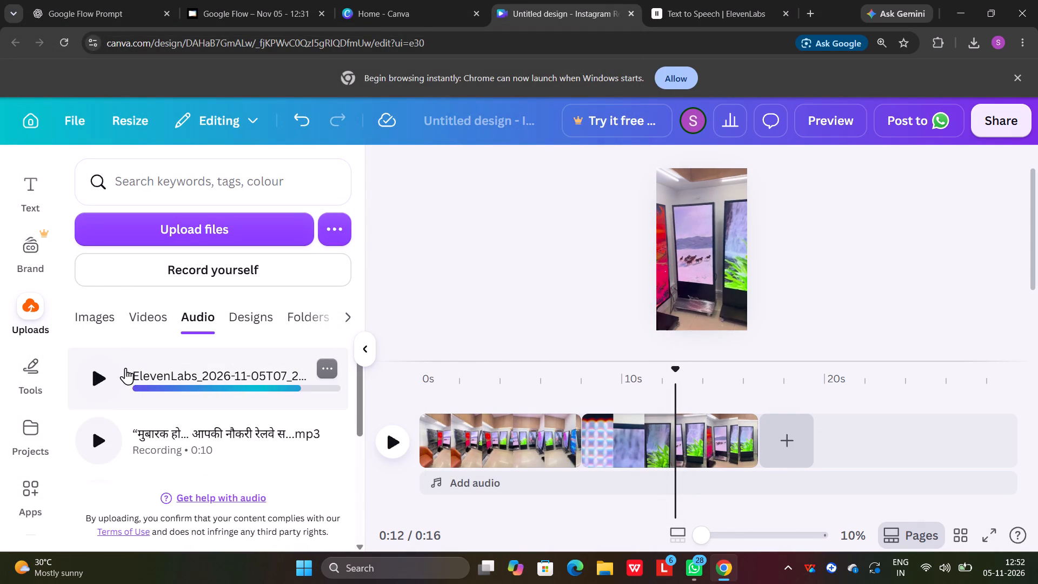
Add the uploaded ElevenLabs narration to the timeline's audio track and align its start with 0 s.
left_click_drag(216, 369, 525, 489)
left_click_drag(559, 480, 502, 486)
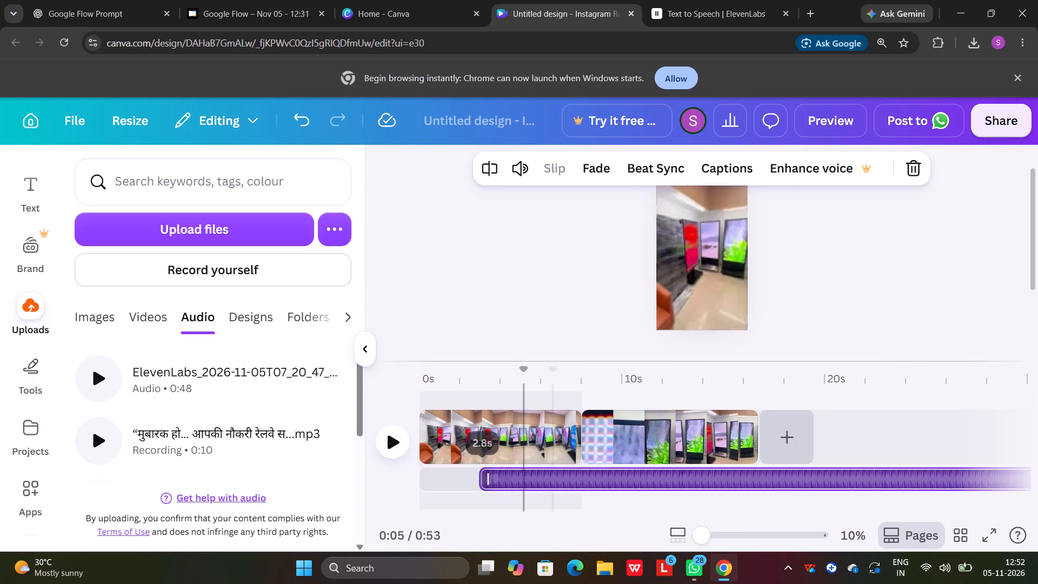
left_click_drag(502, 486, 452, 480)
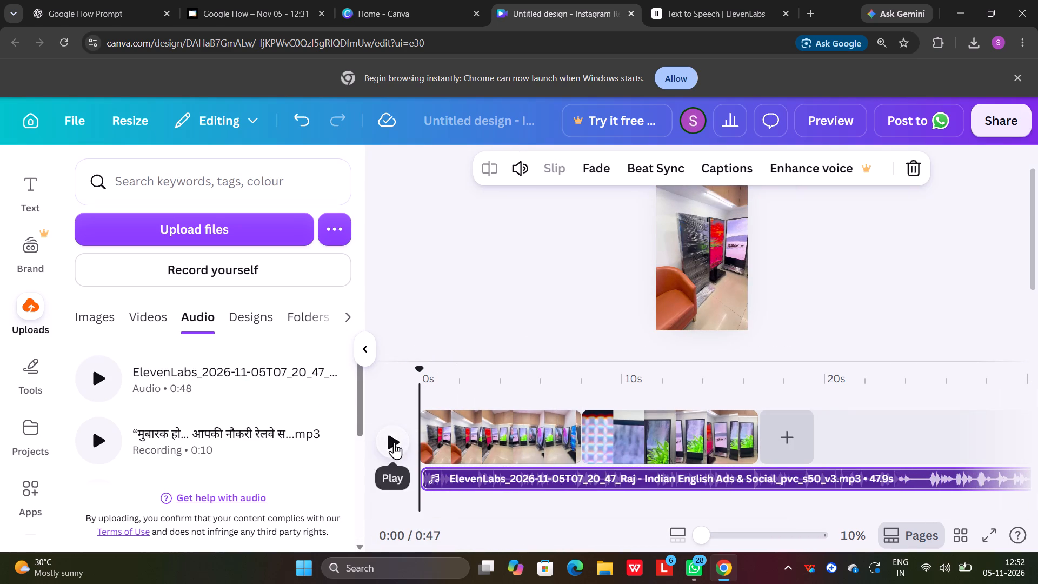
Play the opening seconds of the reel twice to check the narration against the first video clip.
left_click(394, 442)
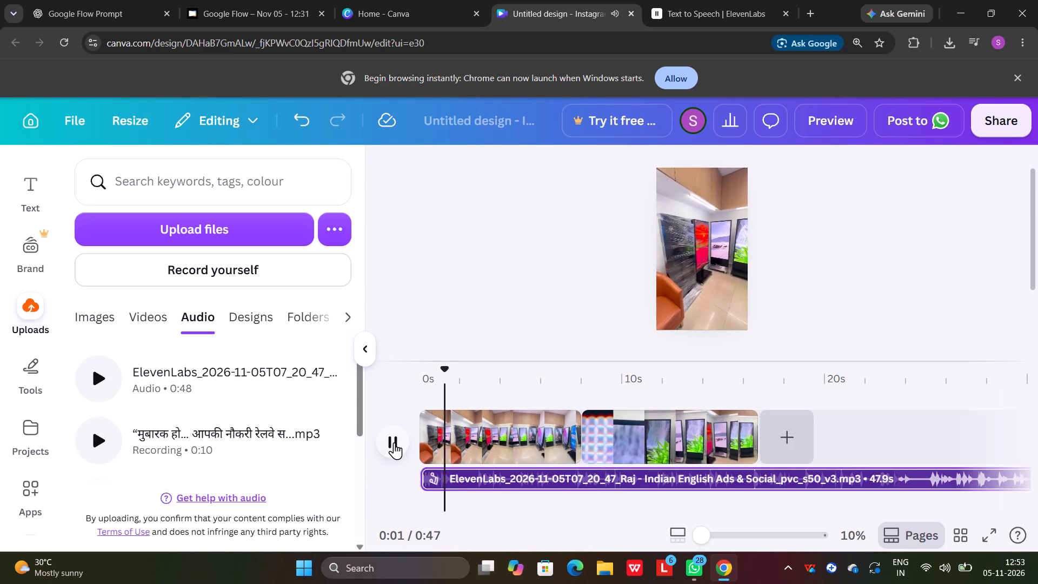
left_click(394, 442)
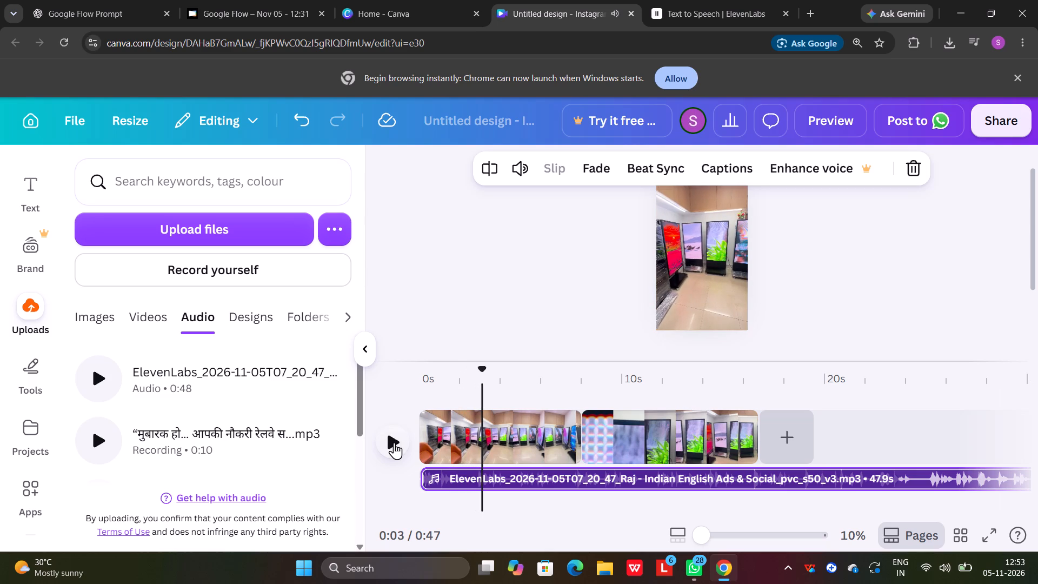
left_click(515, 449)
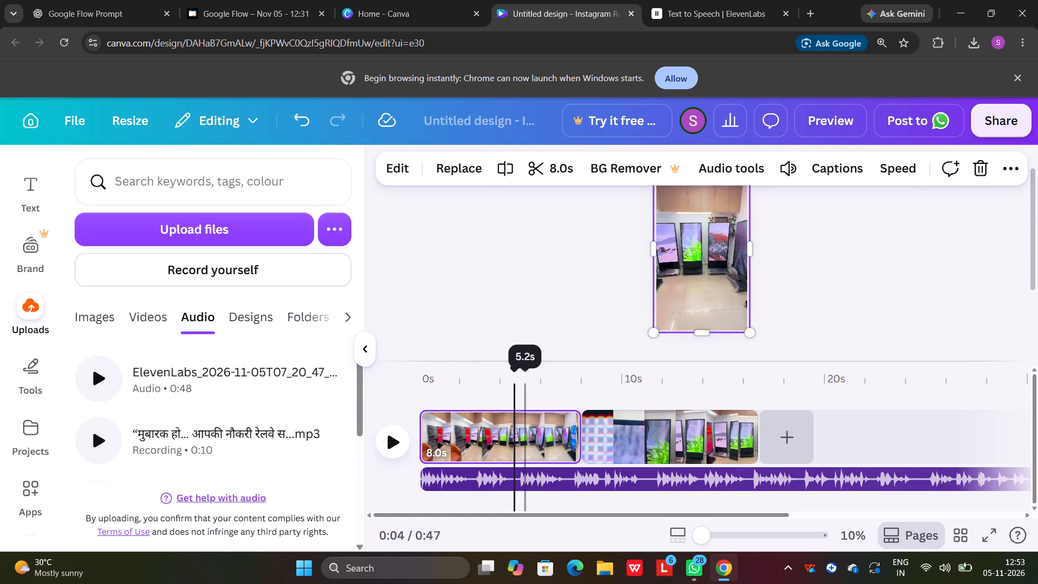
left_click_drag(511, 371, 398, 366)
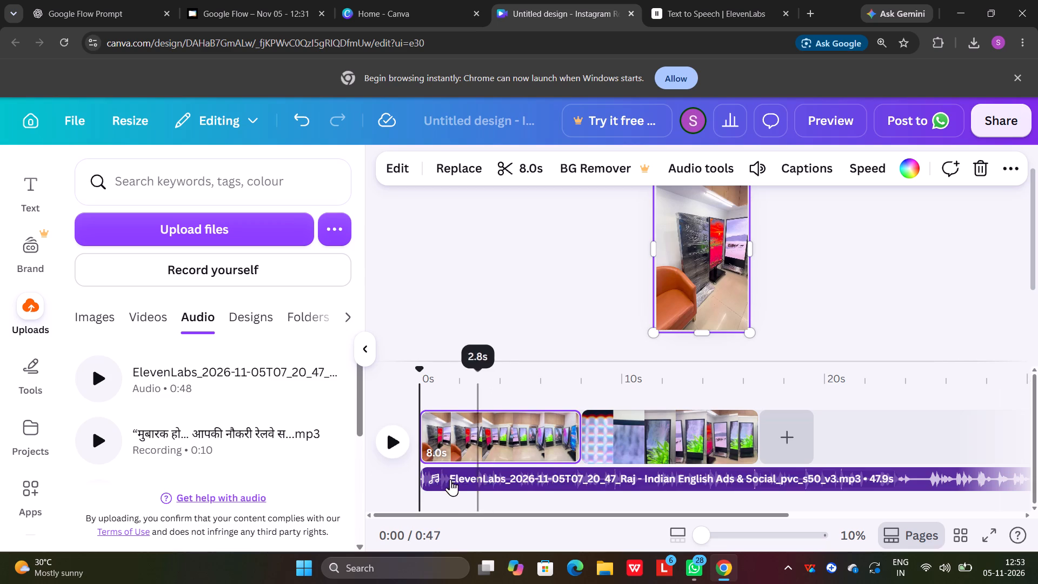
left_click(391, 443)
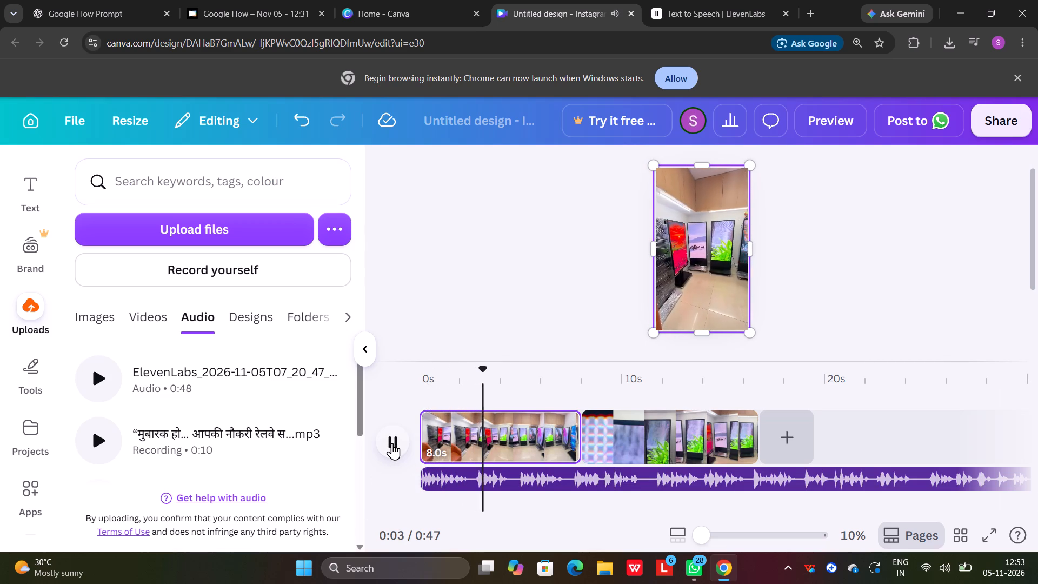
left_click(392, 442)
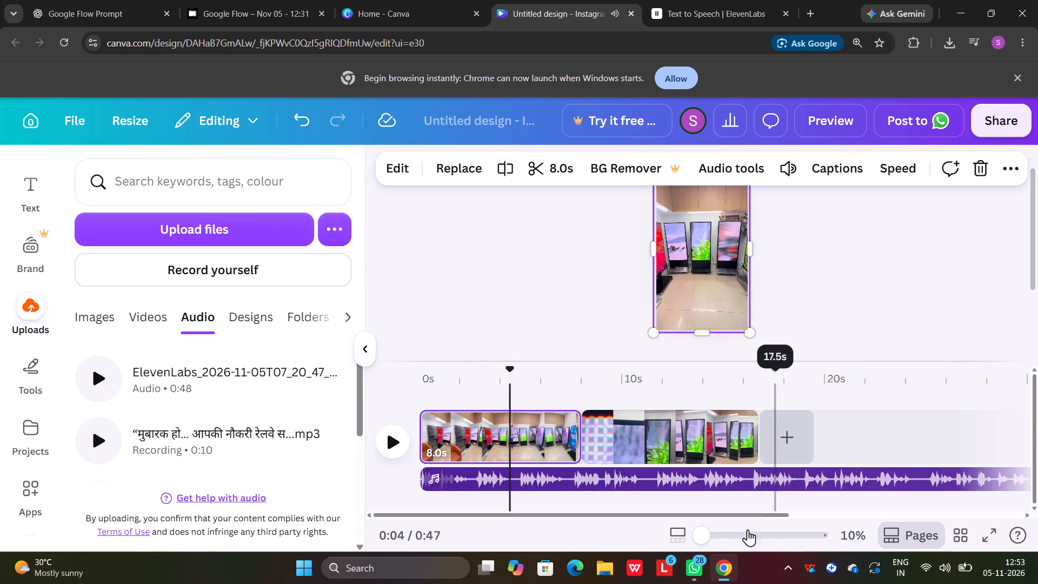
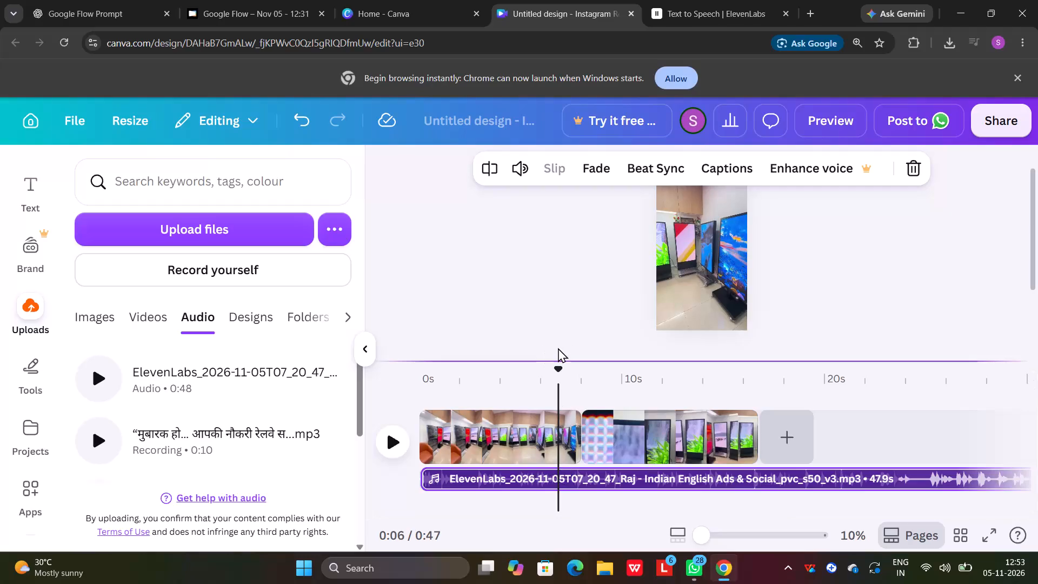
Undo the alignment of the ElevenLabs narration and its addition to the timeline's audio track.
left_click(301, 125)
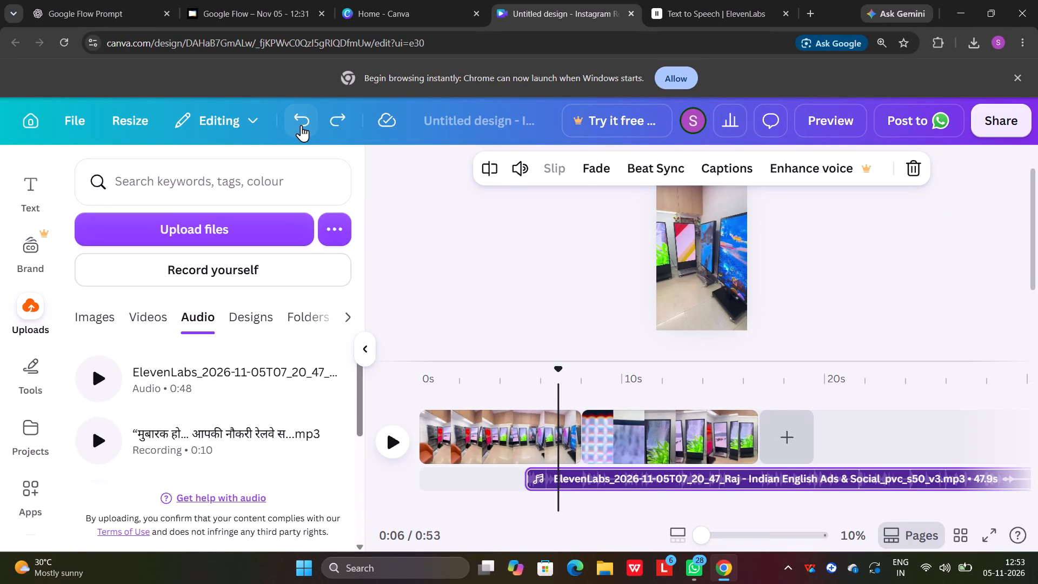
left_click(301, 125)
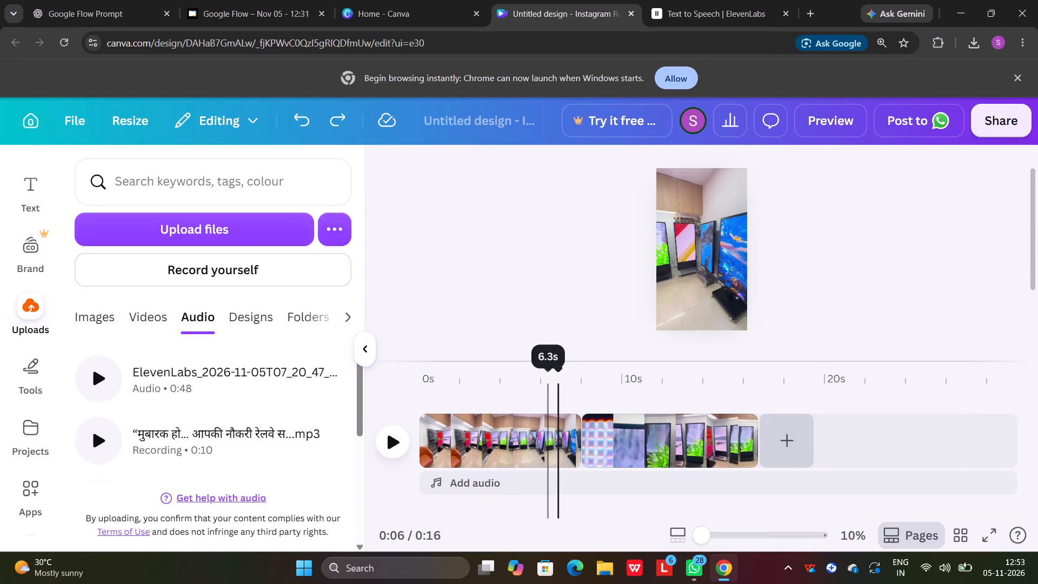
Play the reel from 0 s into the second clip to check the videos' own sound without the narration.
left_click_drag(559, 371, 427, 356)
left_click(393, 444)
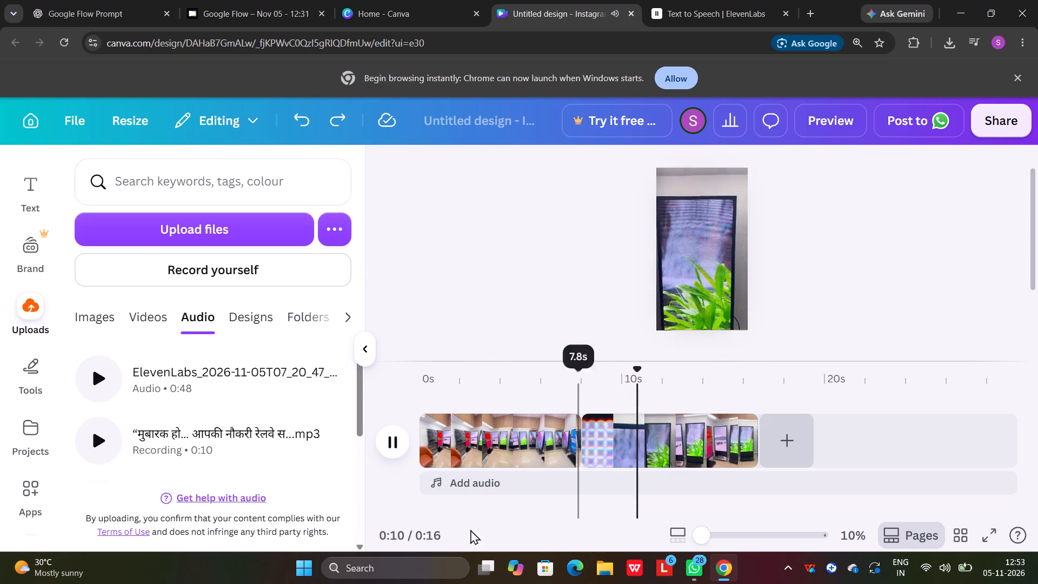
left_click(395, 442)
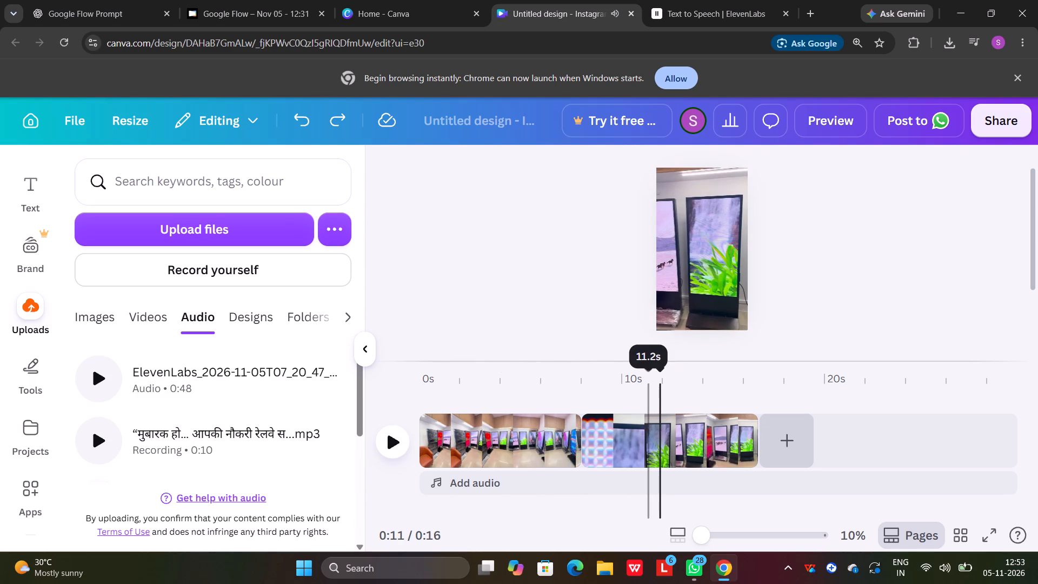
Return the playhead to 0 s and redo the narration's placement on the audio track and its alignment with 0 s.
left_click_drag(658, 373, 216, 359)
left_click(457, 489)
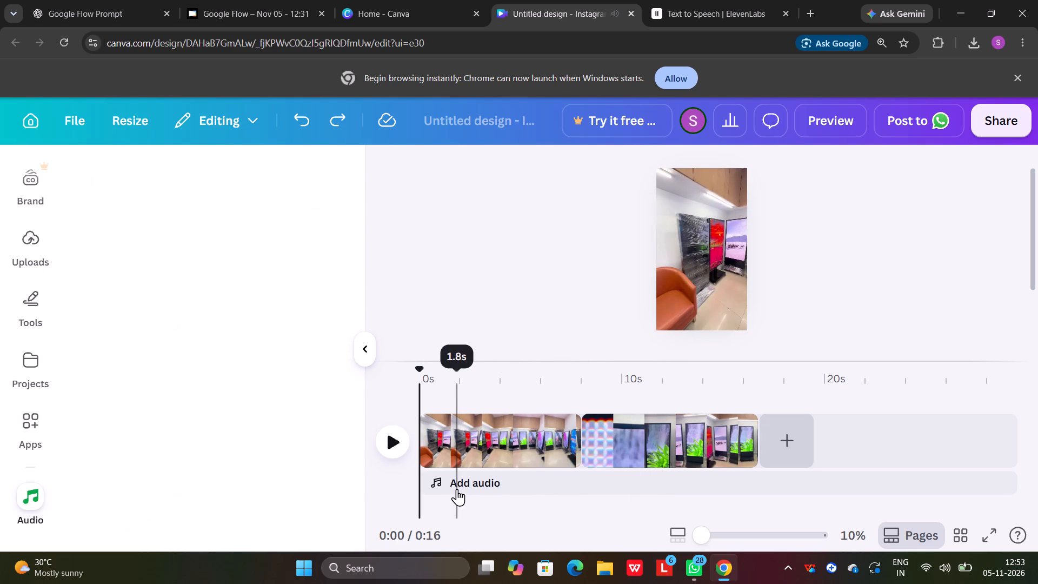
left_click(337, 123)
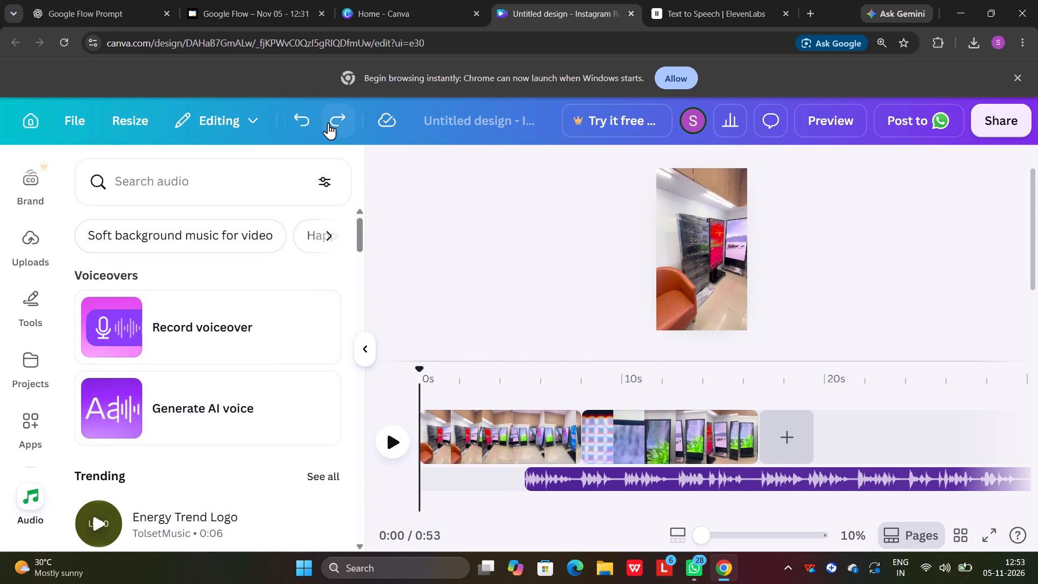
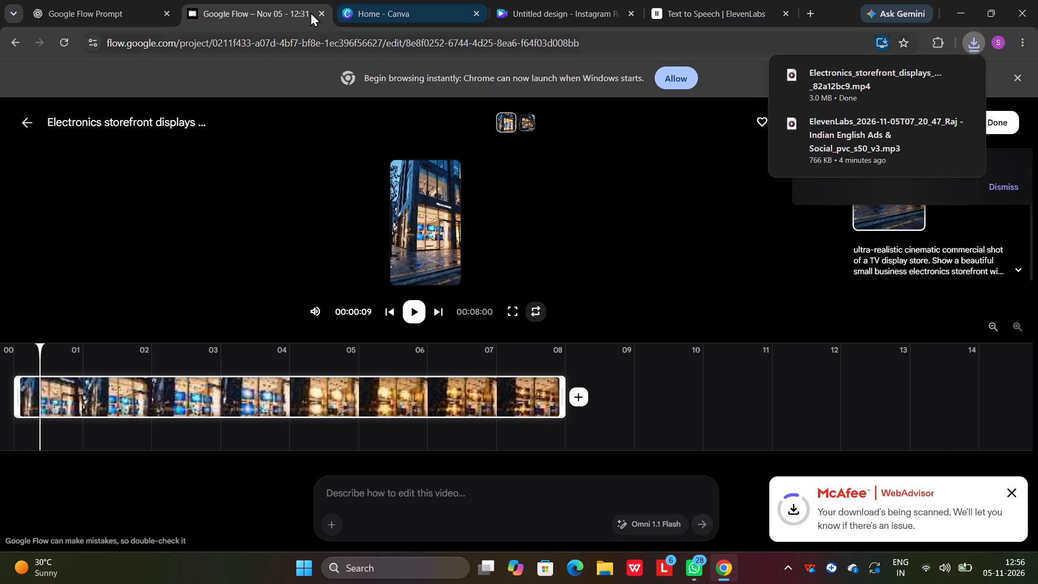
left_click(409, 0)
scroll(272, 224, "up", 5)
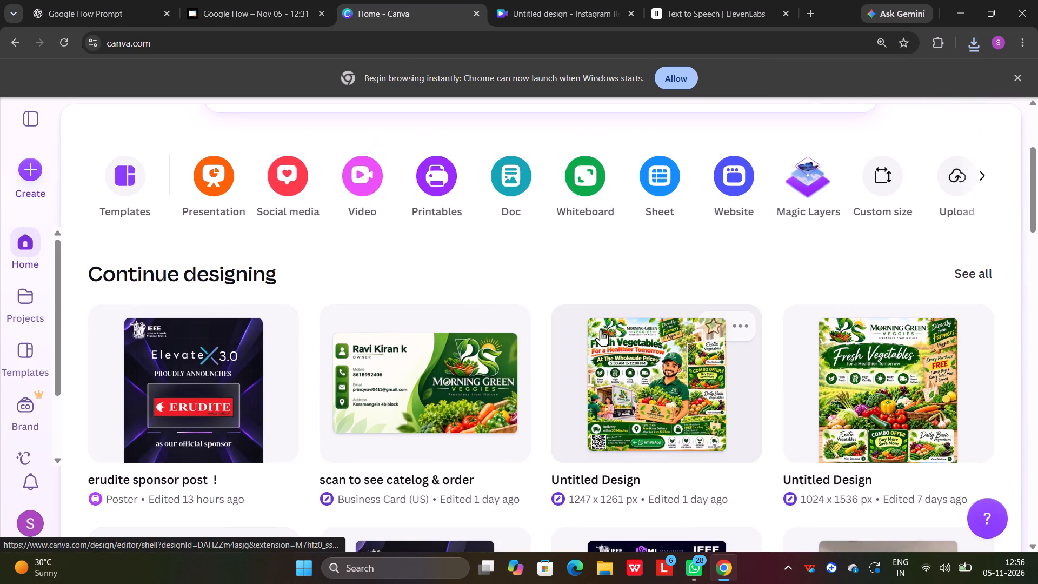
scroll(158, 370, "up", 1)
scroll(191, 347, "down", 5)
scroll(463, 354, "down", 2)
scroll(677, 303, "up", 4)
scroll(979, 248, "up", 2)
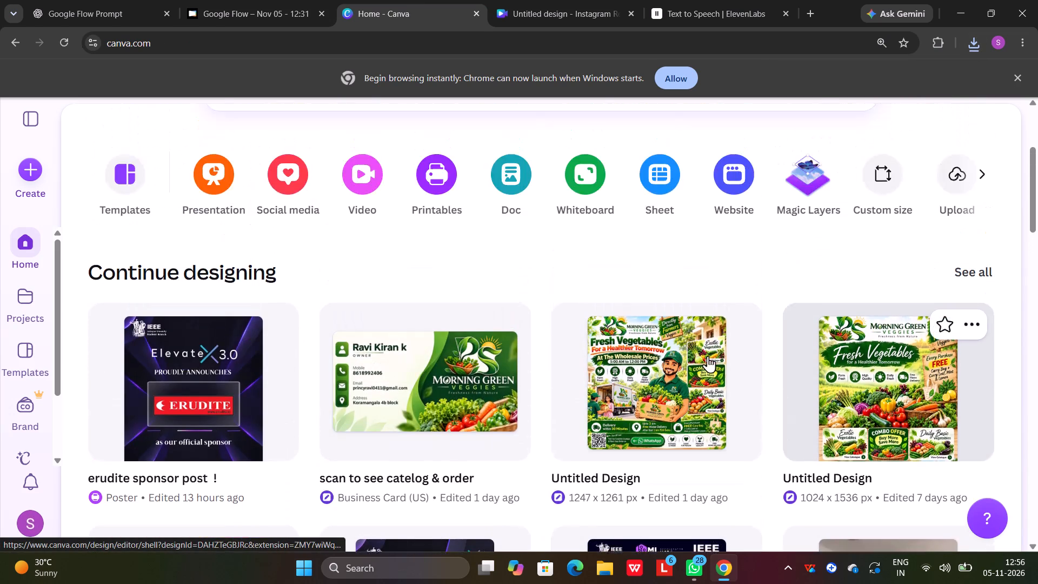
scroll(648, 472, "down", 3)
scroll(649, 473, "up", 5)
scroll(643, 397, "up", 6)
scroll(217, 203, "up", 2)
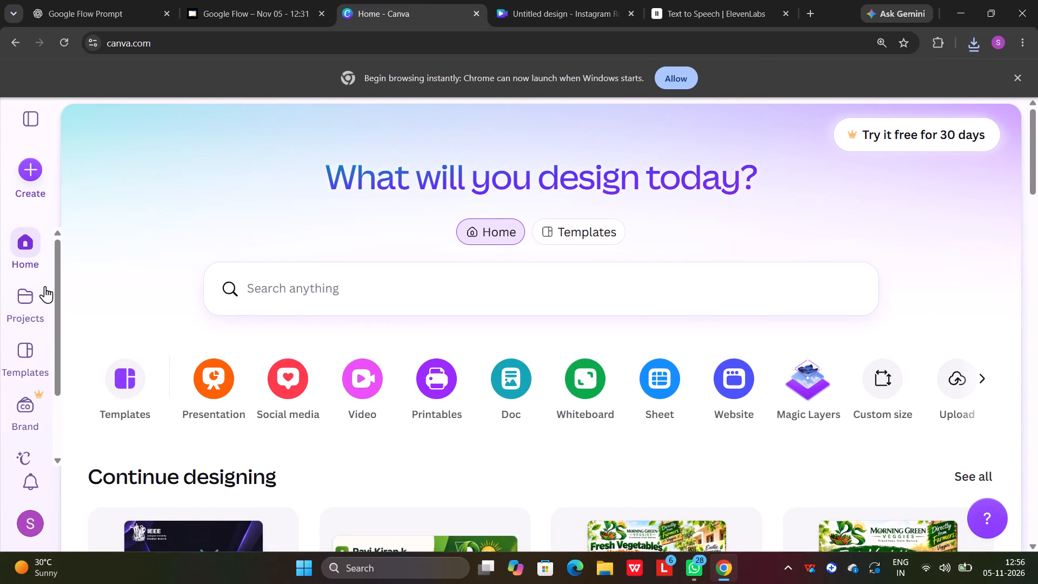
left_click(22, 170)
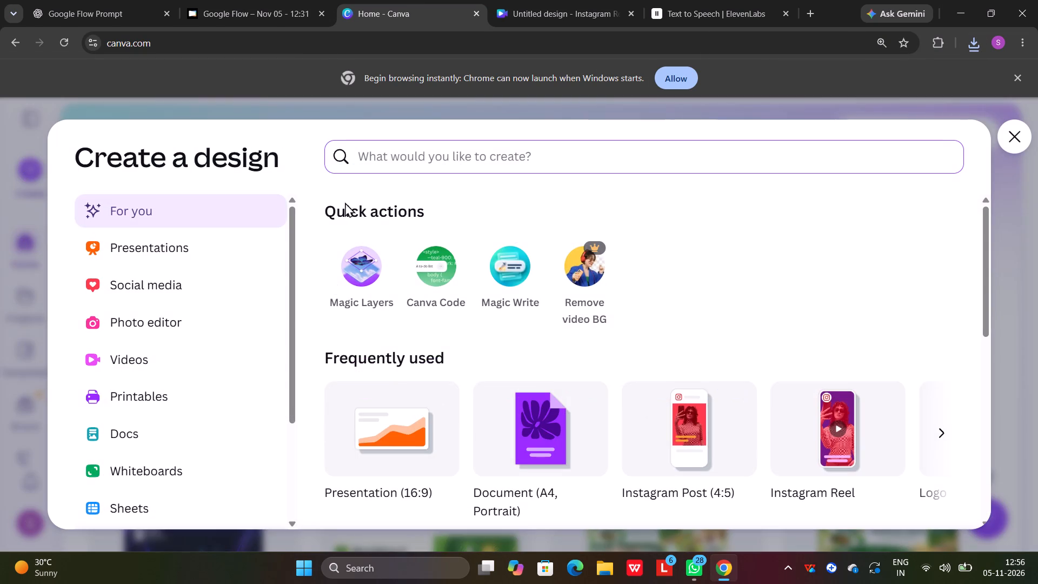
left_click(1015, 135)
Upload the downloaded Electronics_storefront_displays video to the Instagram reel design in Canva and insert it as the first clip.
left_click(537, 0)
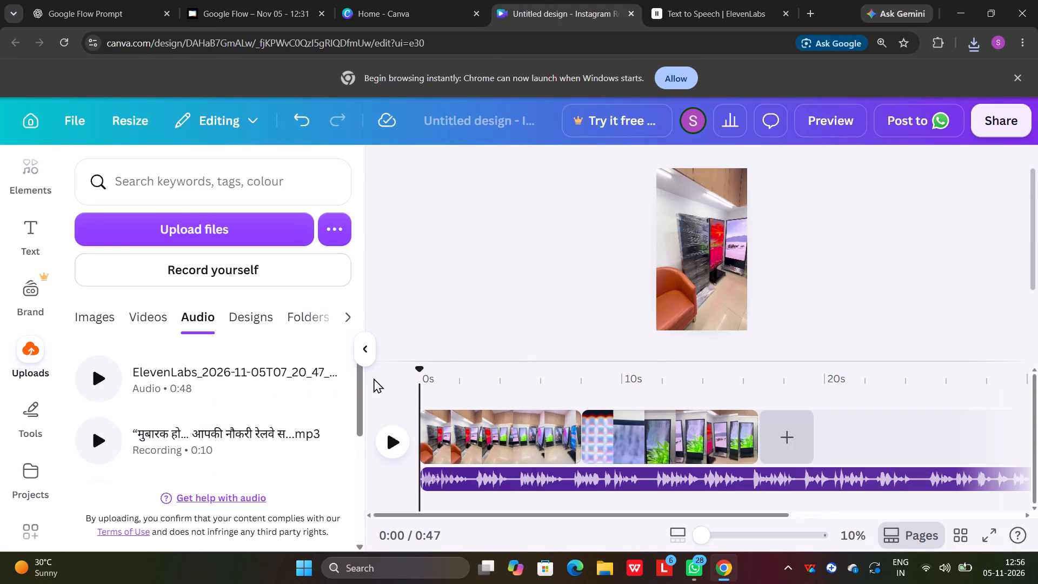
scroll(257, 289, "up", 1)
left_click(151, 239)
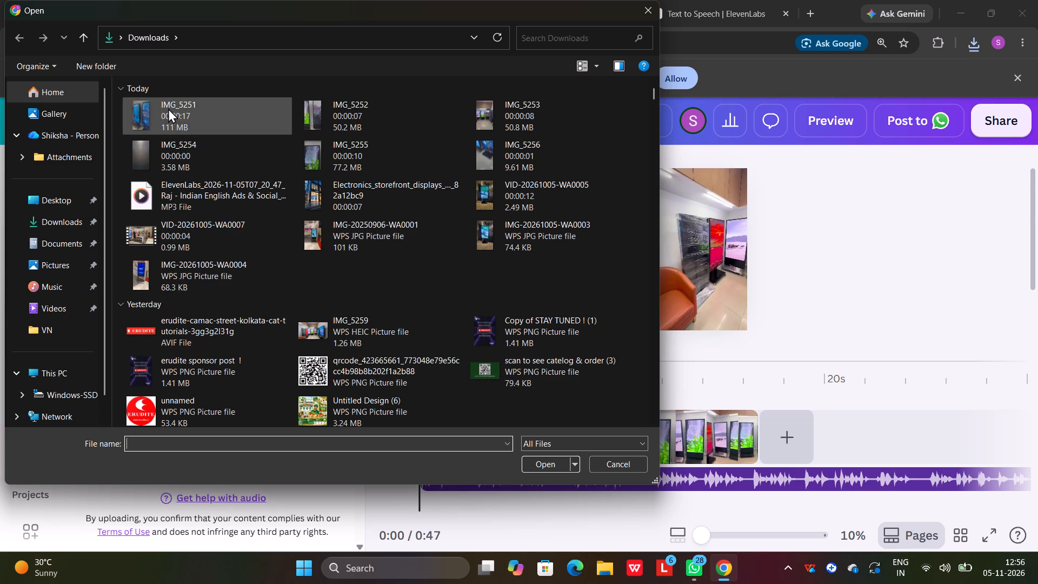
left_click(363, 190)
left_click(549, 468)
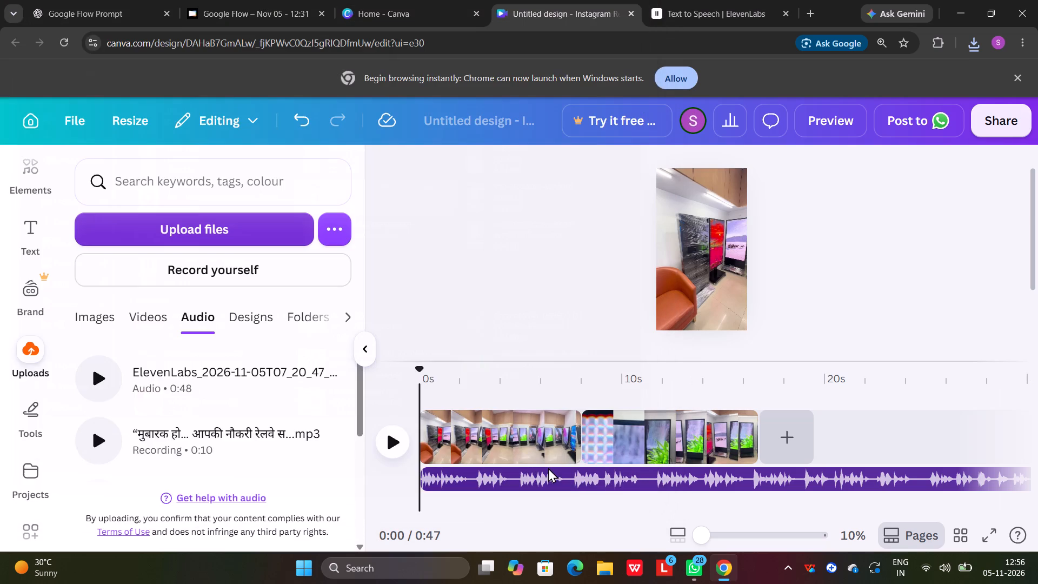
left_click(104, 403)
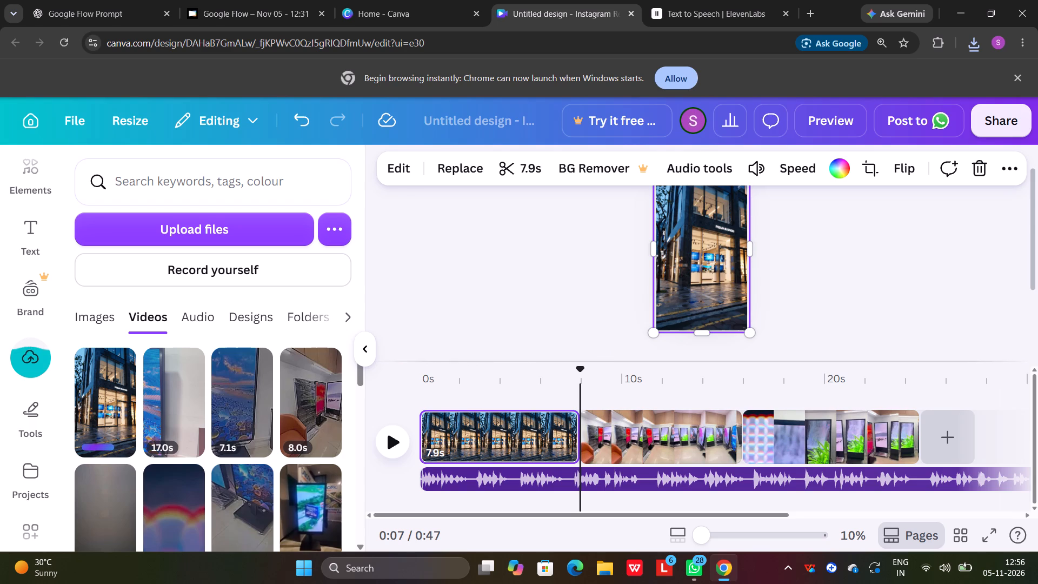
Play the reel from 0 s through the new storefront clip to check it against the narration, collapsing the uploads sidebar.
left_click_drag(581, 369, 396, 362)
left_click(390, 446)
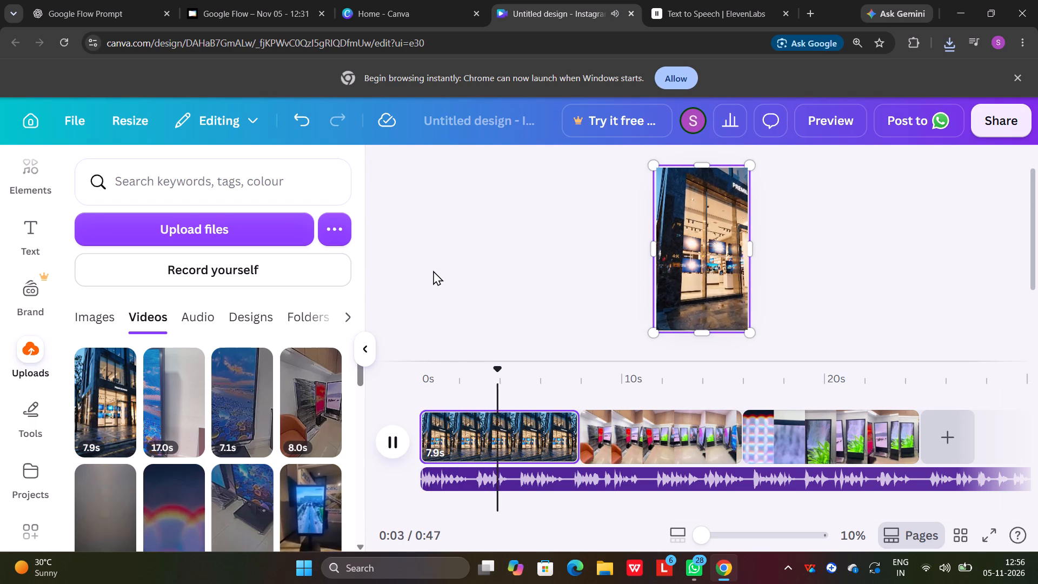
left_click(362, 347)
left_click(99, 443)
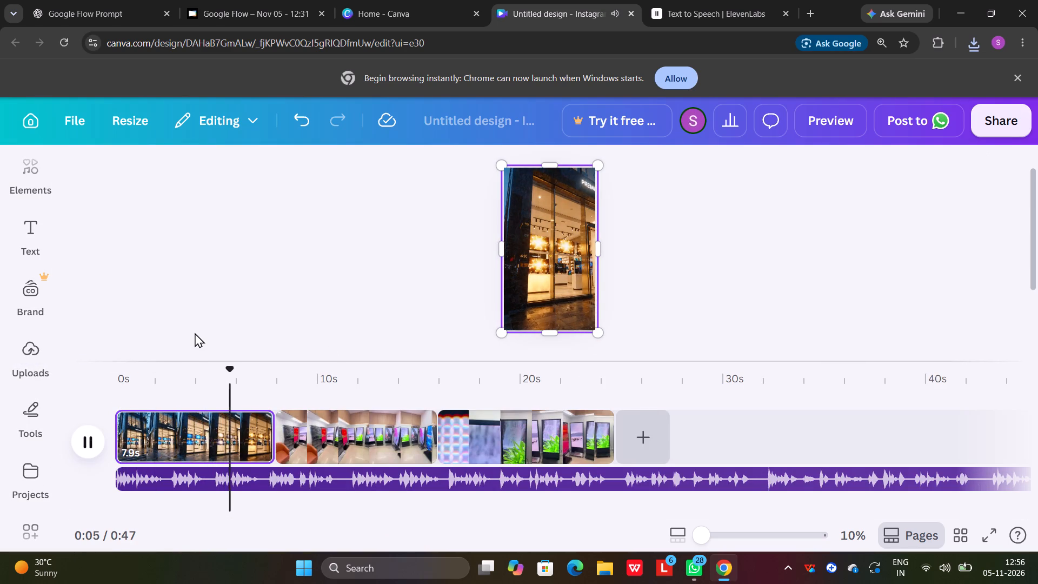
left_click(90, 445)
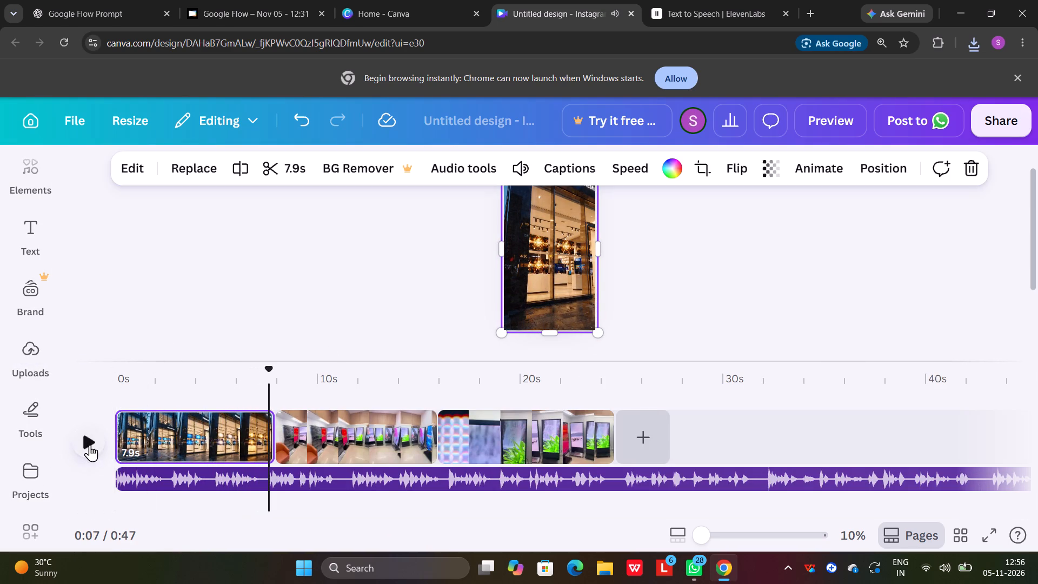
Return the playhead to 0 s and replay the storefront opening with the narration.
left_click_drag(269, 375, 198, 365)
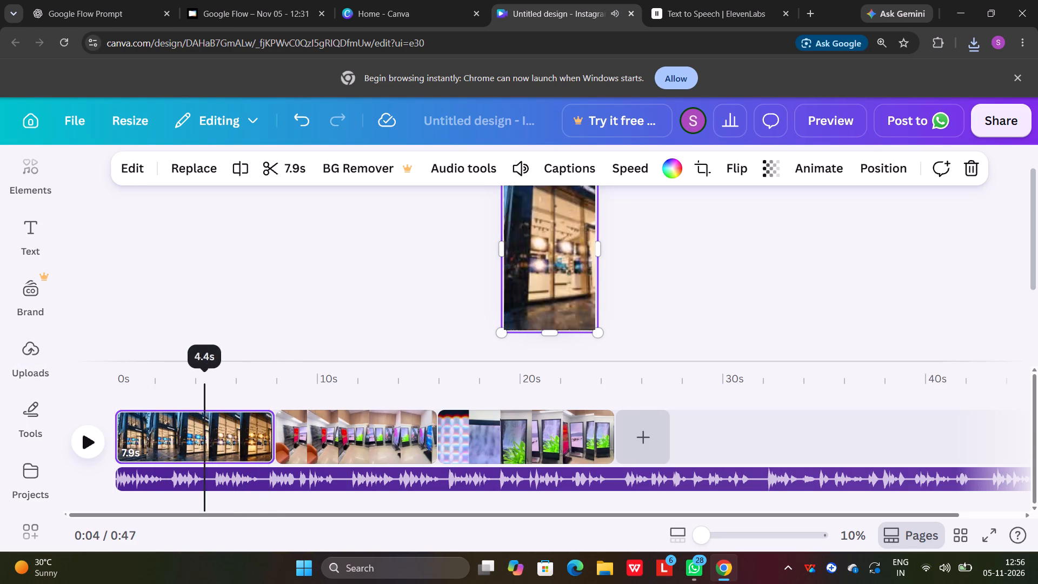
left_click_drag(198, 365, 196, 364)
left_click_drag(199, 371, 111, 371)
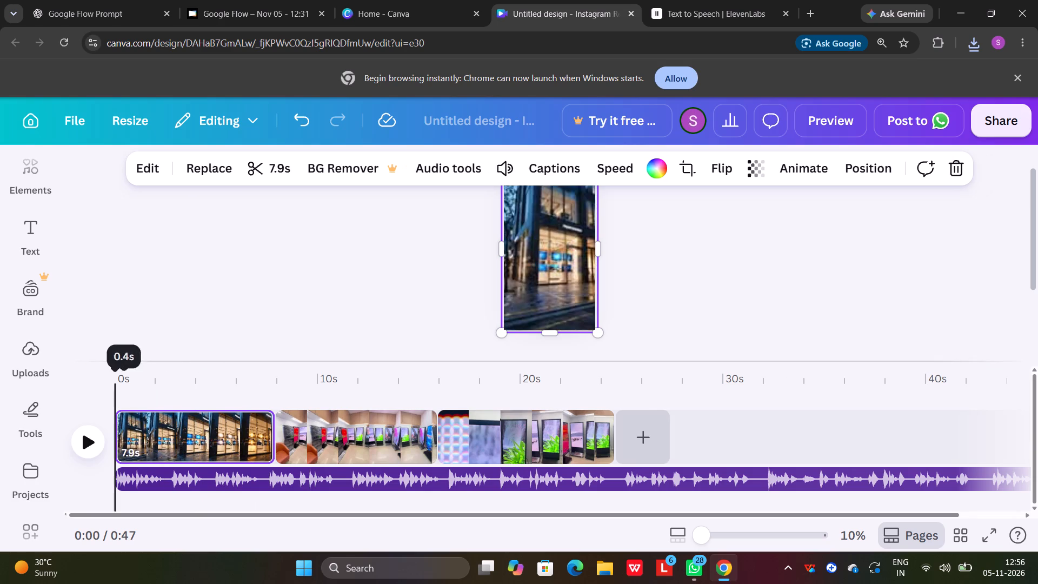
left_click_drag(111, 371, 106, 369)
left_click(91, 443)
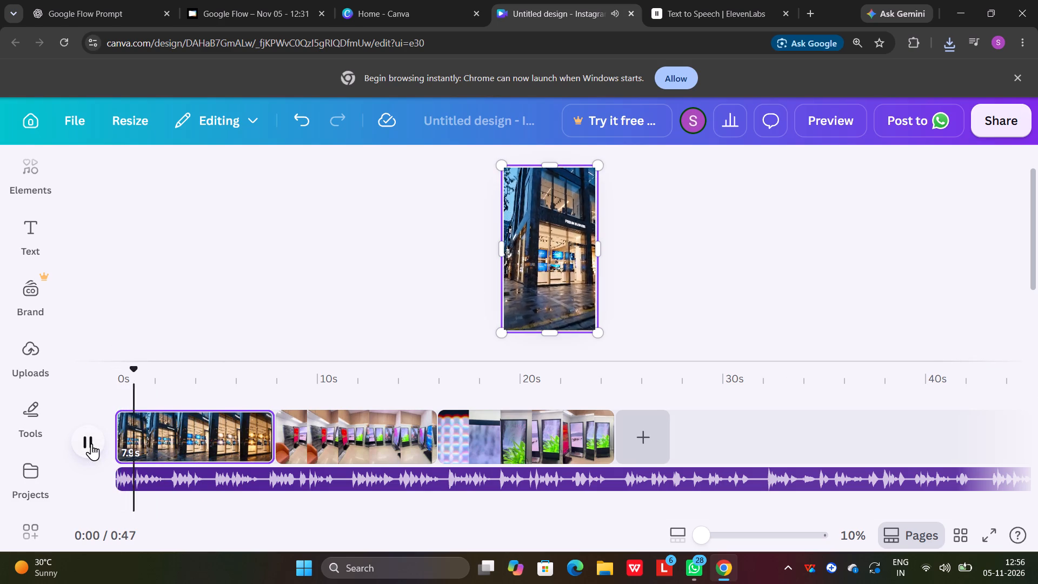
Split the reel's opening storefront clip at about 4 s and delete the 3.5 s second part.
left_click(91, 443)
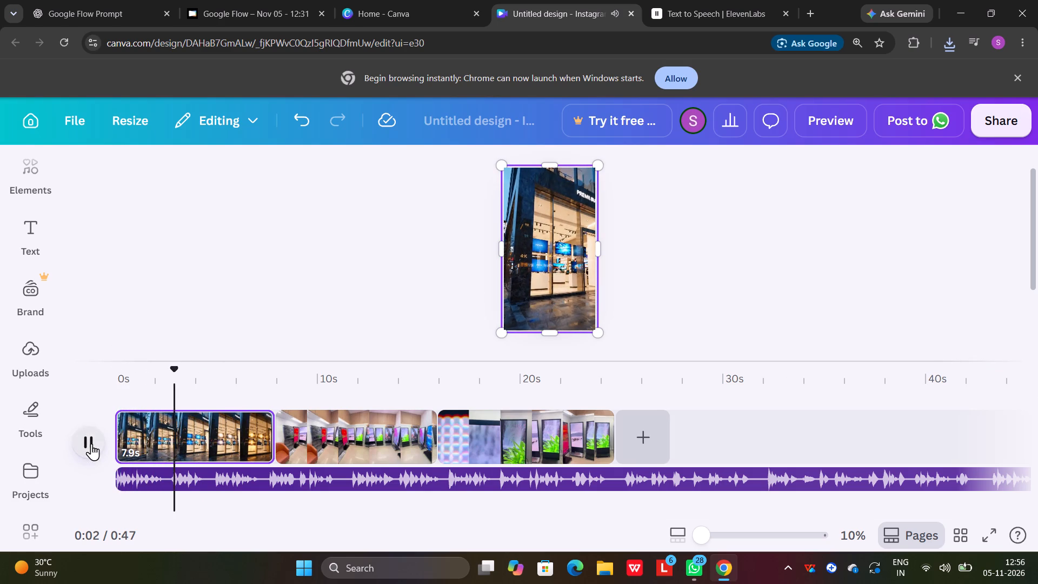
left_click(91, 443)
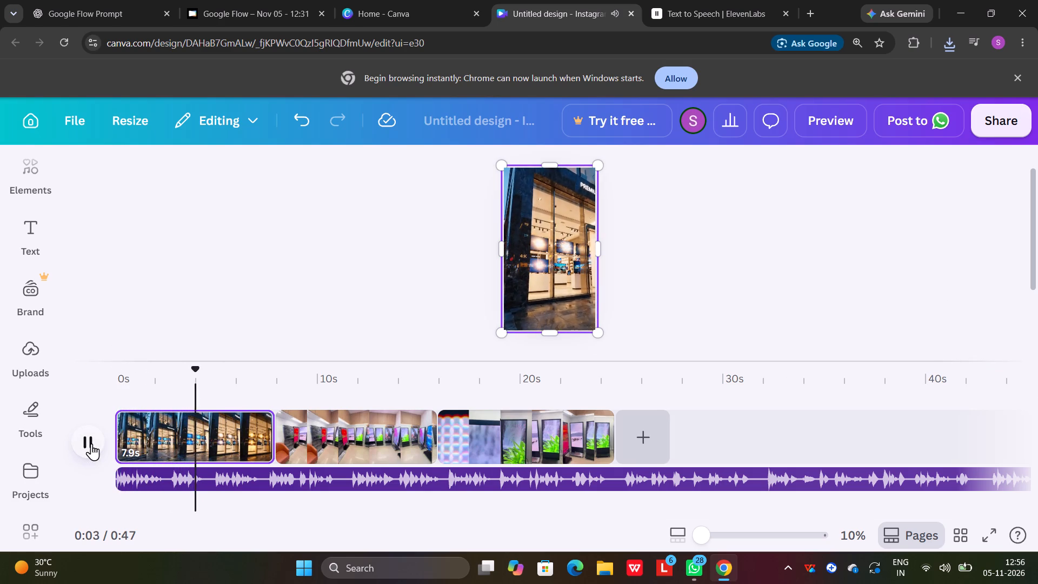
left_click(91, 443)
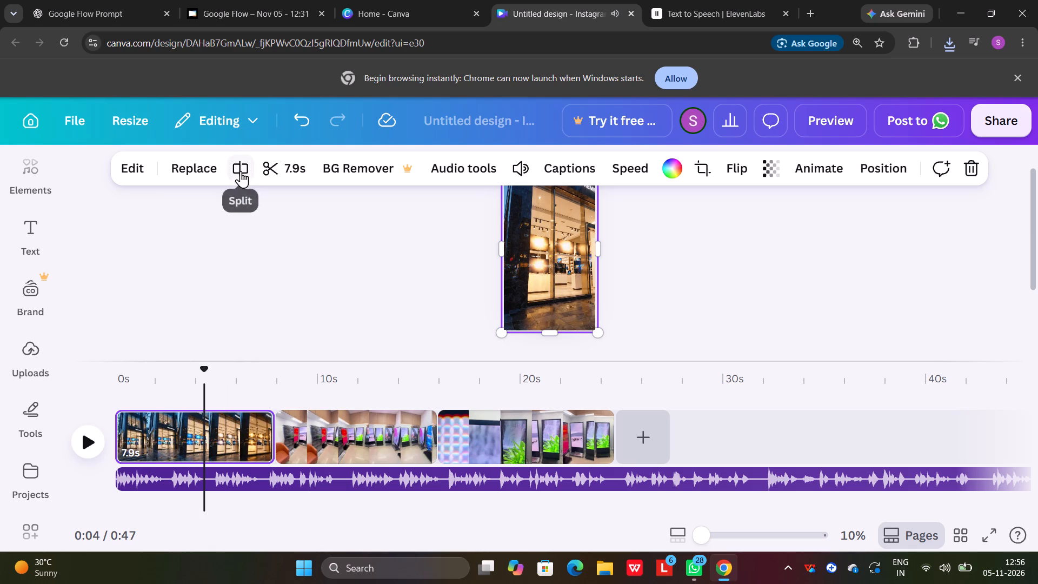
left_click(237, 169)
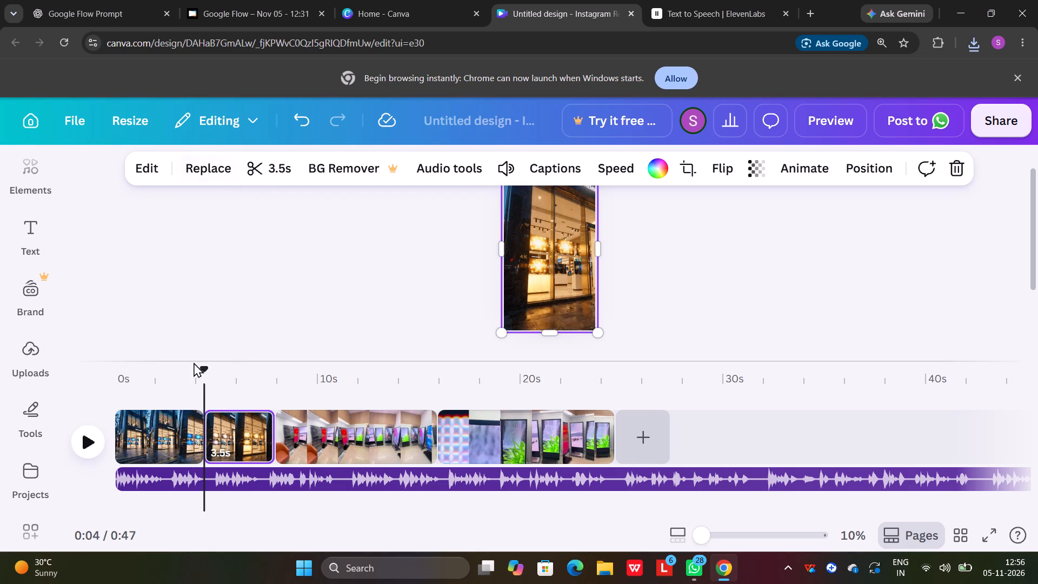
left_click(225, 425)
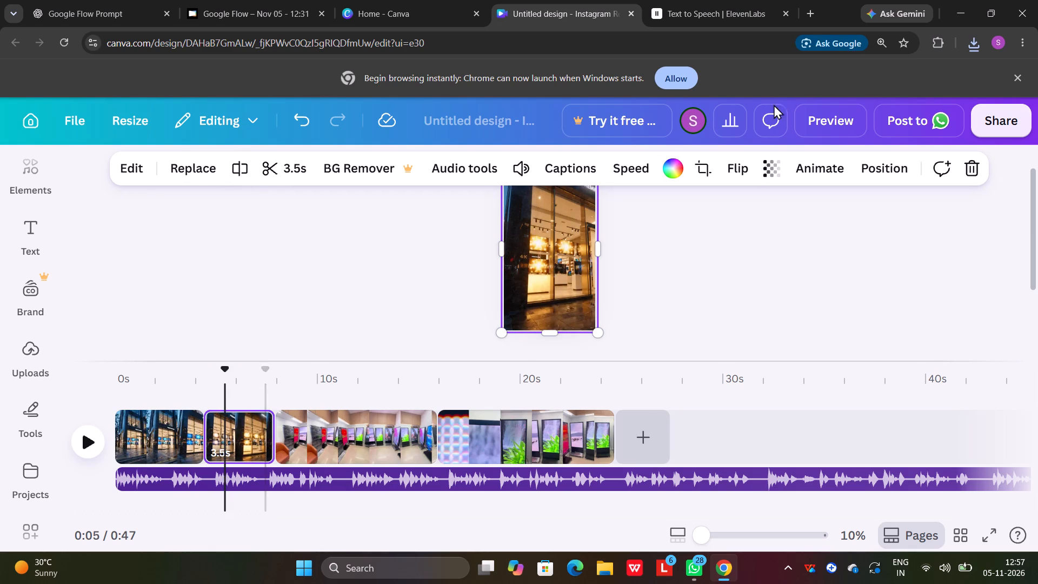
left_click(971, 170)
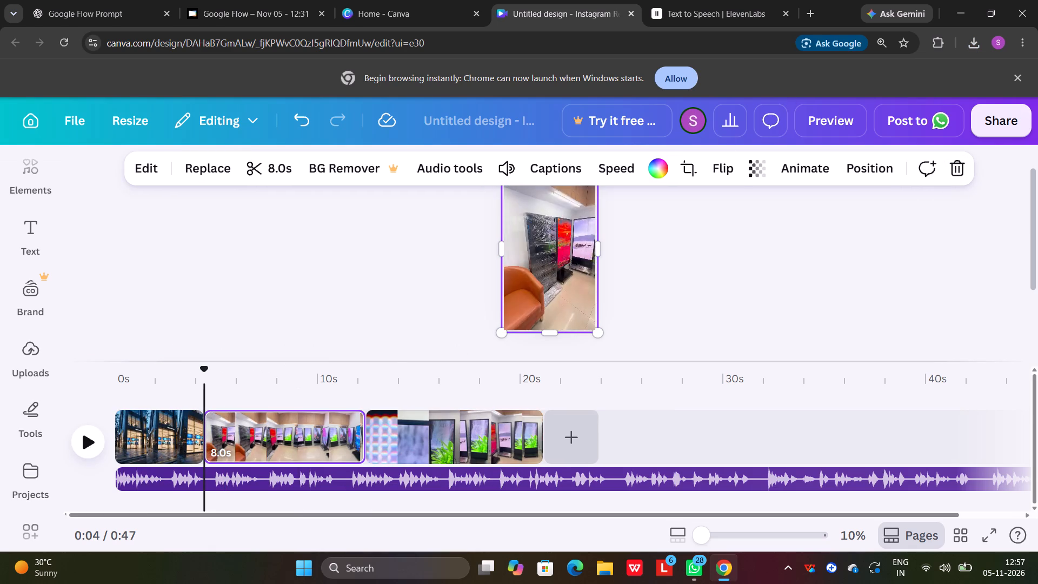
Play the reel from about 3 s across the cut between the storefront clip and the standee clip.
left_click_drag(207, 370, 186, 370)
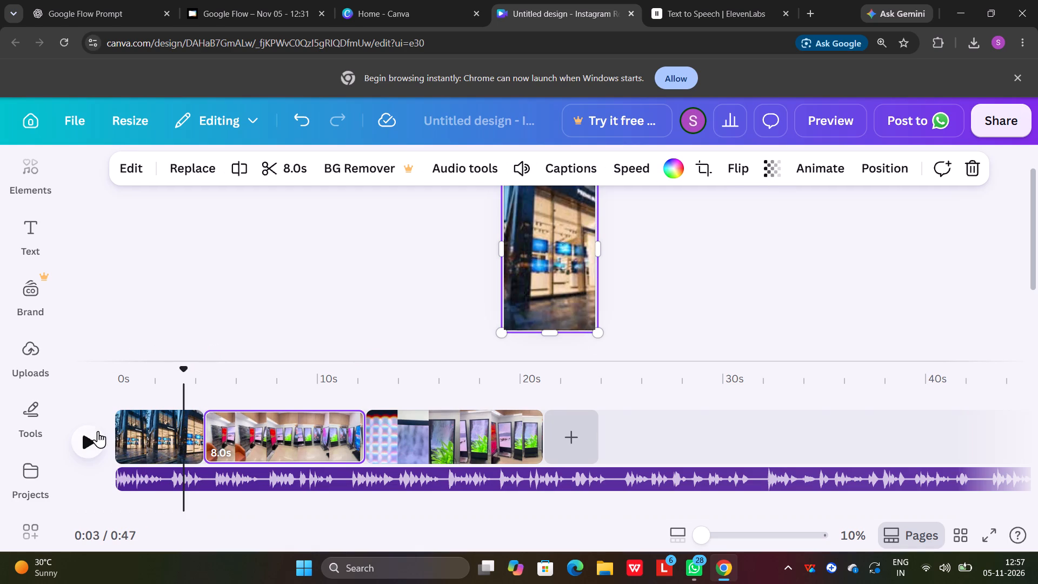
left_click(92, 437)
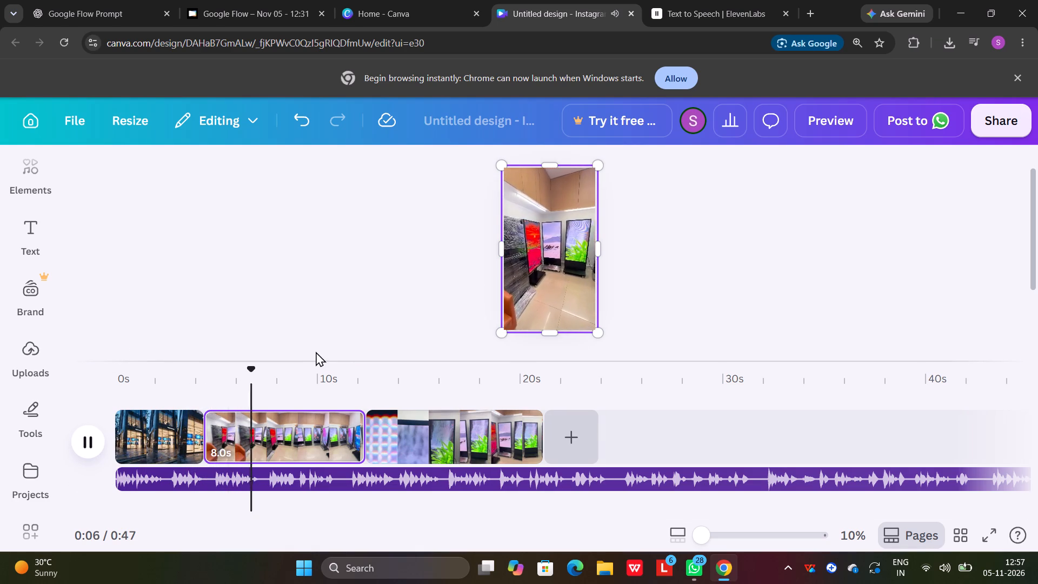
left_click_drag(261, 367, 158, 339)
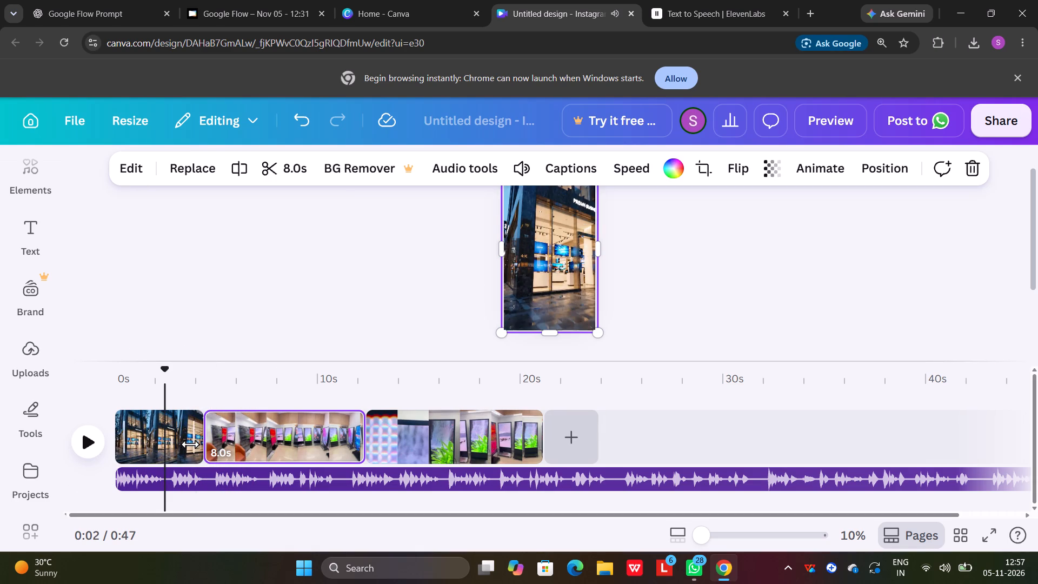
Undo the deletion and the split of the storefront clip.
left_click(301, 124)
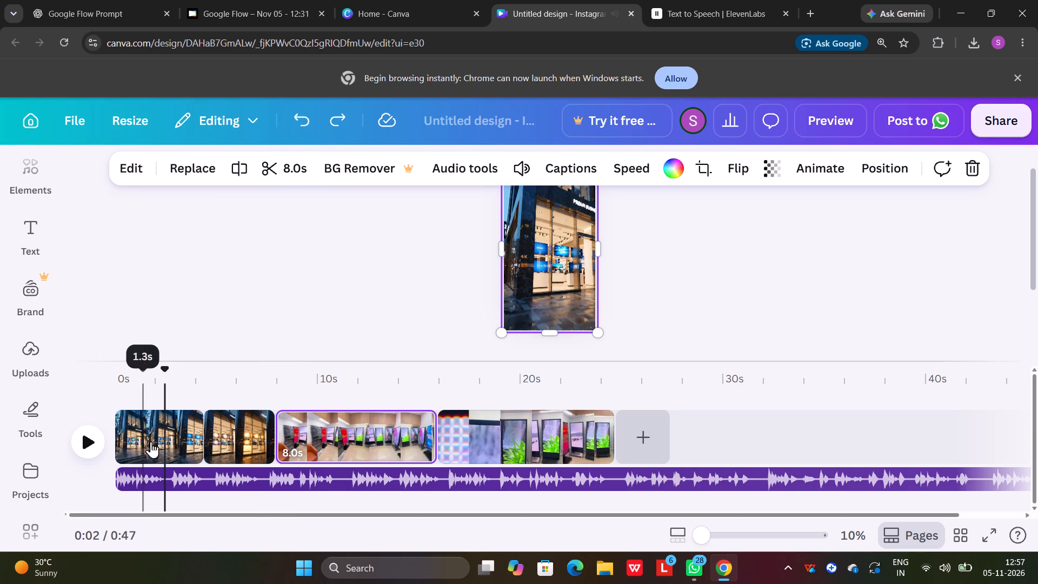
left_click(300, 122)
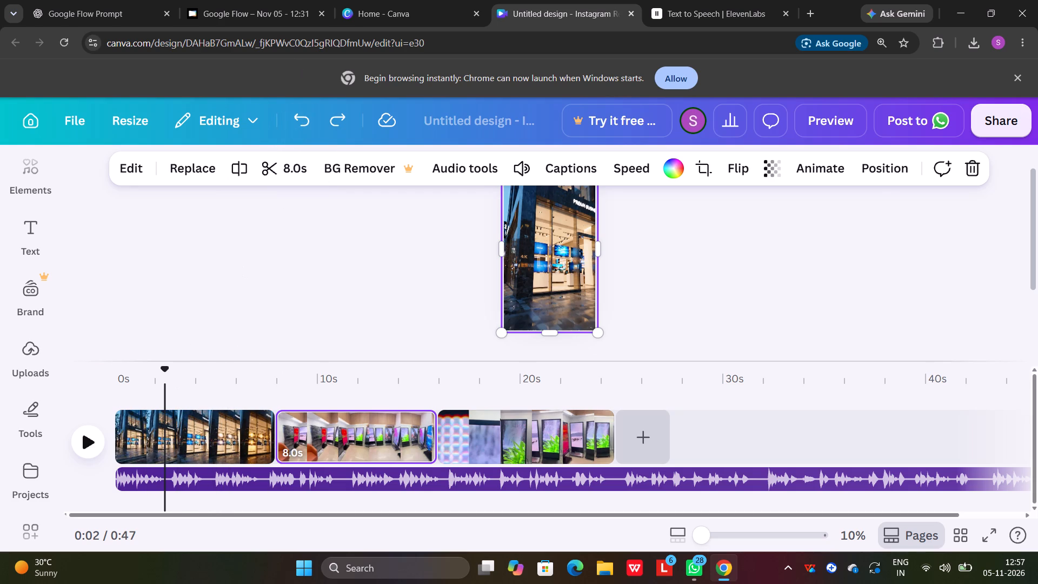
Play the storefront clip on to about 5 s, split it there and delete the remaining 2.7 s part.
left_click(82, 448)
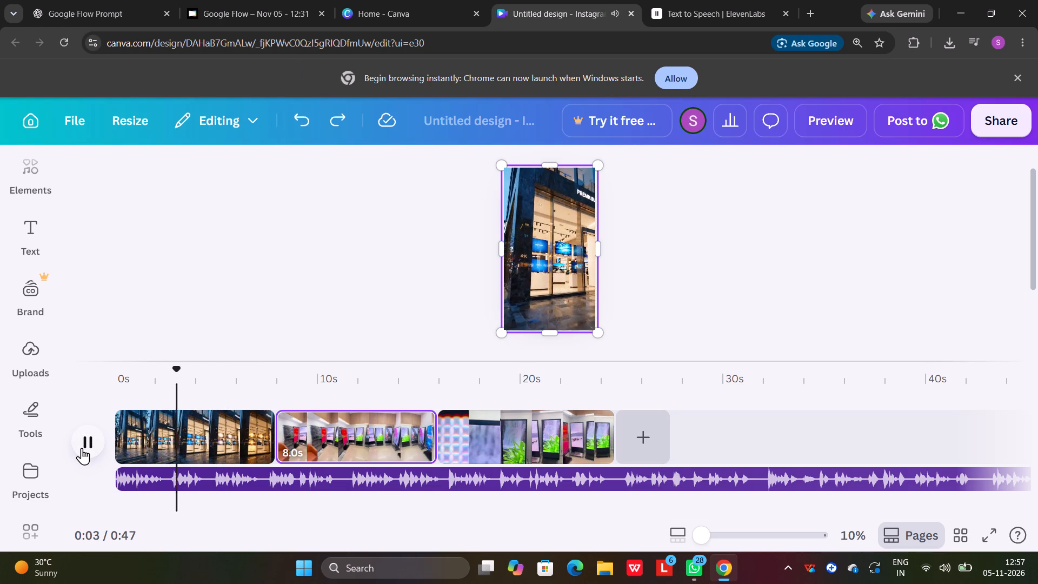
left_click(82, 448)
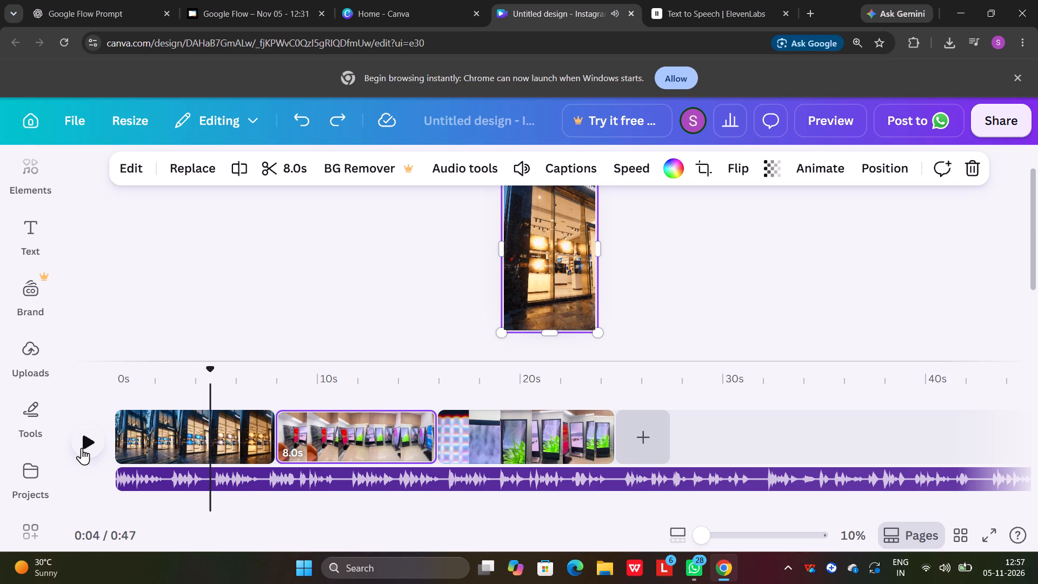
left_click(82, 448)
left_click(82, 448)
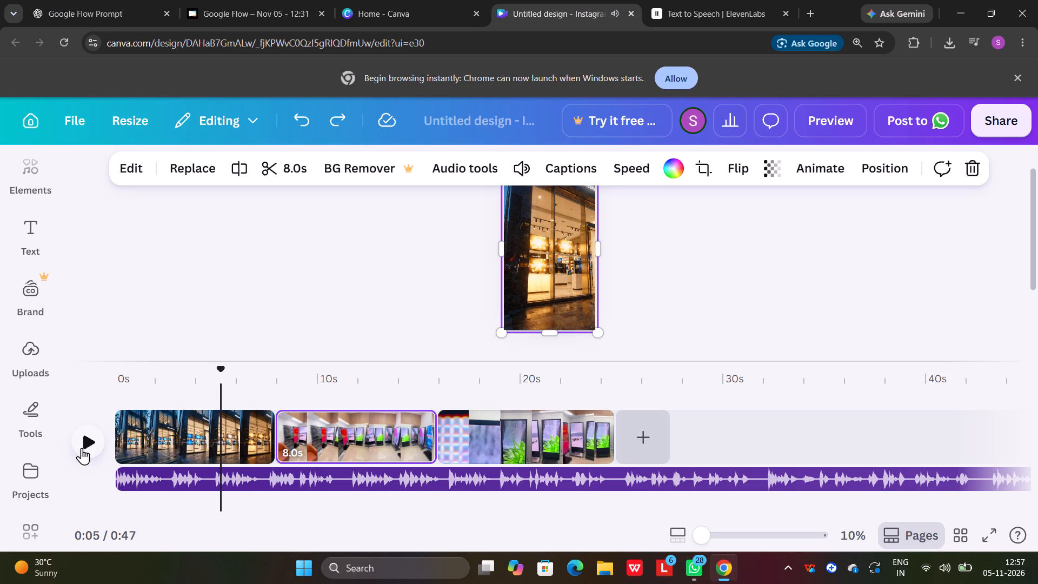
left_click(220, 368)
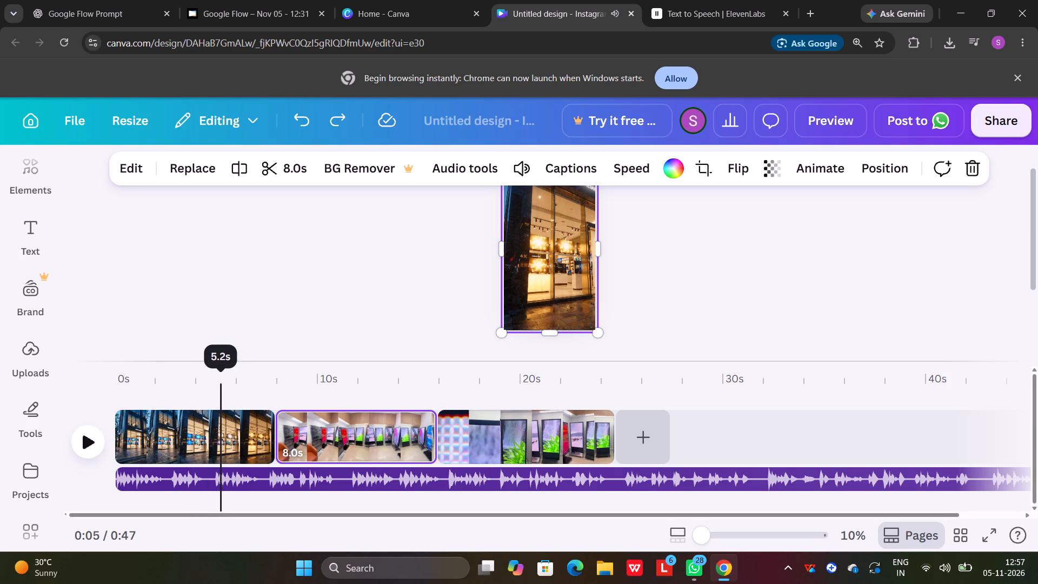
left_click(235, 172)
left_click(243, 452)
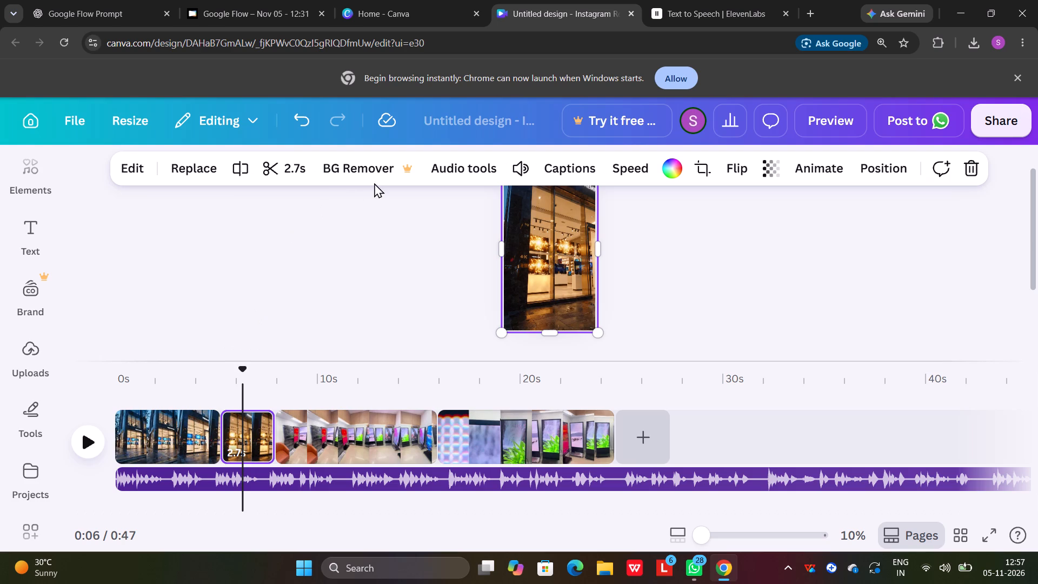
left_click(974, 169)
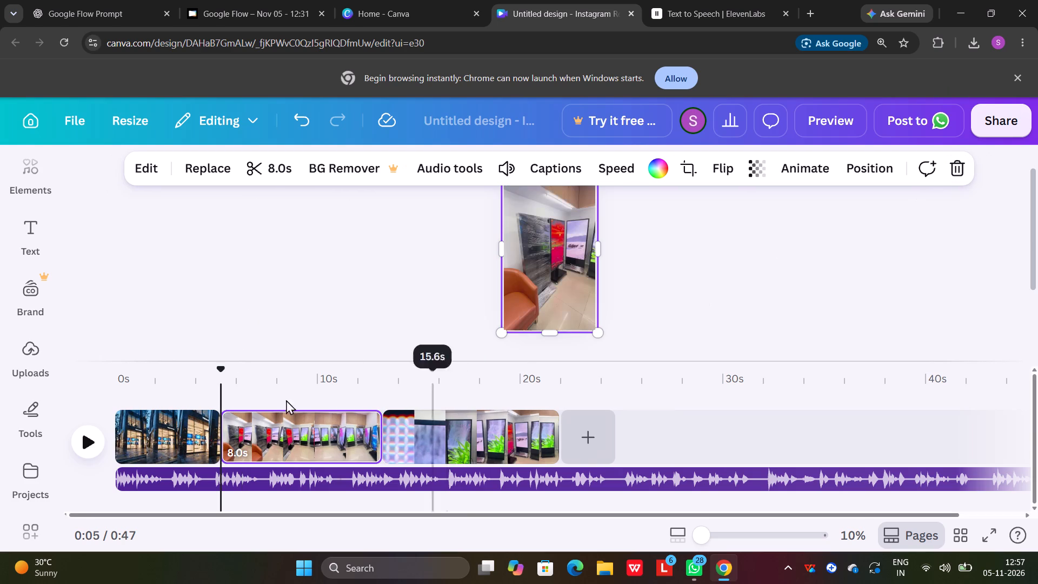
Play the reel from just before the new cut into the standee clip to check the transition against the narration.
left_click_drag(227, 367, 198, 370)
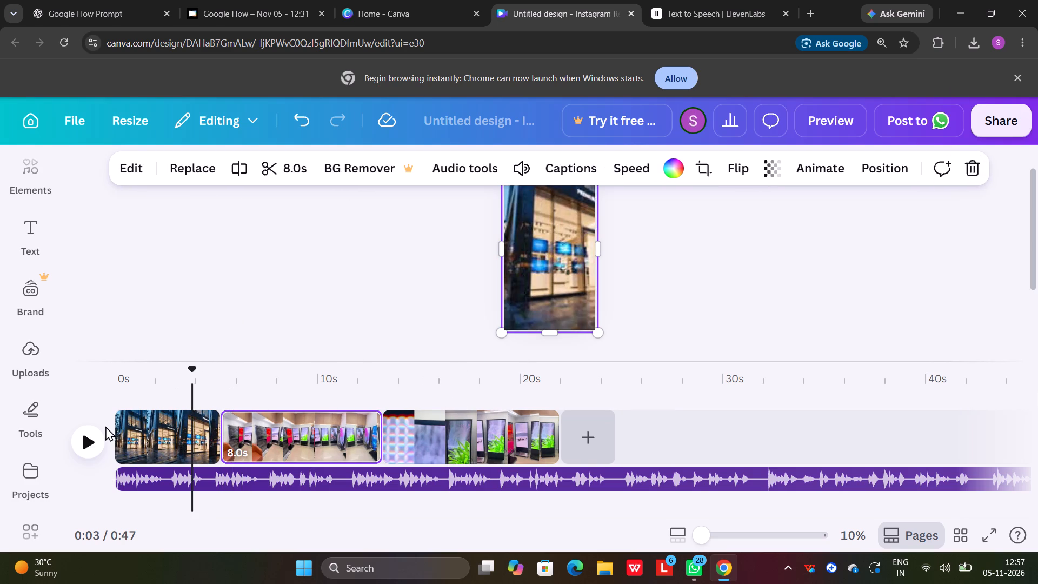
left_click(97, 435)
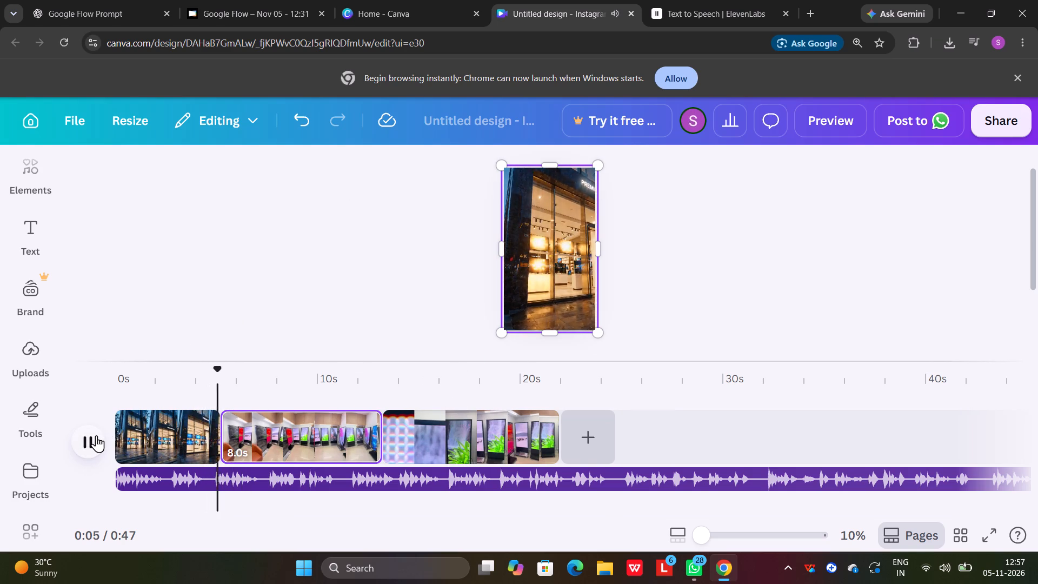
left_click(88, 438)
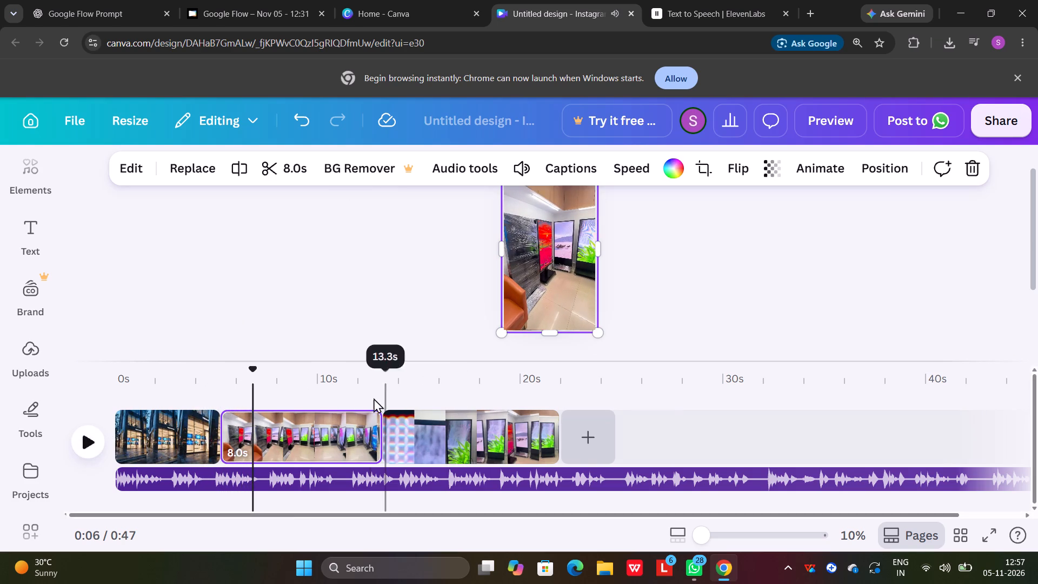
Apply the Chroma Wave animation to the 8.0 s standee clip that follows the storefront clip.
left_click_drag(253, 367, 240, 364)
left_click_drag(240, 364, 230, 362)
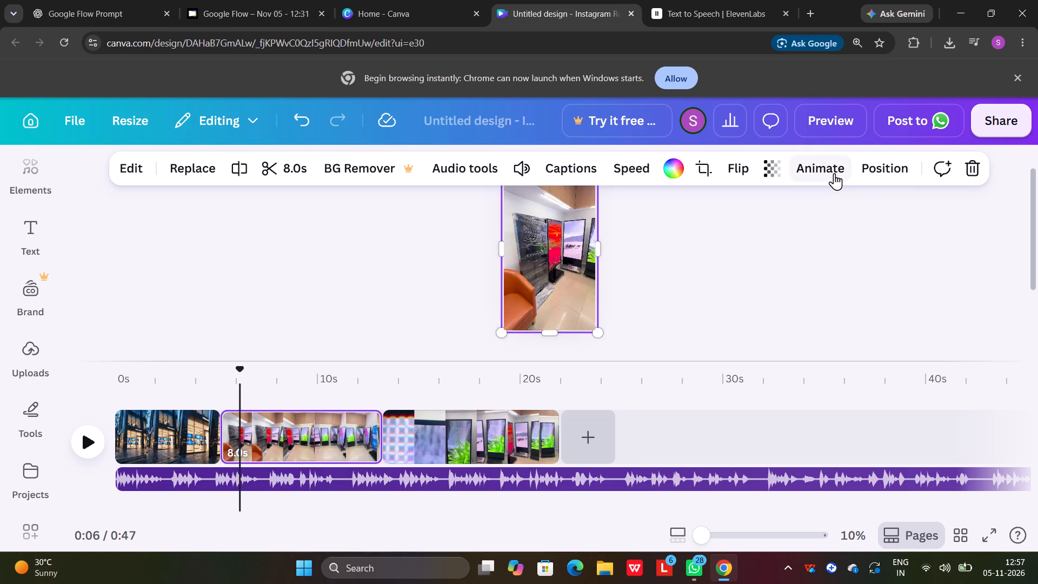
left_click(834, 173)
scroll(228, 338, "down", 1)
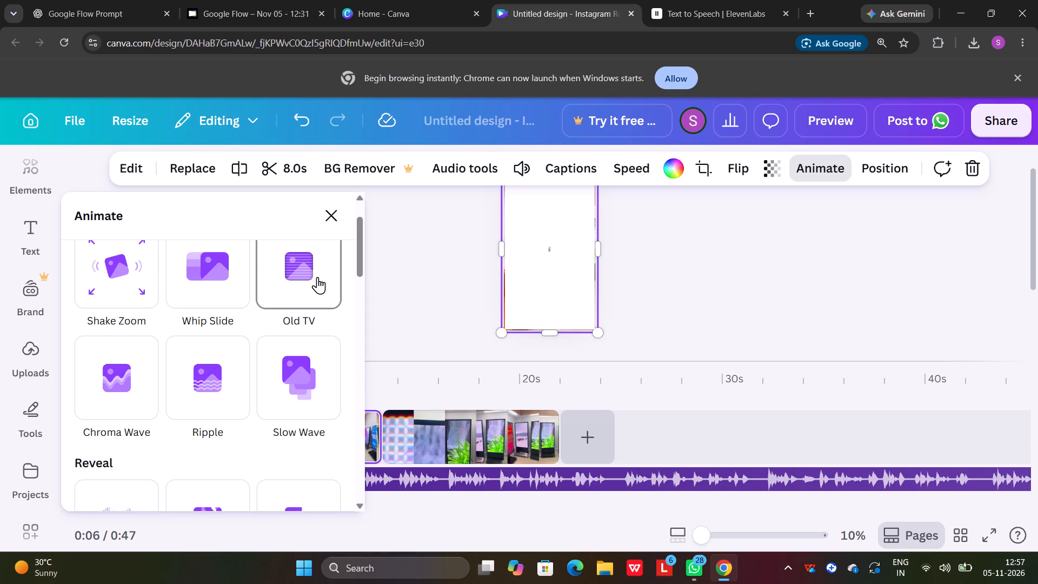
left_click(115, 402)
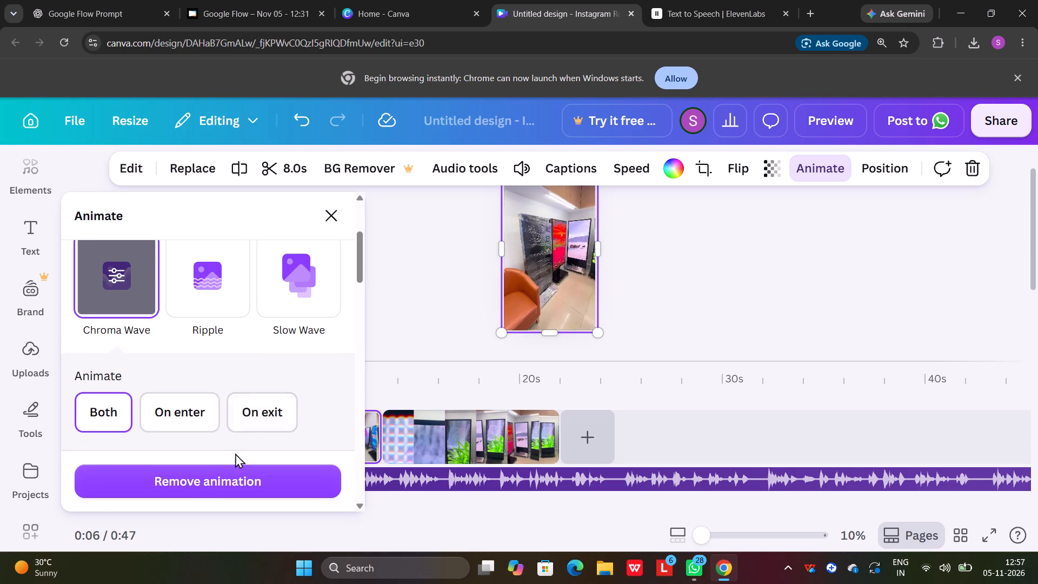
left_click(332, 219)
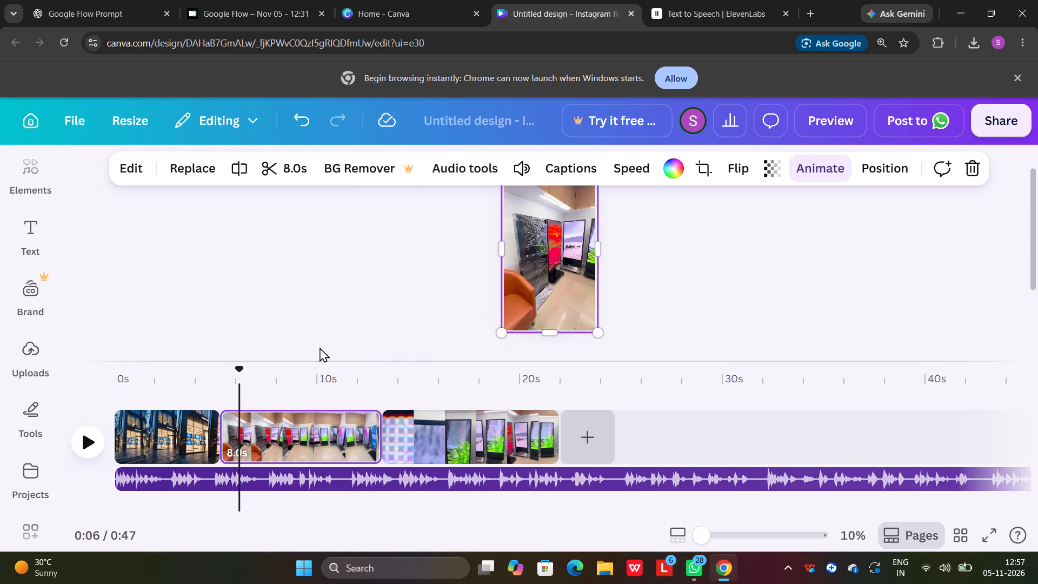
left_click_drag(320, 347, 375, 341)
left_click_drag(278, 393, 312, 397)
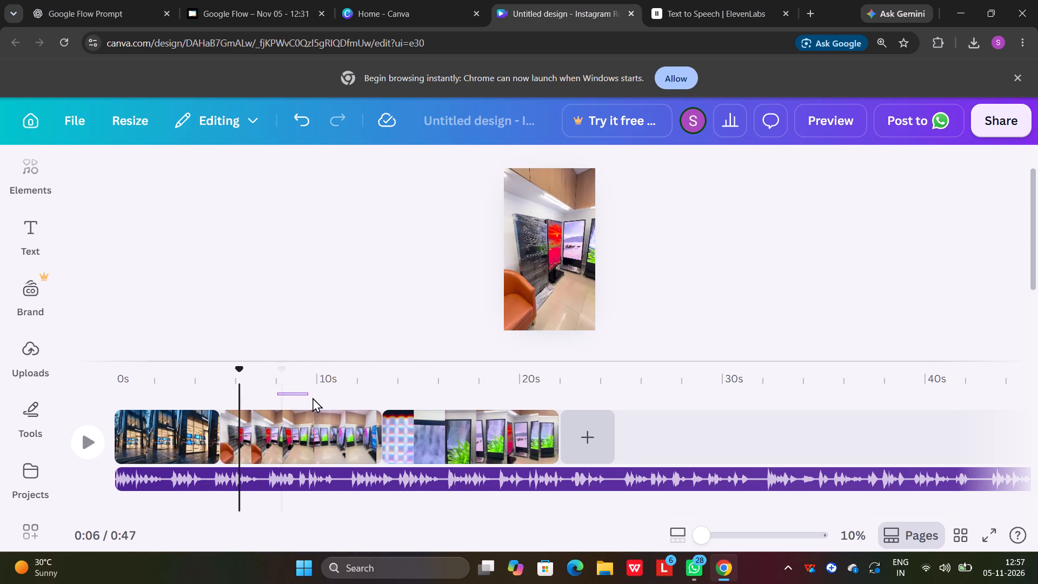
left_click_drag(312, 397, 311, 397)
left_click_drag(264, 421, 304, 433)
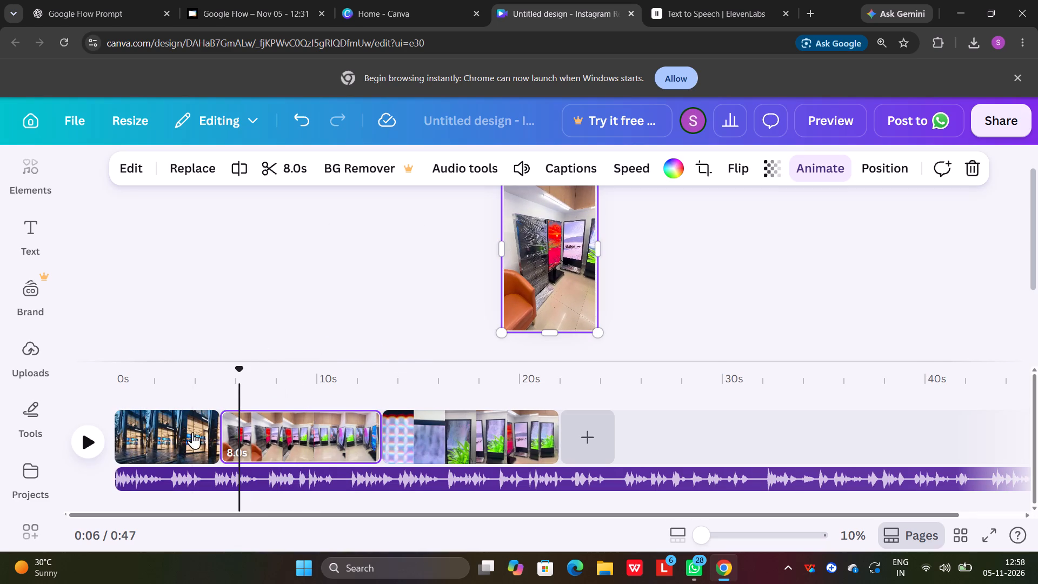
Play the reel from 0 s into the standee clip to check the trimmed opening and the animation.
left_click_drag(244, 371, 48, 335)
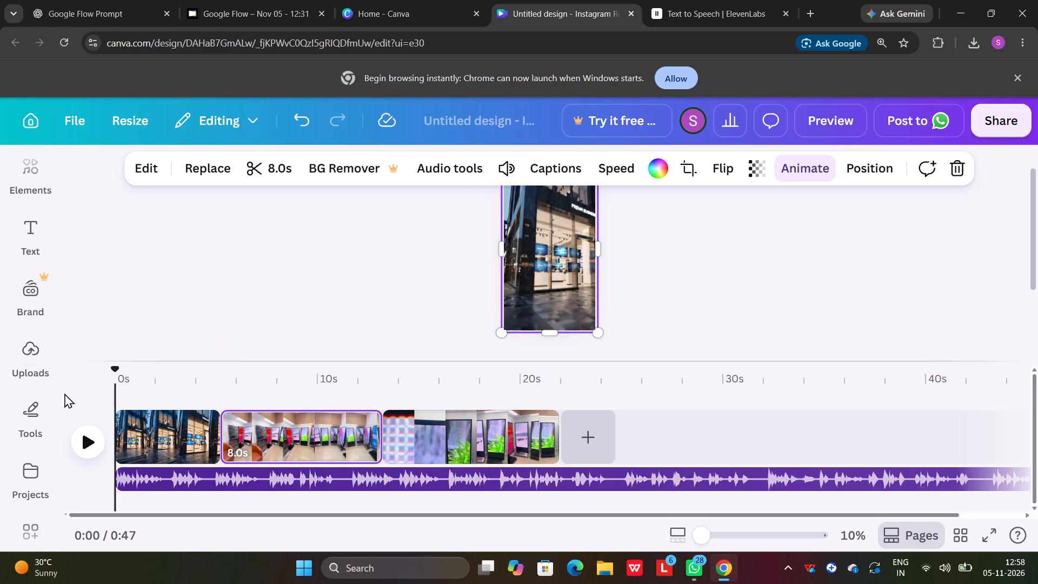
left_click(81, 440)
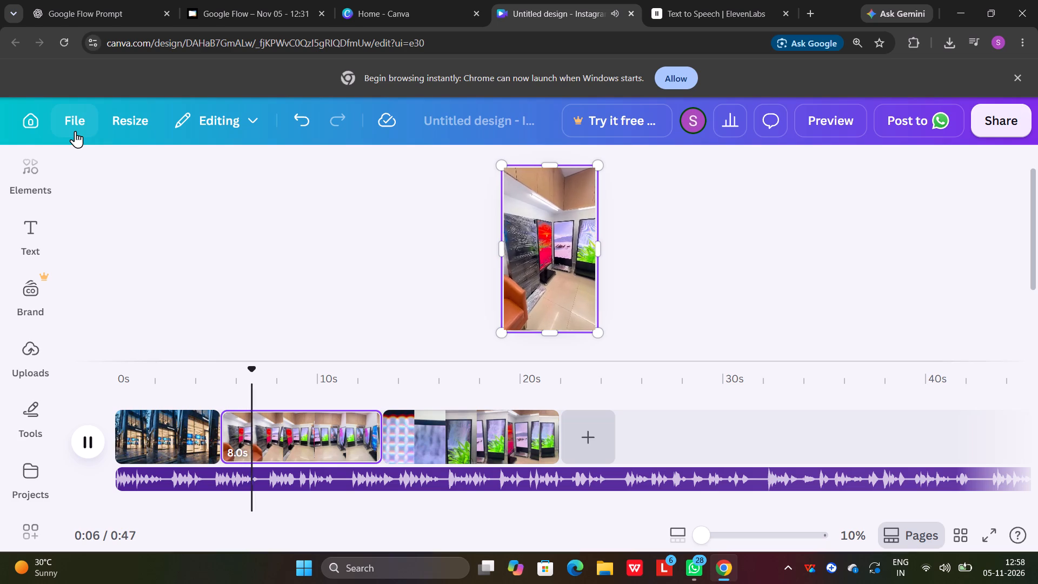
left_click(98, 437)
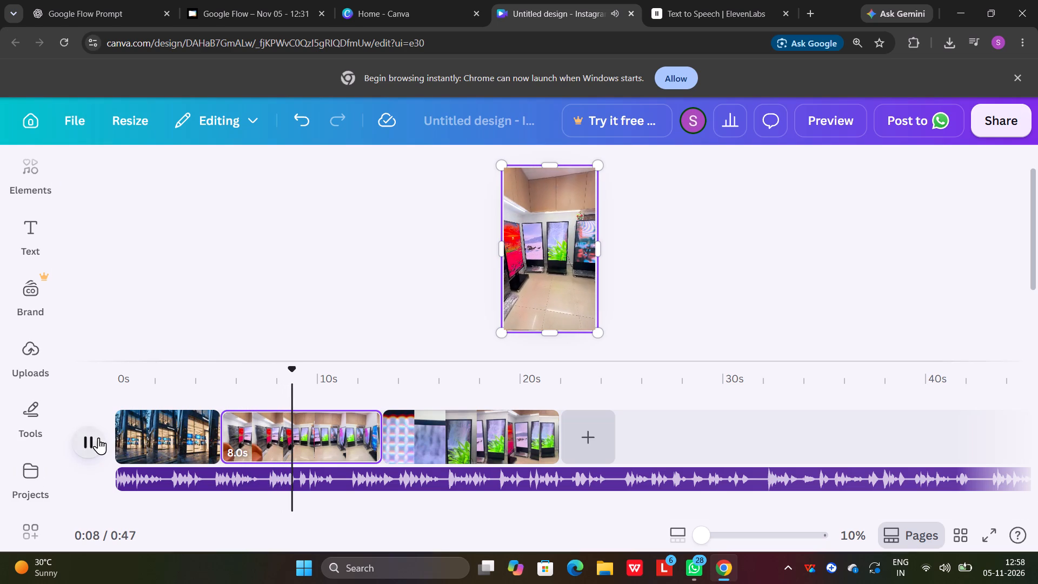
Play the reel from the start and replay the storefront-to-standee transition around 5 s to check its timing against the narration.
left_click_drag(292, 371, 126, 371)
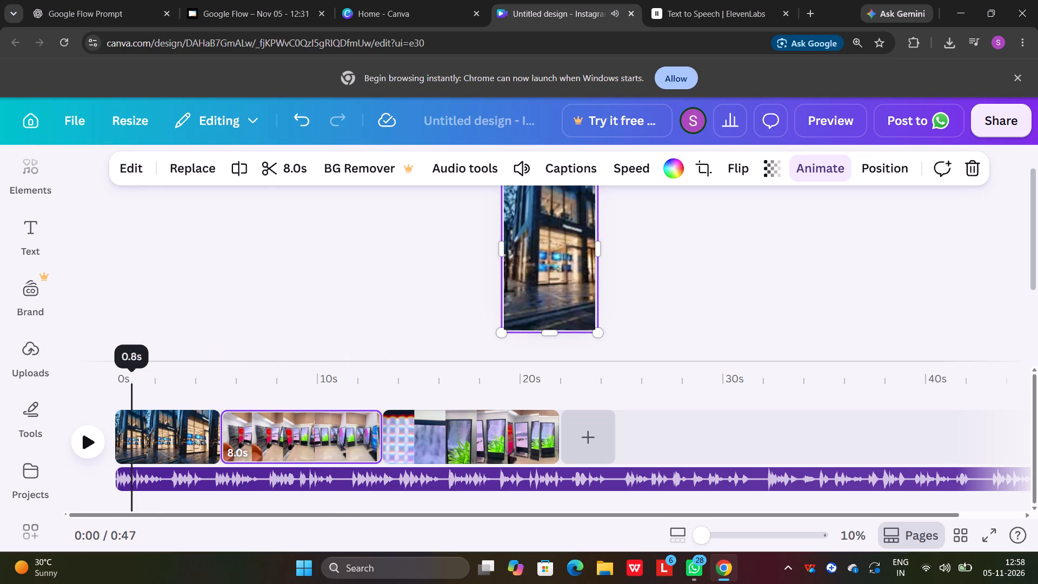
left_click_drag(126, 371, 125, 371)
left_click(91, 444)
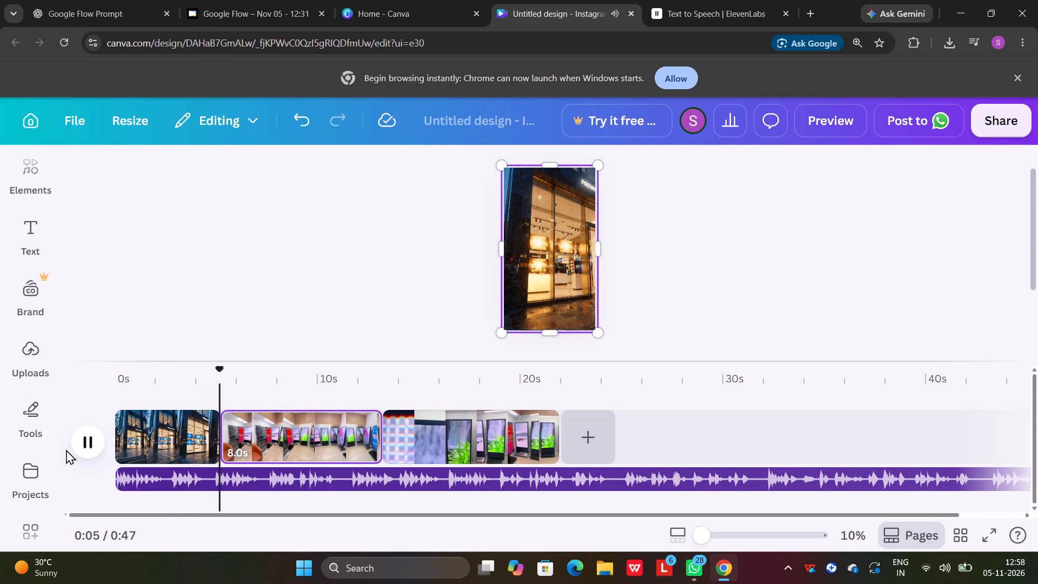
left_click(83, 445)
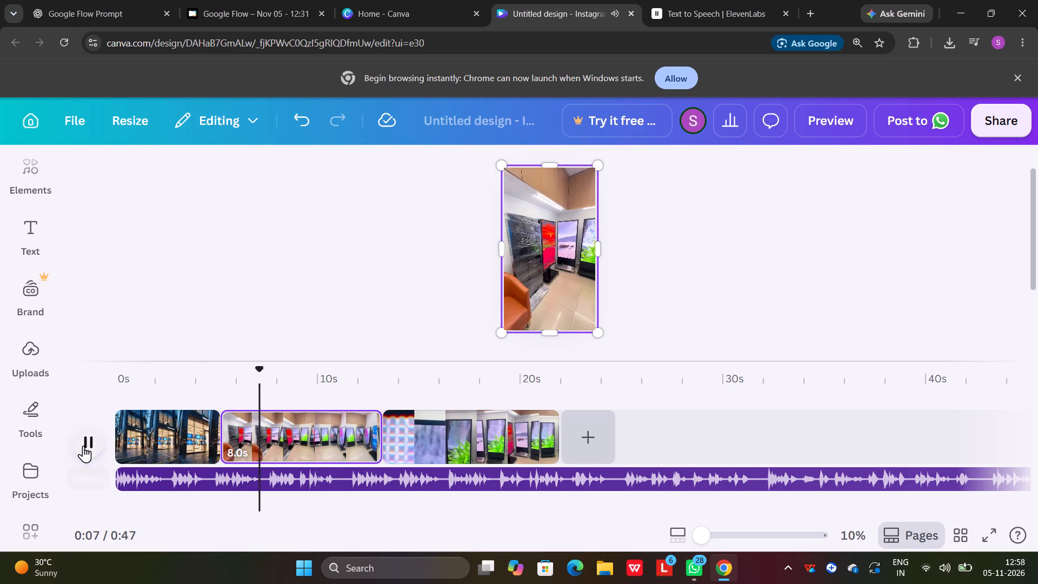
left_click_drag(256, 375, 243, 370)
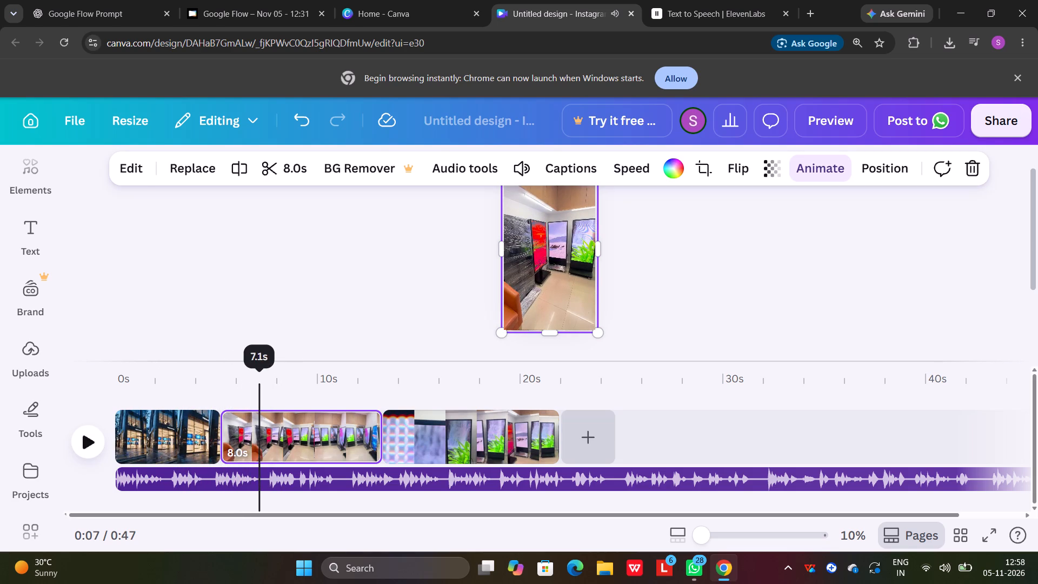
left_click_drag(243, 370, 214, 361)
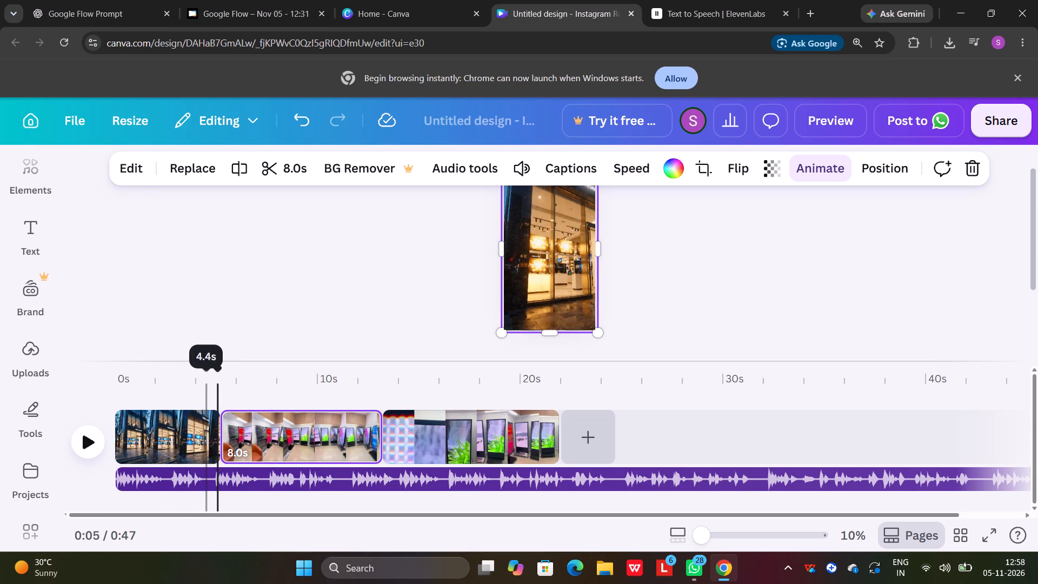
left_click_drag(217, 377, 191, 369)
left_click(92, 439)
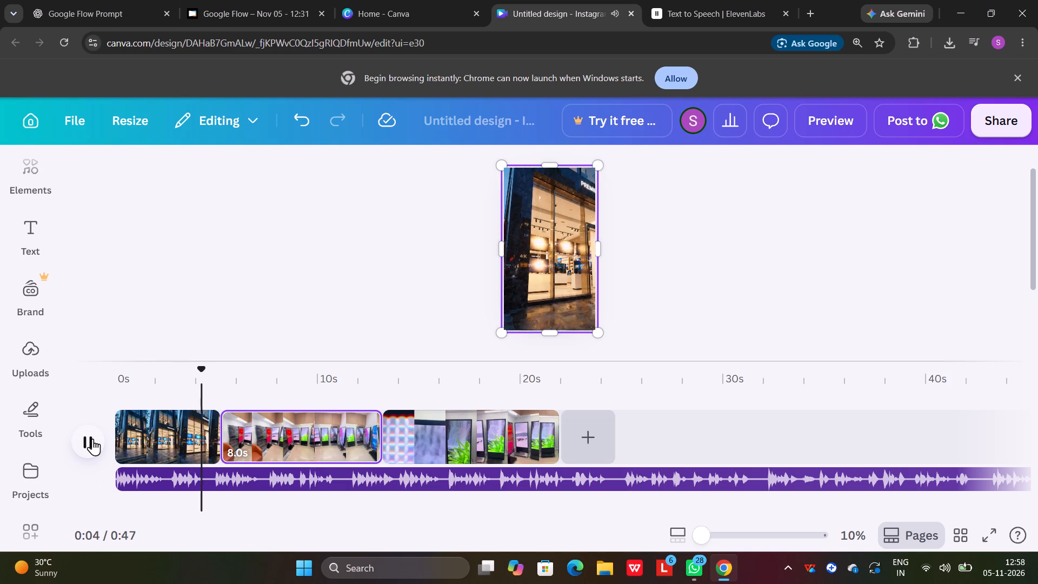
left_click(92, 439)
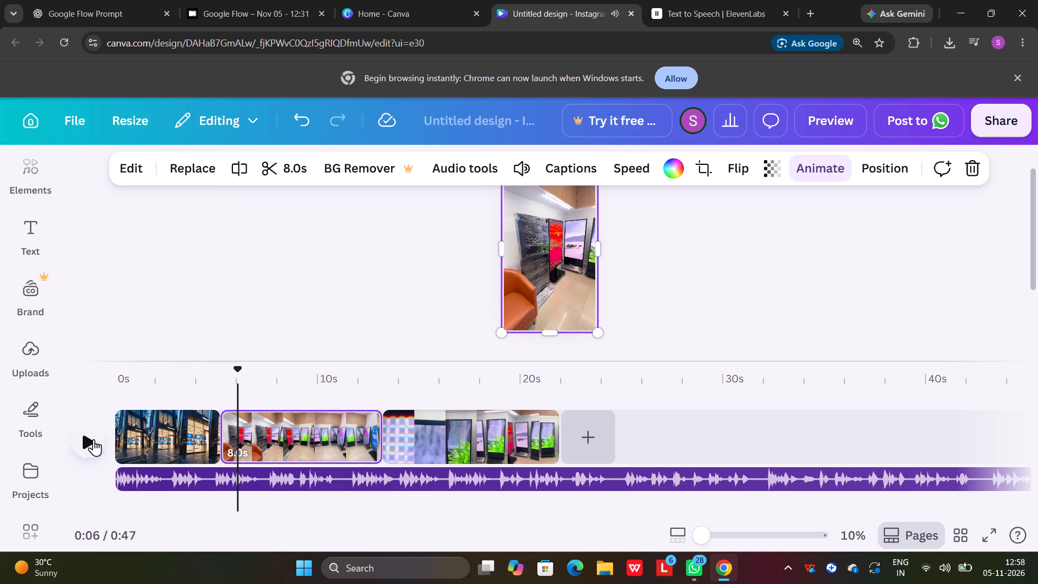
Trim the end of the opening storefront clip so that it lasts 4.8 s.
left_click(184, 441)
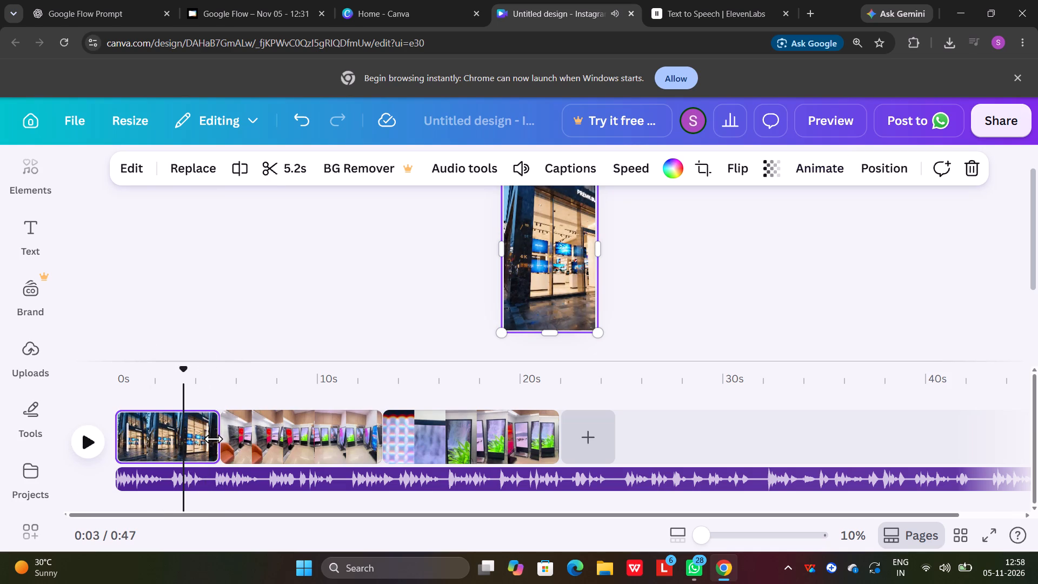
left_click_drag(216, 439, 209, 439)
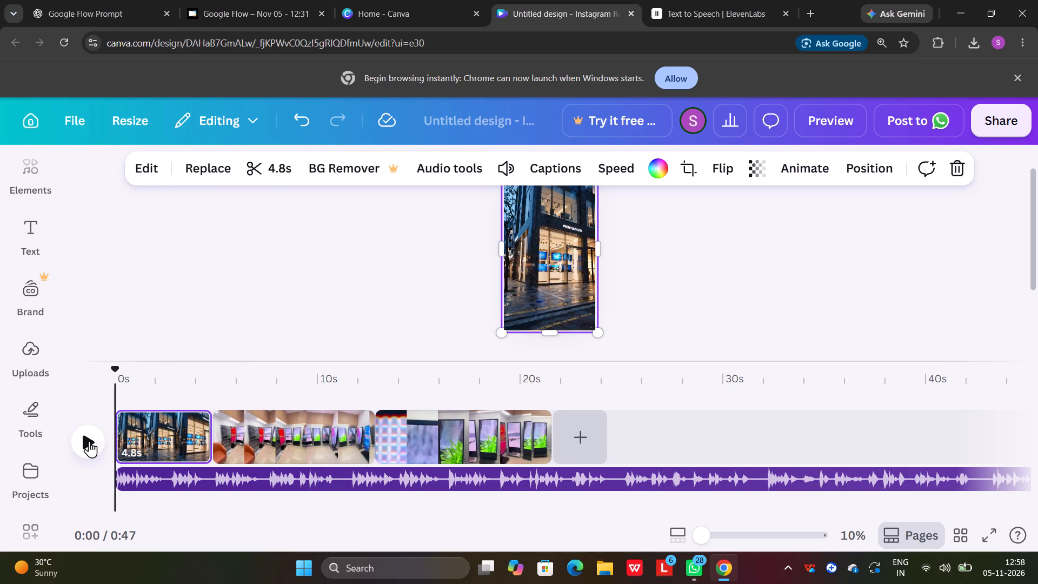
Play the reel from 0 s to about 13 s and trim the end of the second clip, the standee showroom, to 7.1 s.
left_click(89, 441)
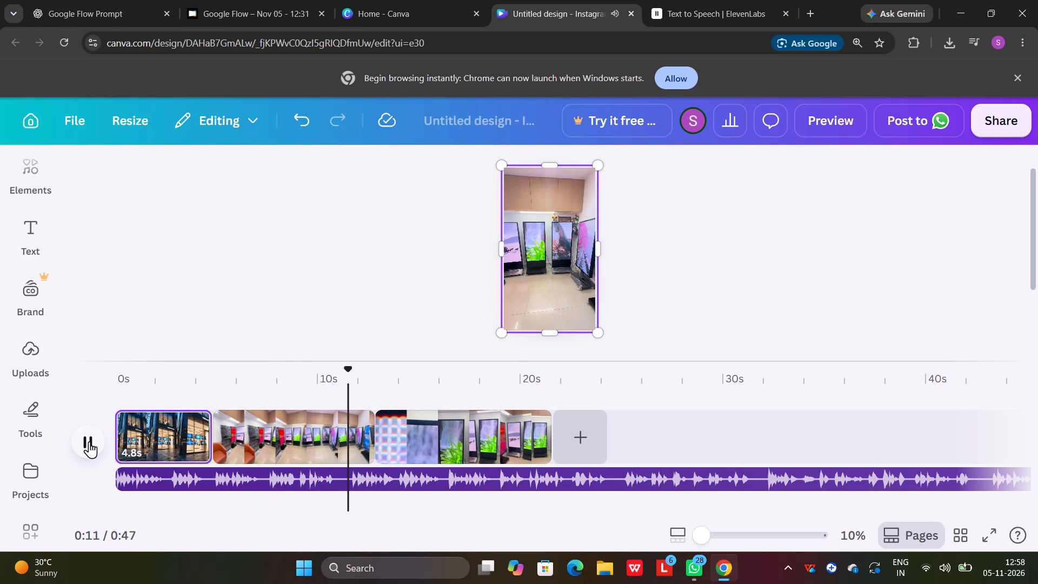
left_click(89, 441)
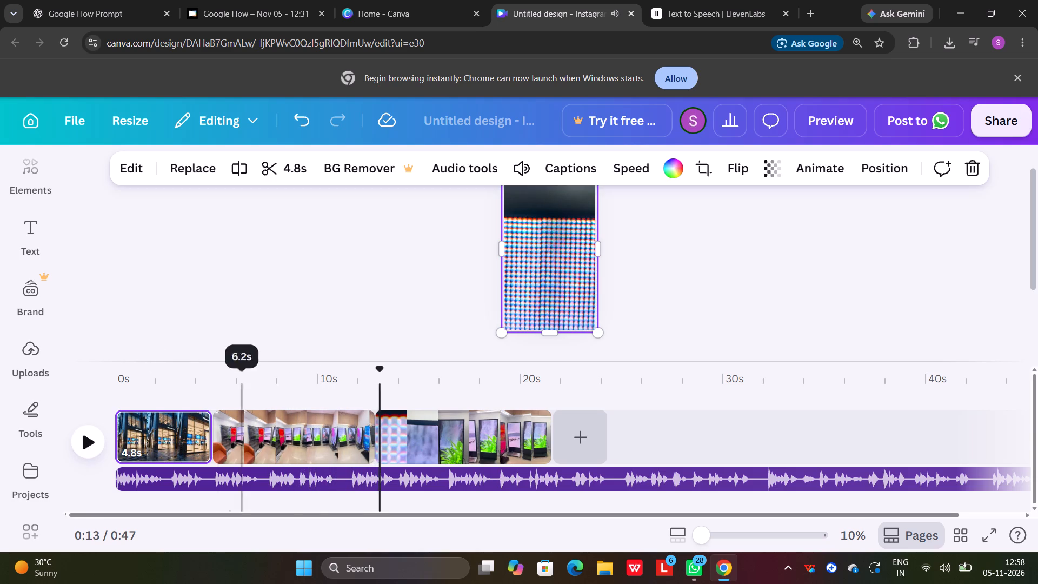
left_click(295, 446)
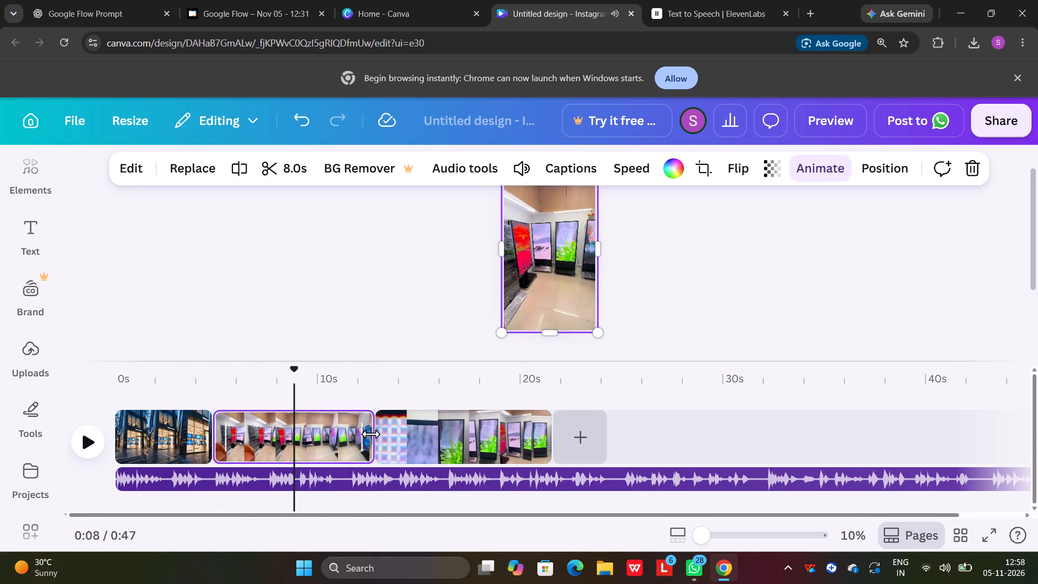
left_click(349, 434)
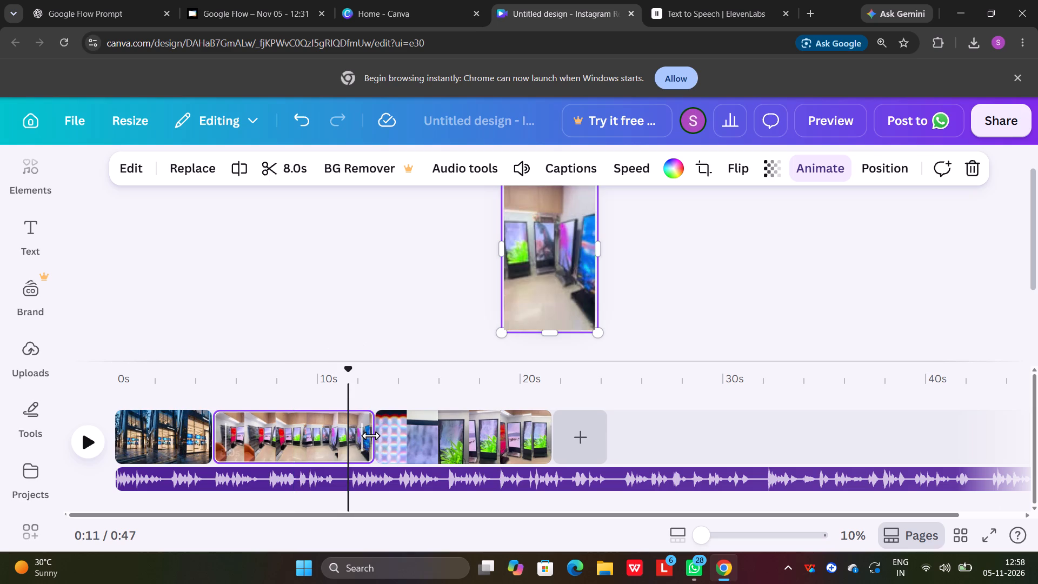
left_click_drag(370, 435, 353, 435)
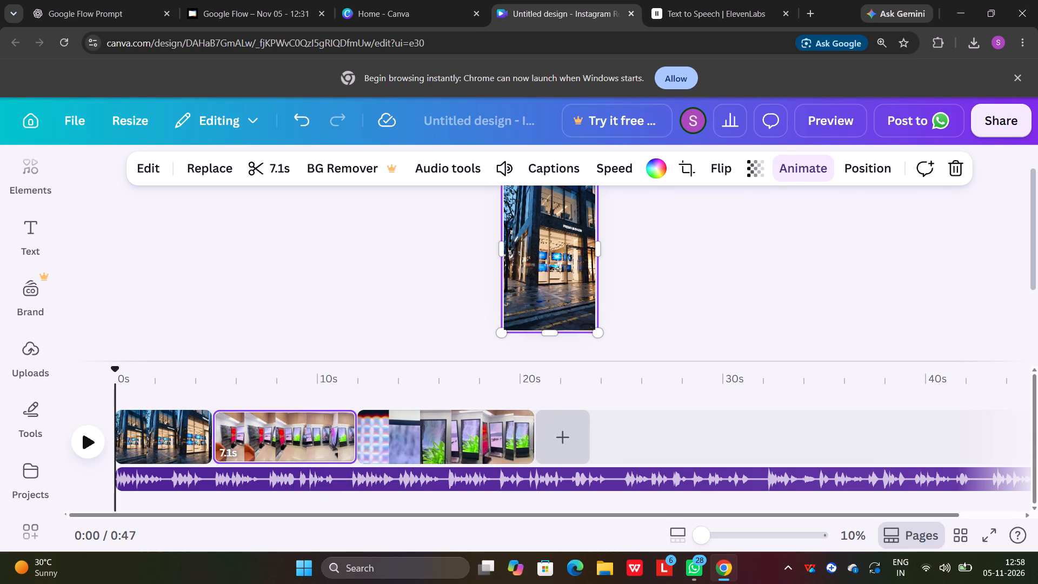
Play the reel from 0 s and replay the transition from the second to the third clip, continuing to about 21 s, to check the timing.
left_click(79, 443)
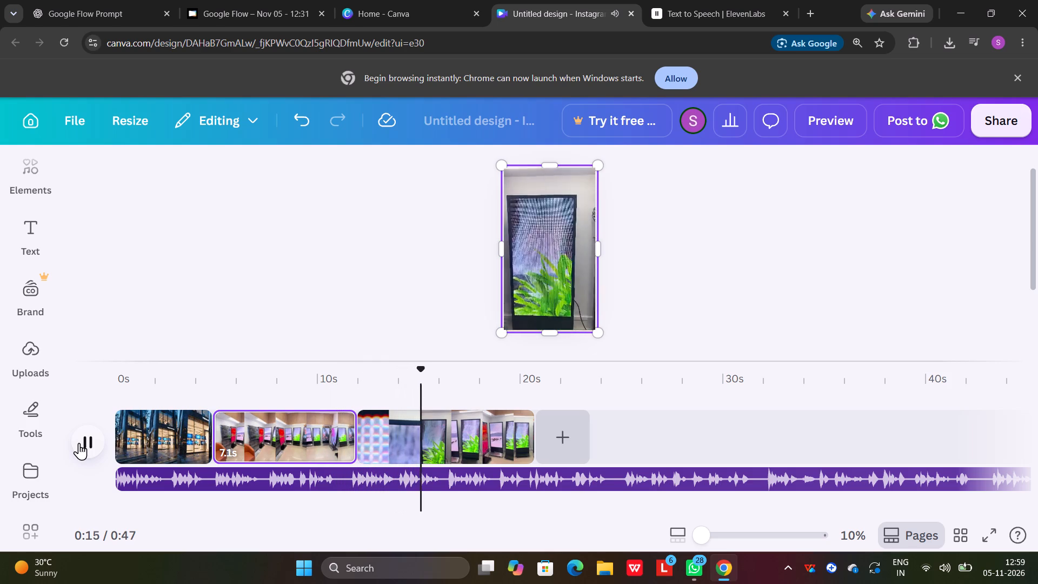
left_click(79, 443)
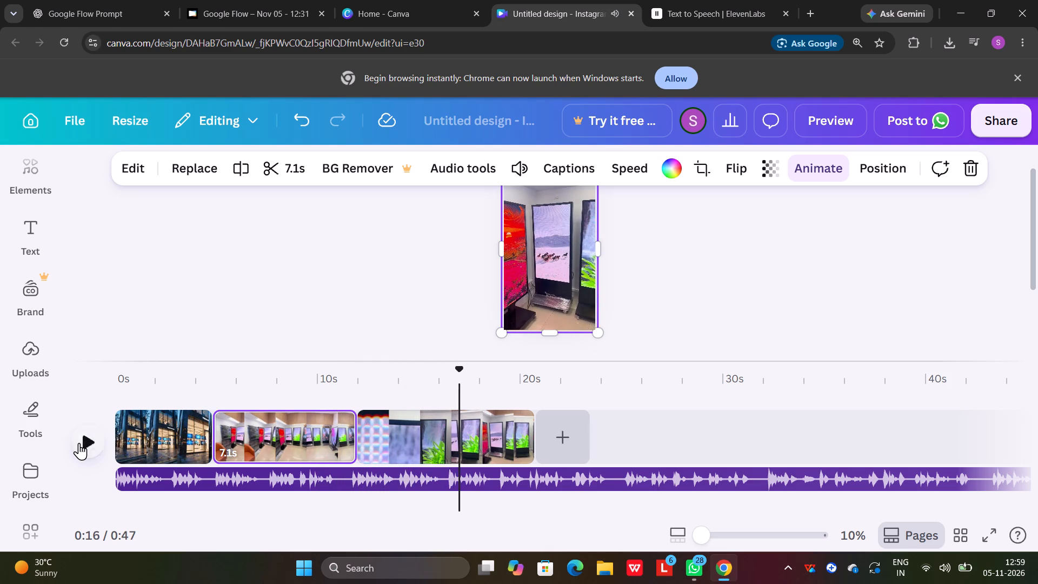
left_click_drag(461, 367, 417, 369)
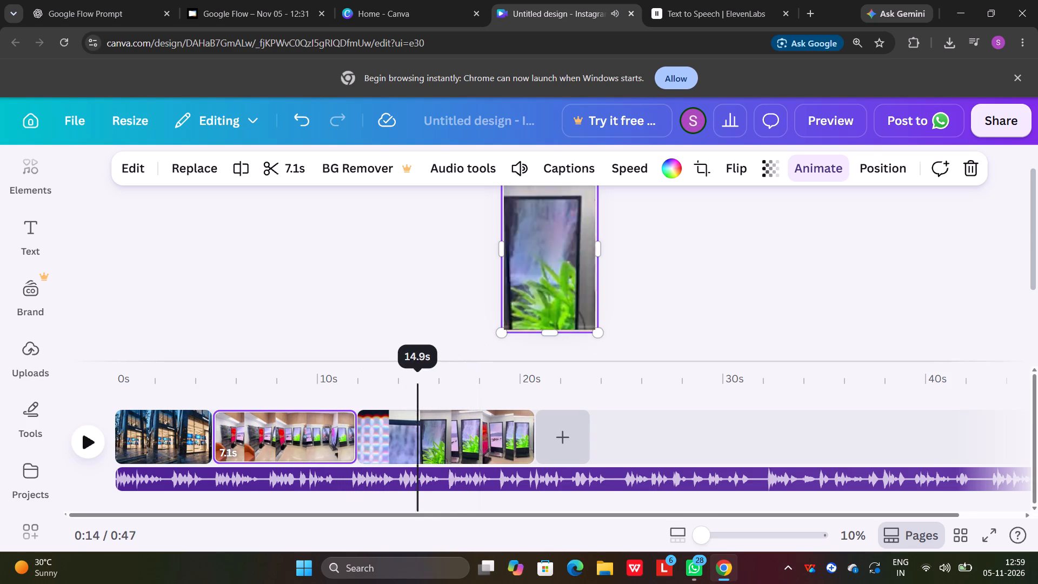
left_click_drag(417, 369, 317, 369)
left_click(86, 433)
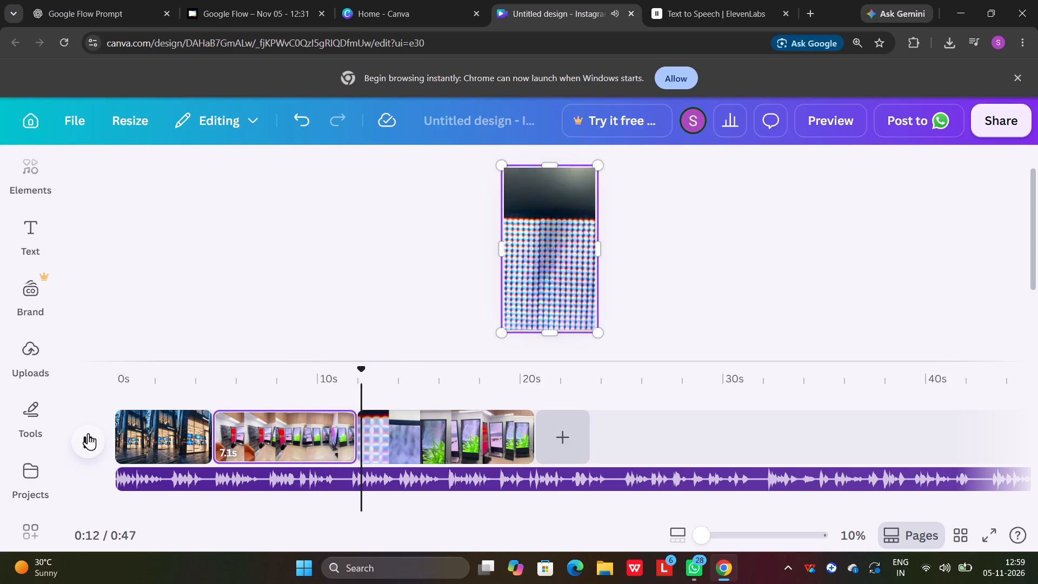
left_click(88, 433)
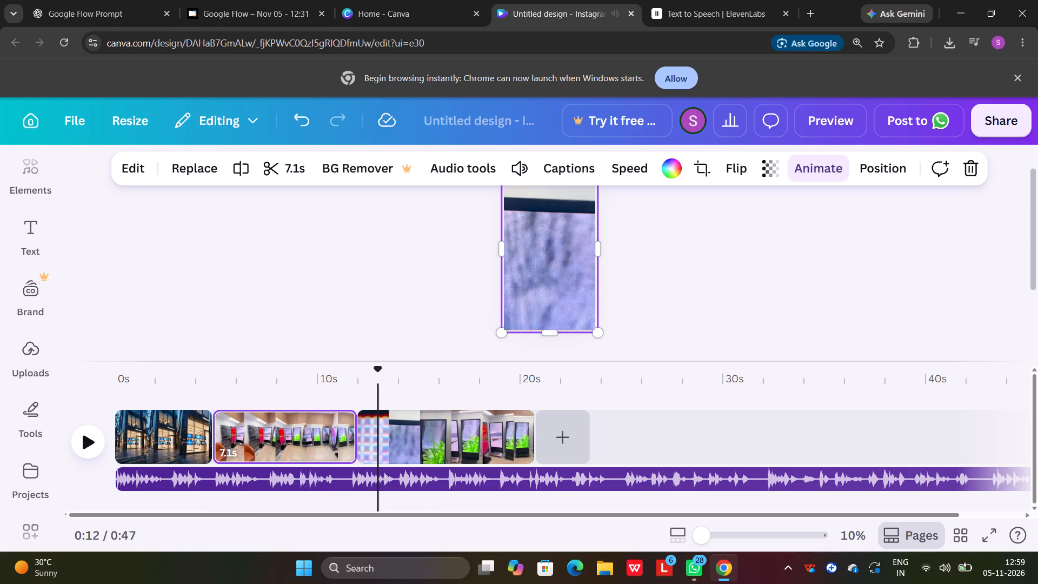
left_click_drag(374, 376, 320, 364)
left_click(94, 448)
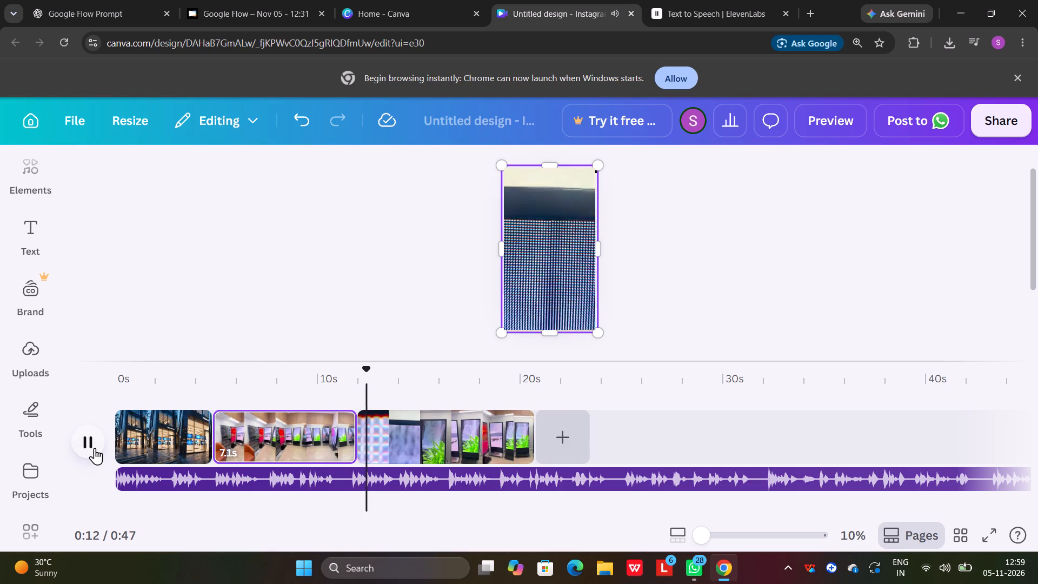
left_click(95, 448)
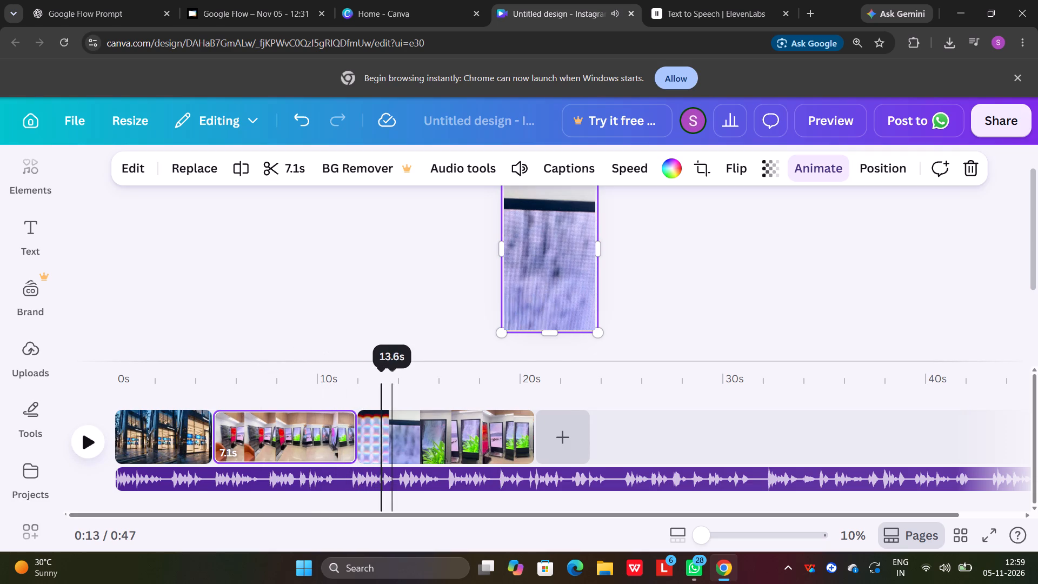
left_click_drag(383, 367, 343, 360)
left_click(90, 439)
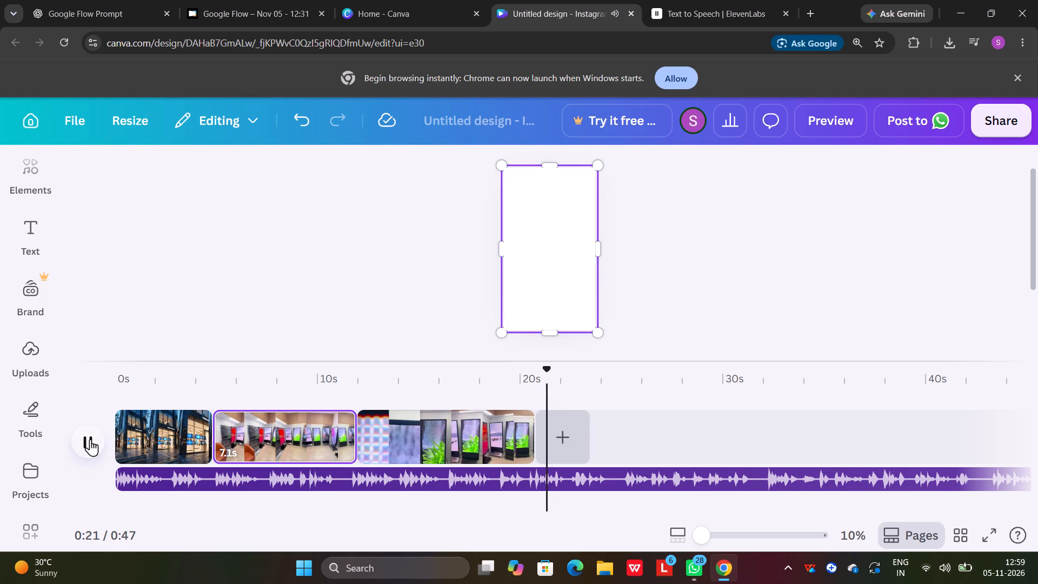
left_click(90, 439)
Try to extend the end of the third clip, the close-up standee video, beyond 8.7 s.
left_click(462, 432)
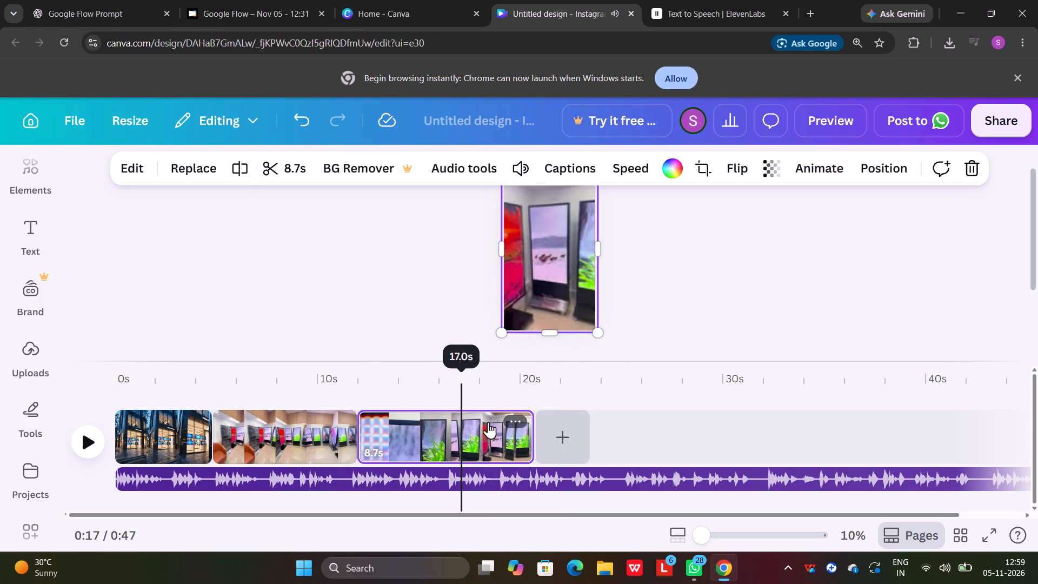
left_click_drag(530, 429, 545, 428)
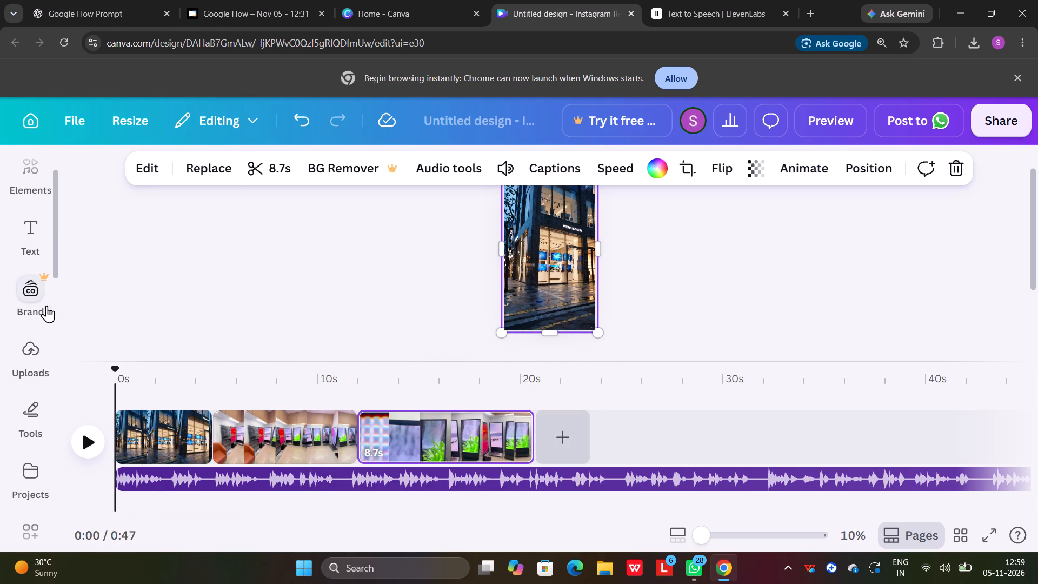
Add the uploaded 12.3 s video of the Pacific display standee and move it to the end of the reel.
left_click(32, 354)
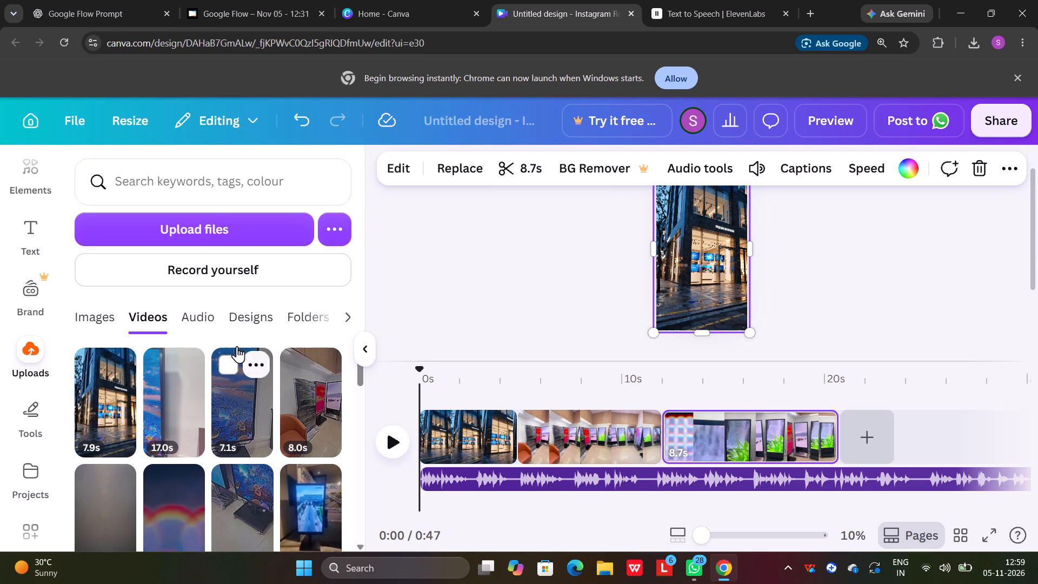
scroll(227, 452, "down", 2)
scroll(192, 428, "up", 1)
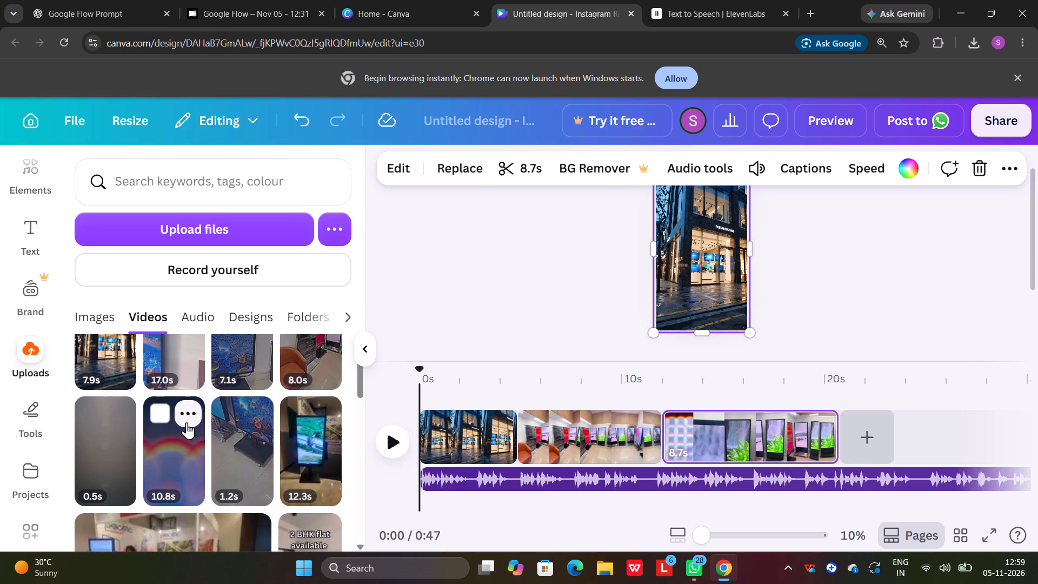
left_click(300, 458)
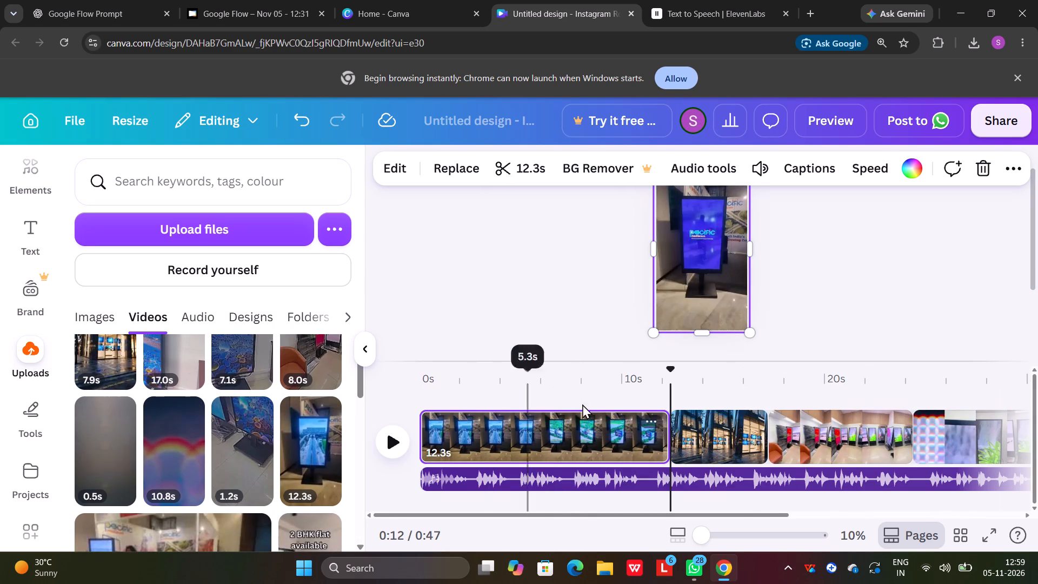
left_click_drag(556, 444, 844, 424)
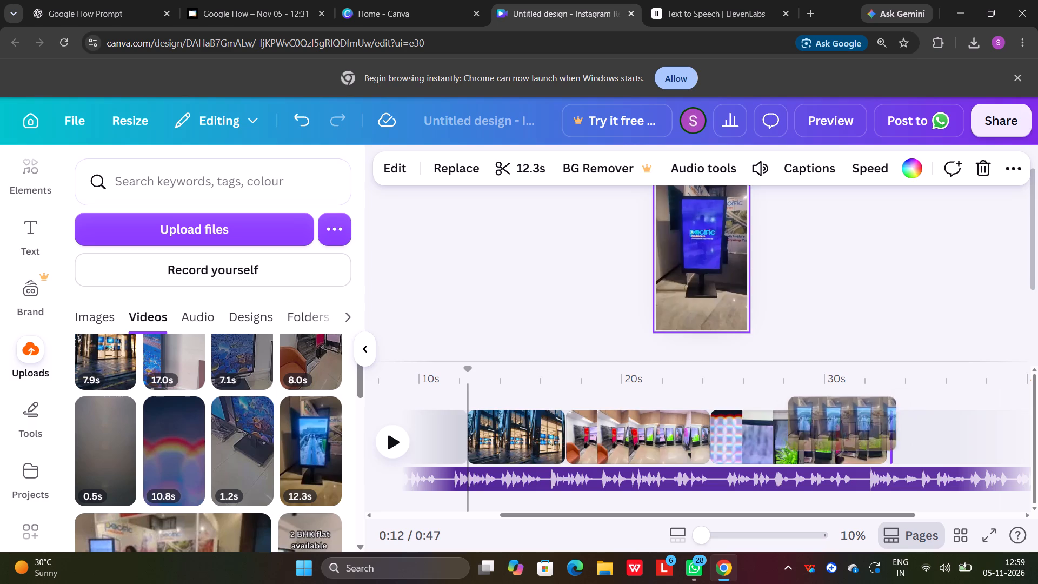
Play the reel from about 11 s to 27 s, and replay it from about 19 s to 33 s to check the Pacific standee clip.
left_click_drag(466, 374, 431, 371)
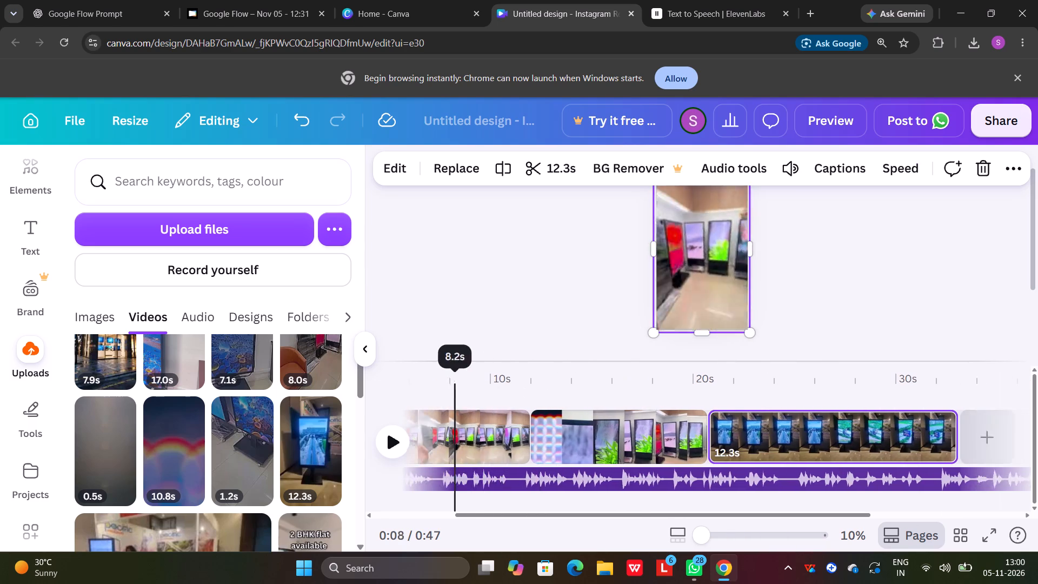
left_click_drag(431, 371, 652, 371)
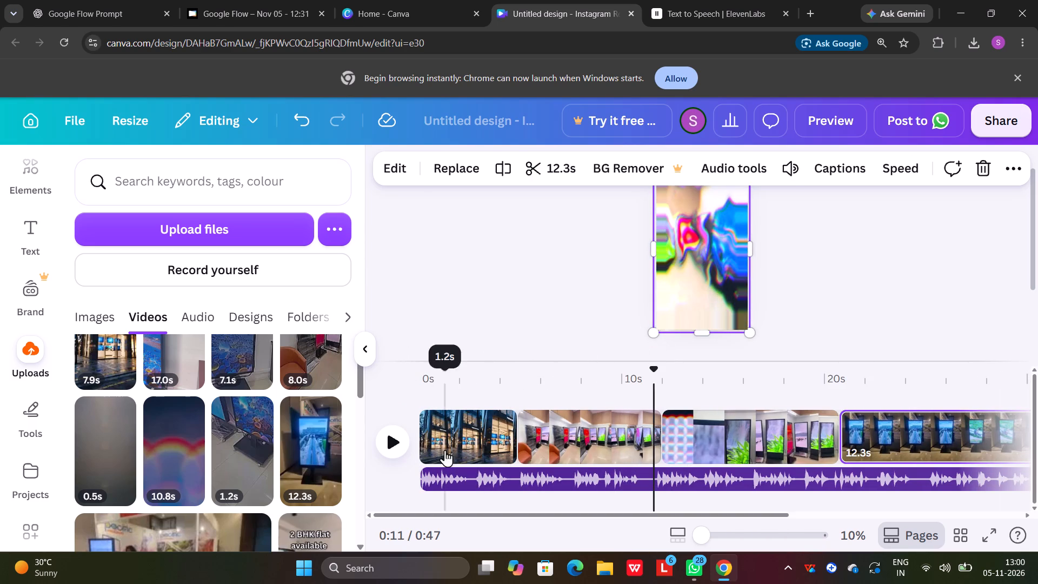
left_click(385, 445)
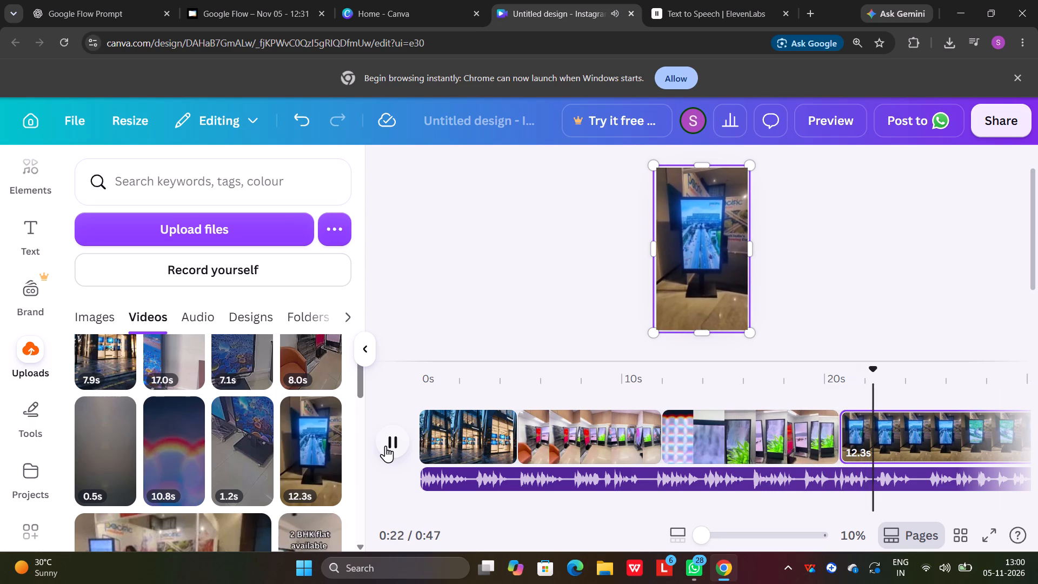
left_click(364, 361)
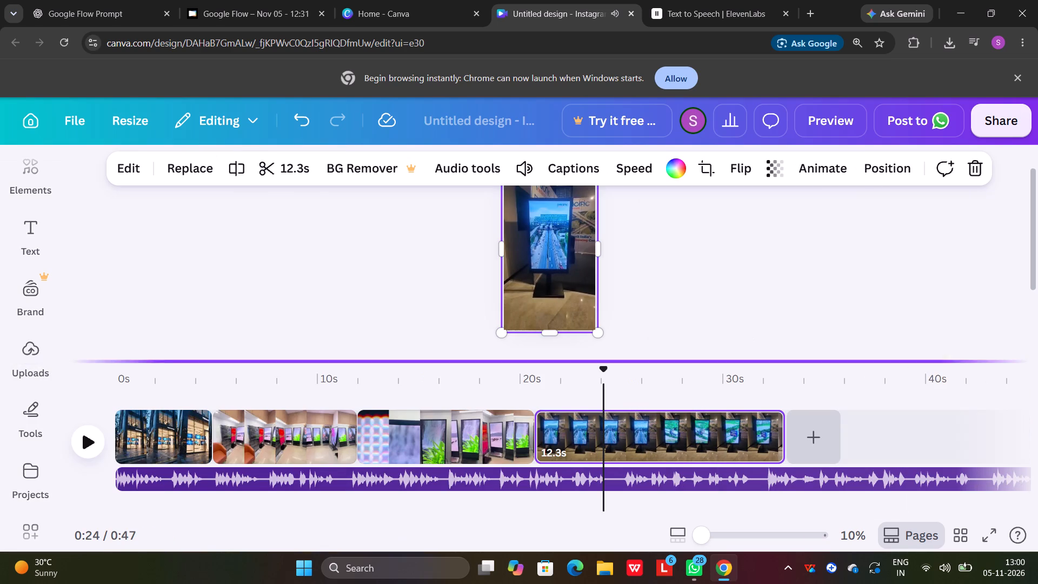
left_click(90, 441)
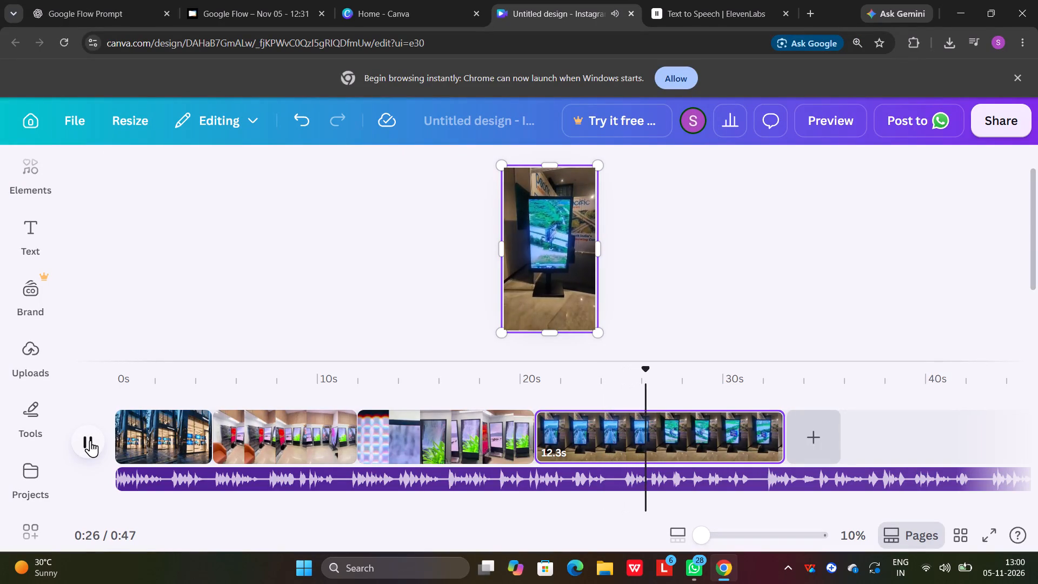
left_click(90, 440)
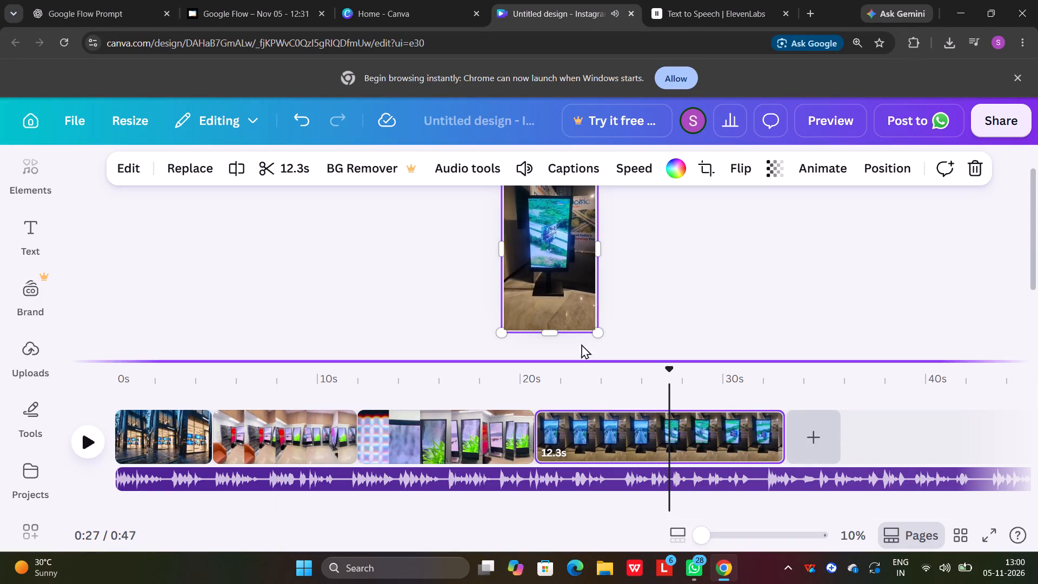
left_click_drag(669, 376, 519, 386)
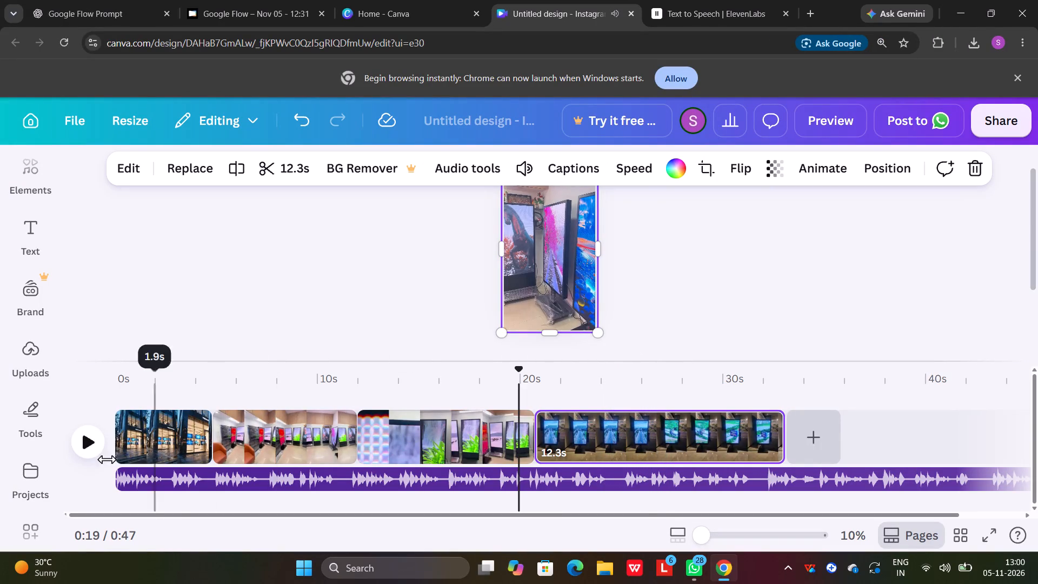
left_click(88, 437)
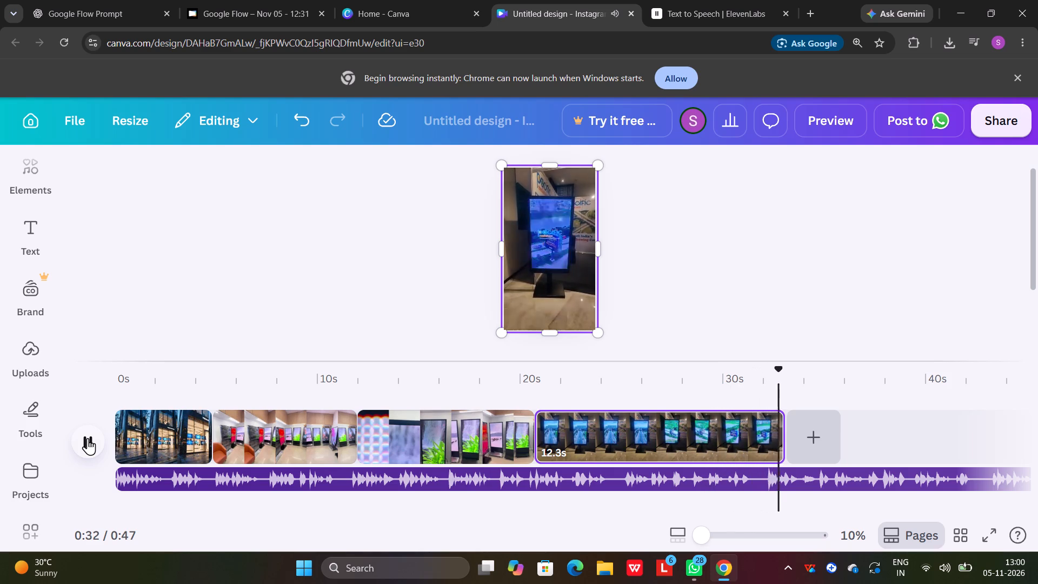
left_click(91, 434)
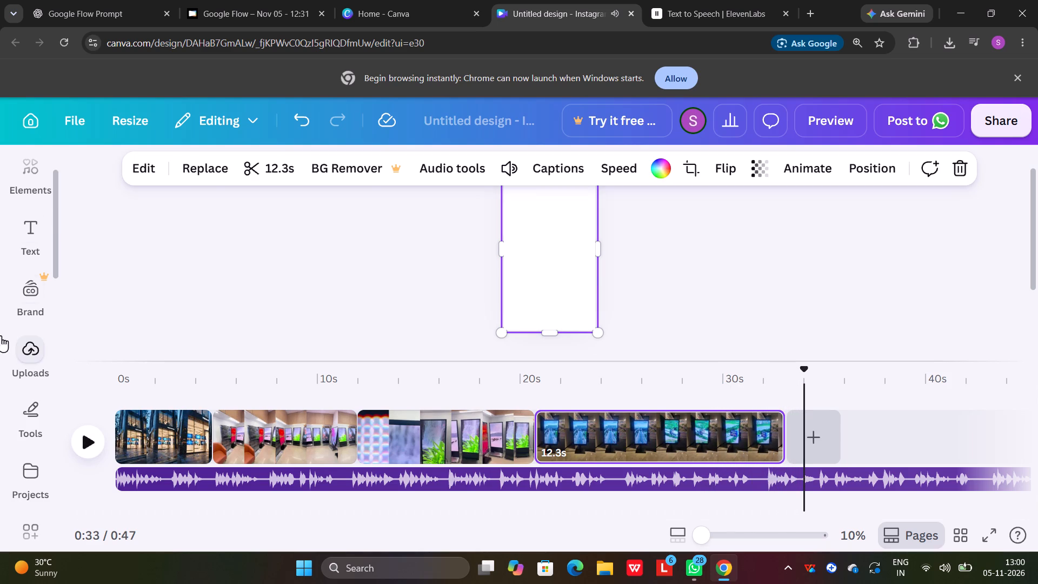
Add the uploaded 7.1 s standee video and move it directly before the 12.3 s Pacific standee clip.
left_click(37, 343)
scroll(270, 420, "up", 2)
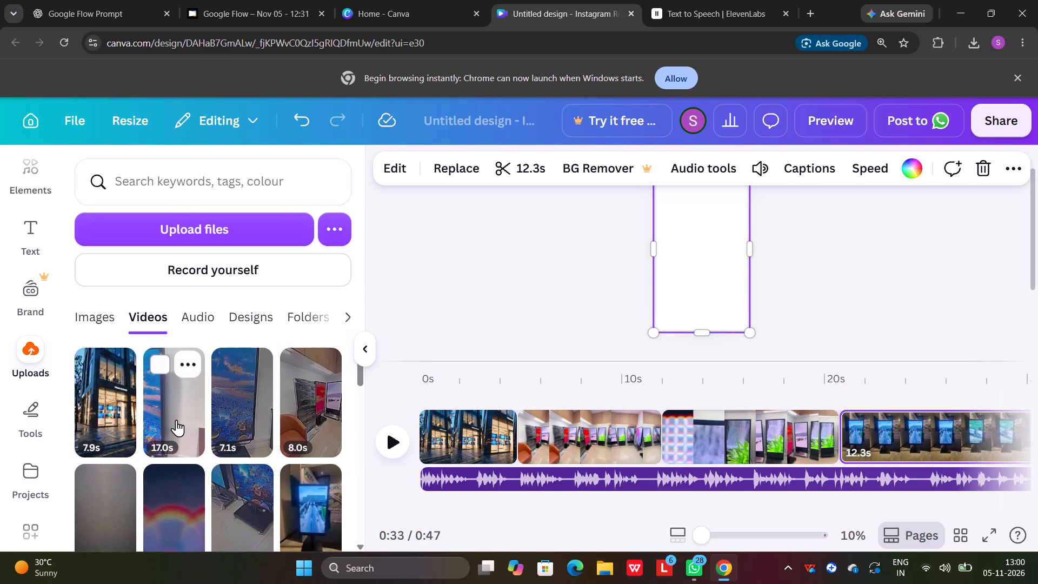
left_click(247, 410)
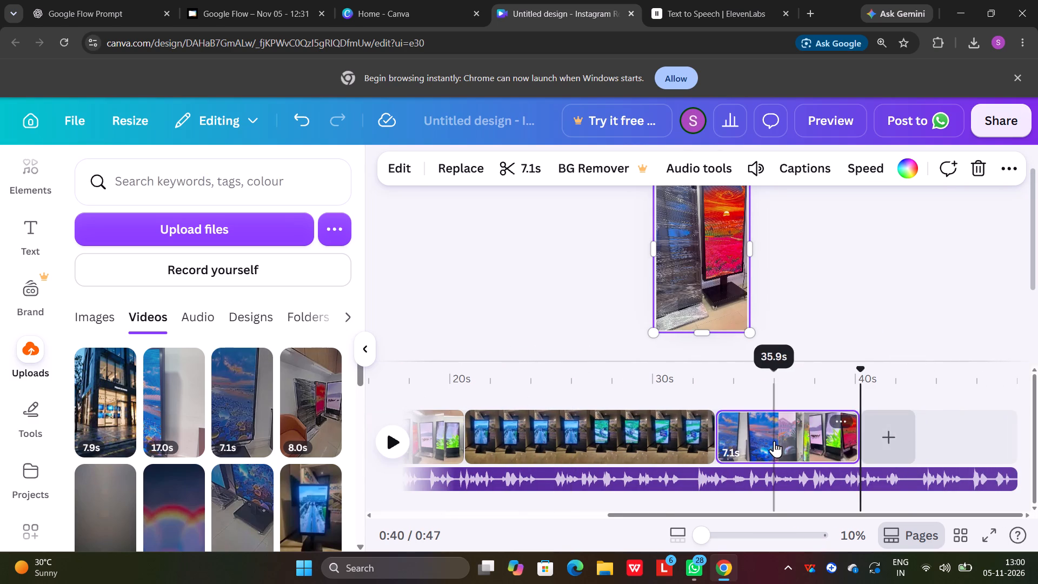
left_click_drag(769, 438, 476, 433)
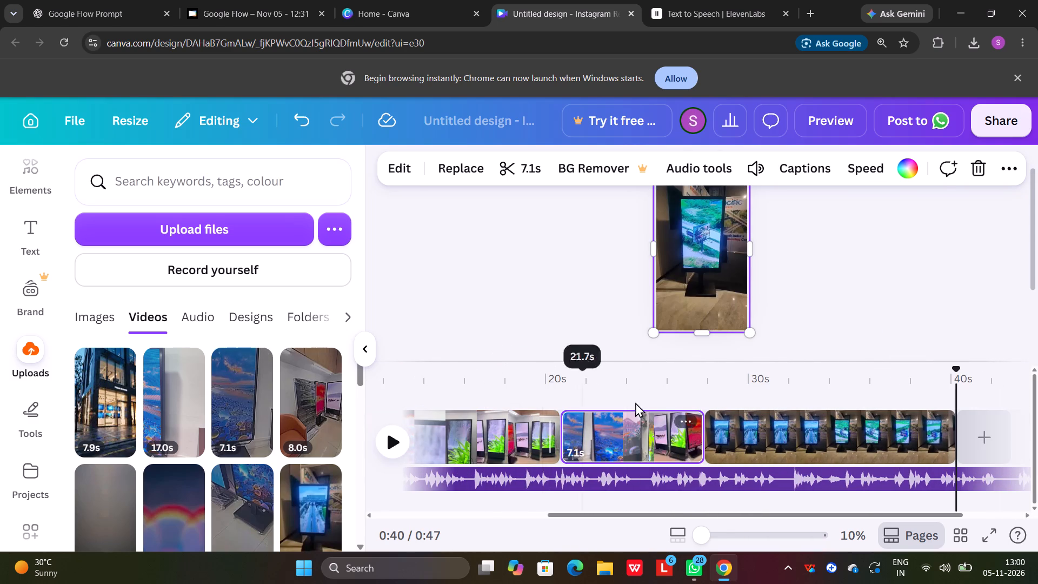
Play the newly added fourth clip with its lead-in up to about 28 s, and replay it to about 25 s to check its timing.
left_click_drag(959, 380, 541, 395)
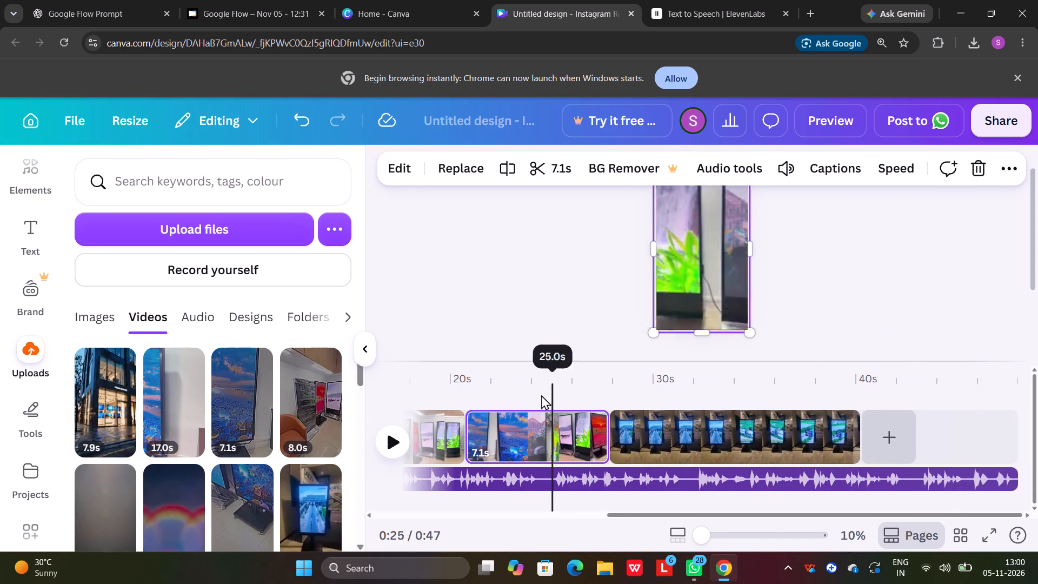
left_click_drag(541, 395, 434, 386)
left_click(394, 444)
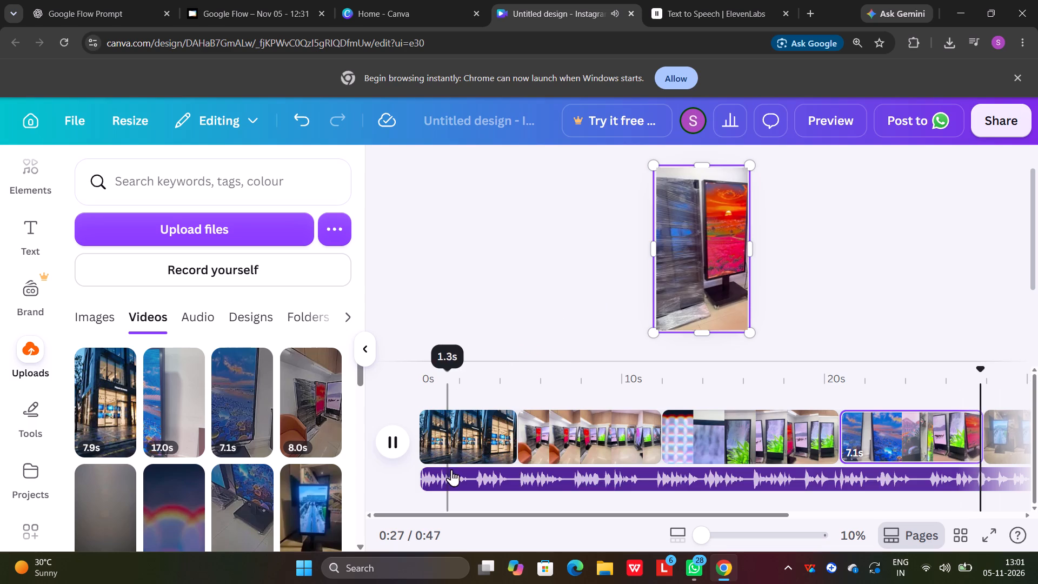
left_click(398, 440)
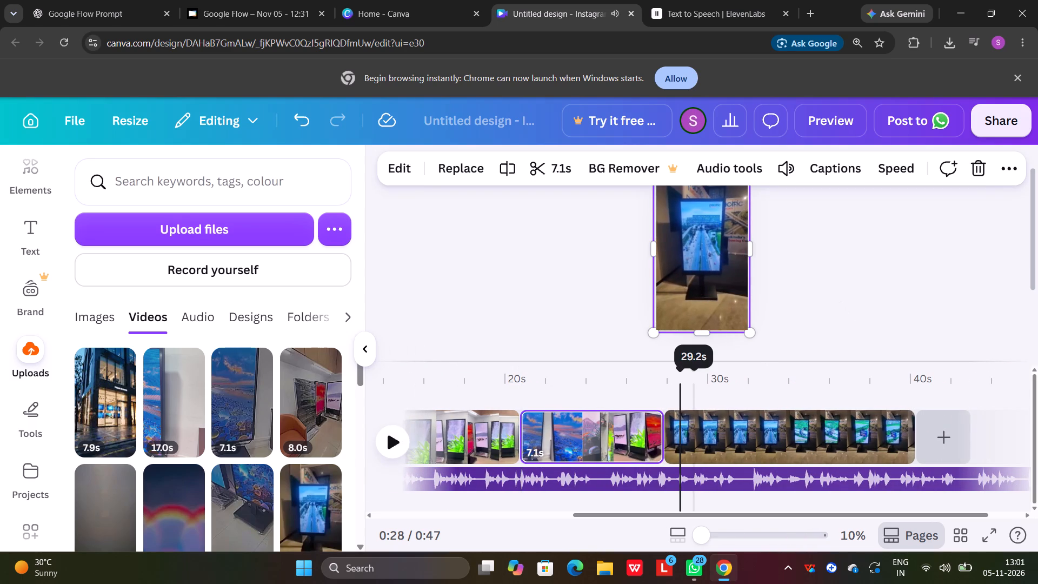
left_click_drag(682, 374, 536, 371)
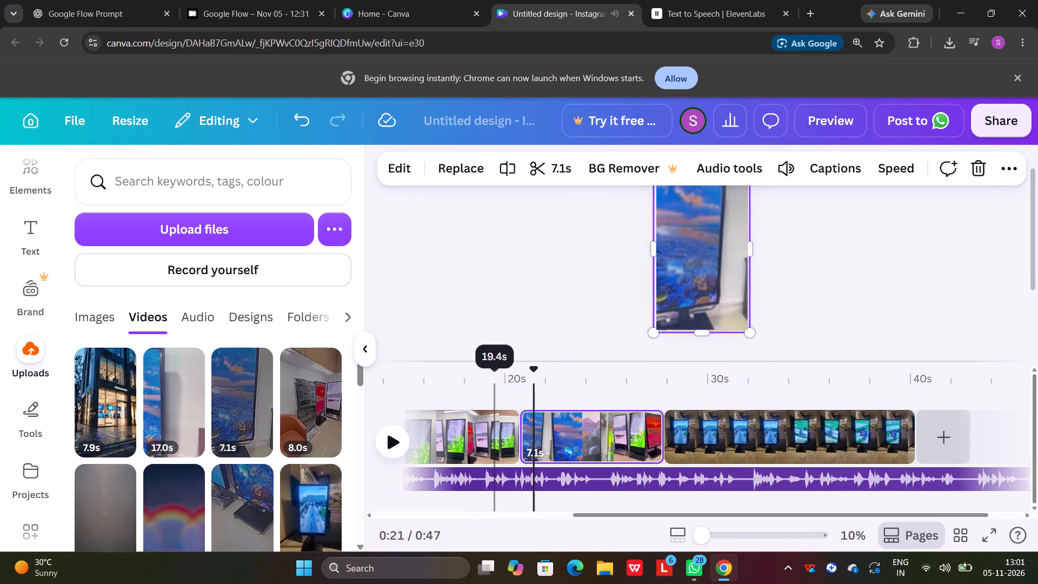
left_click_drag(530, 368, 477, 361)
left_click(390, 434)
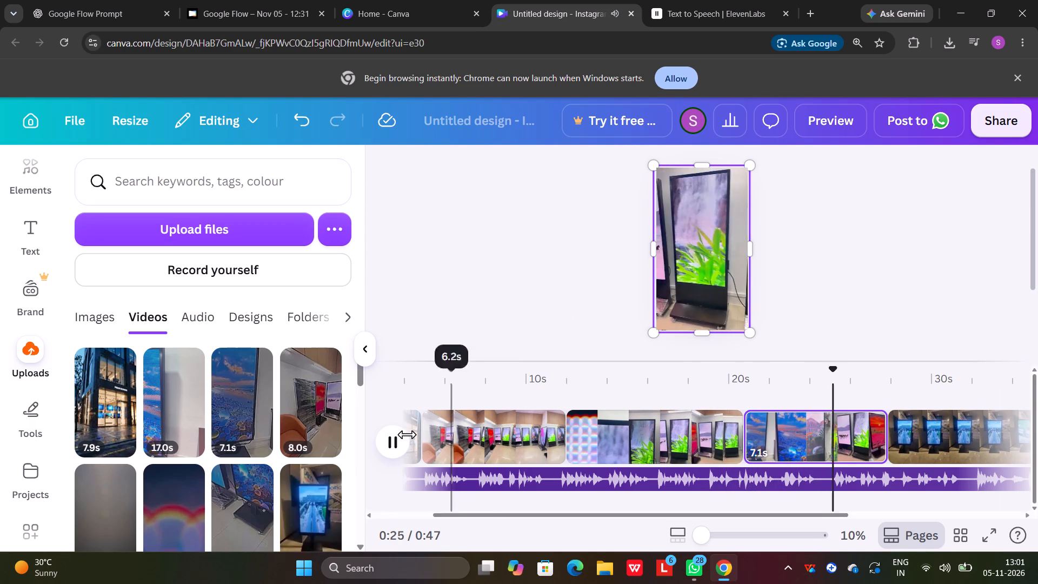
left_click(392, 437)
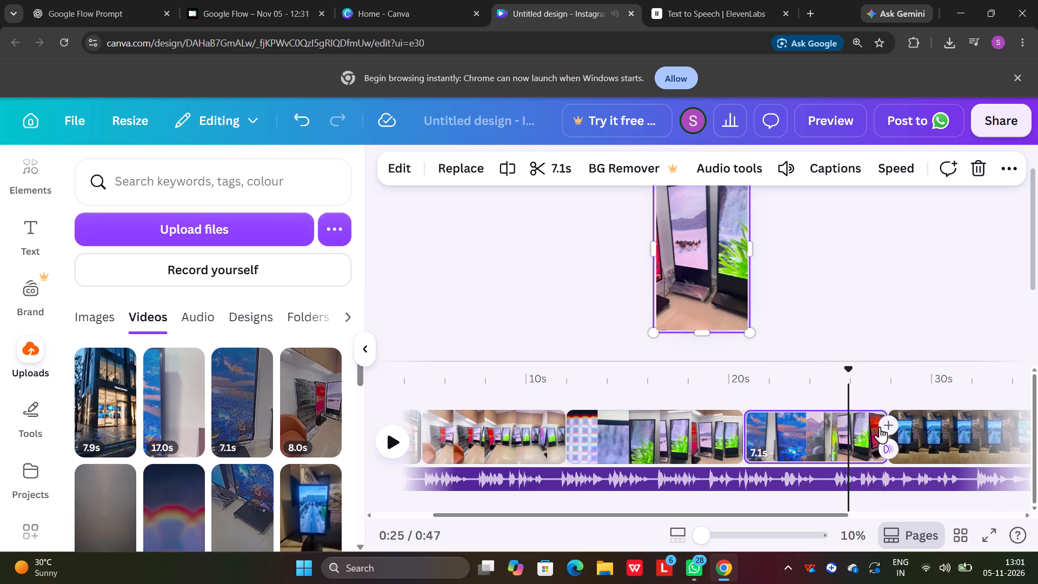
Trim the end of the fourth clip, the newly added standee video, to 4.4 s, checking its playback from about 22 s.
left_click(880, 426)
left_click(866, 427)
left_click_drag(882, 433, 873, 429)
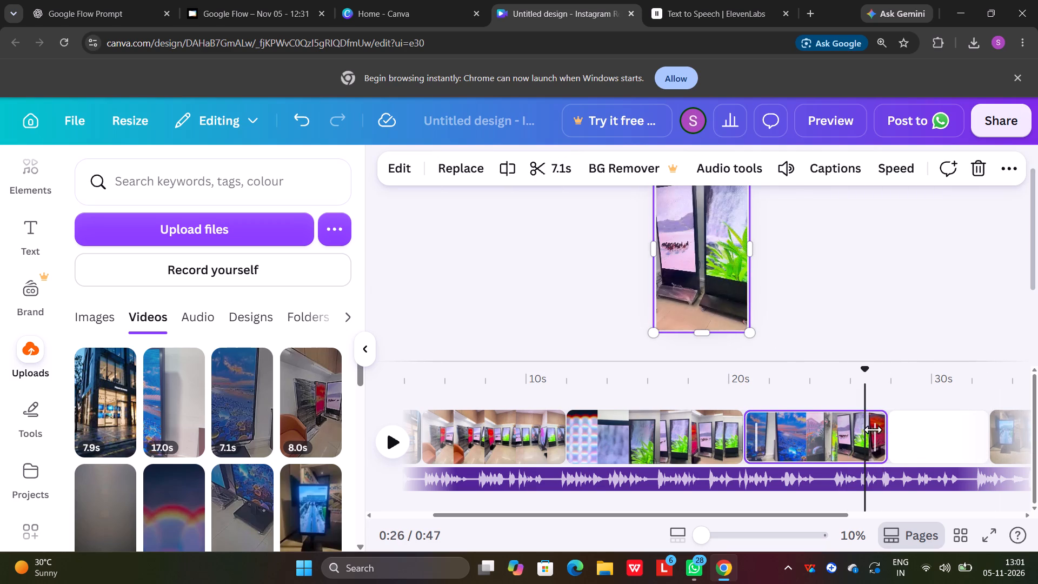
left_click_drag(873, 429, 842, 417)
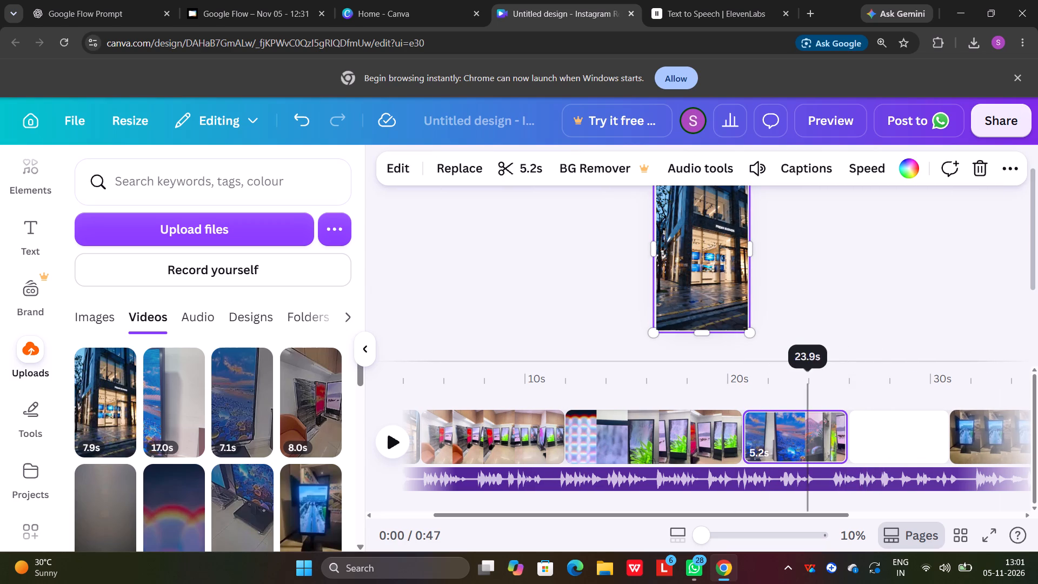
left_click(788, 398)
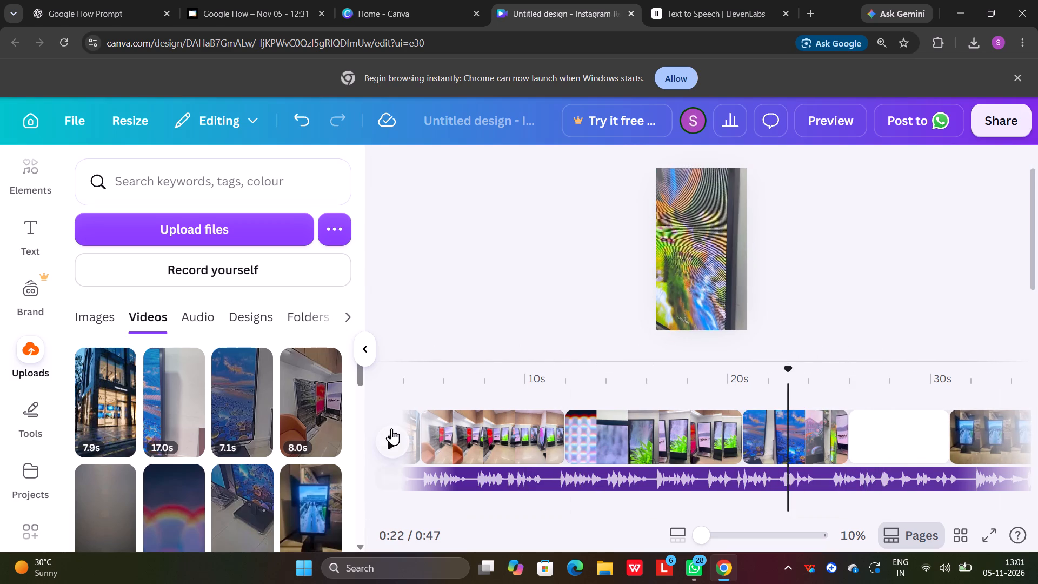
left_click(391, 427)
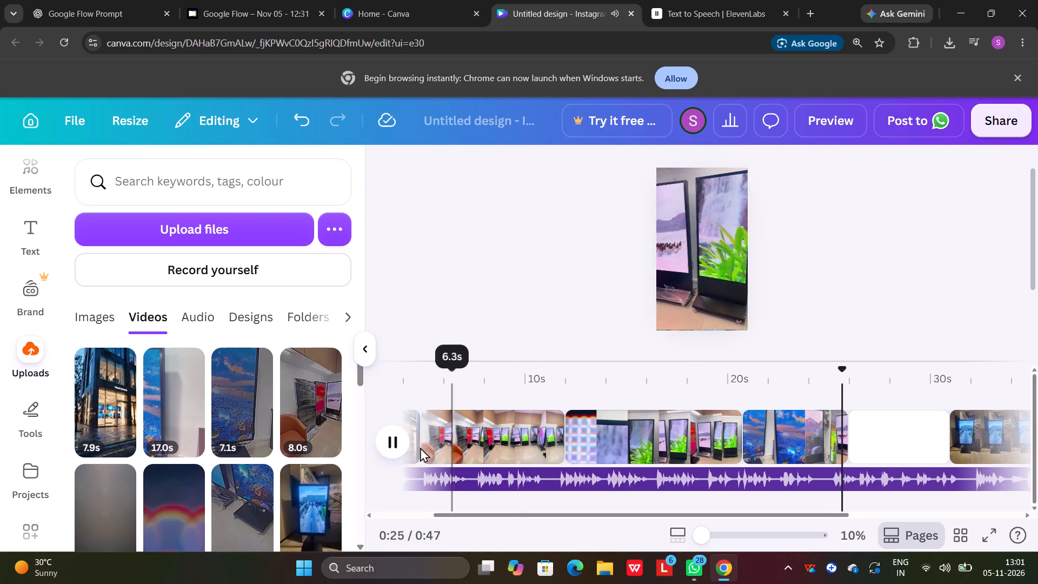
left_click(388, 446)
left_click(793, 442)
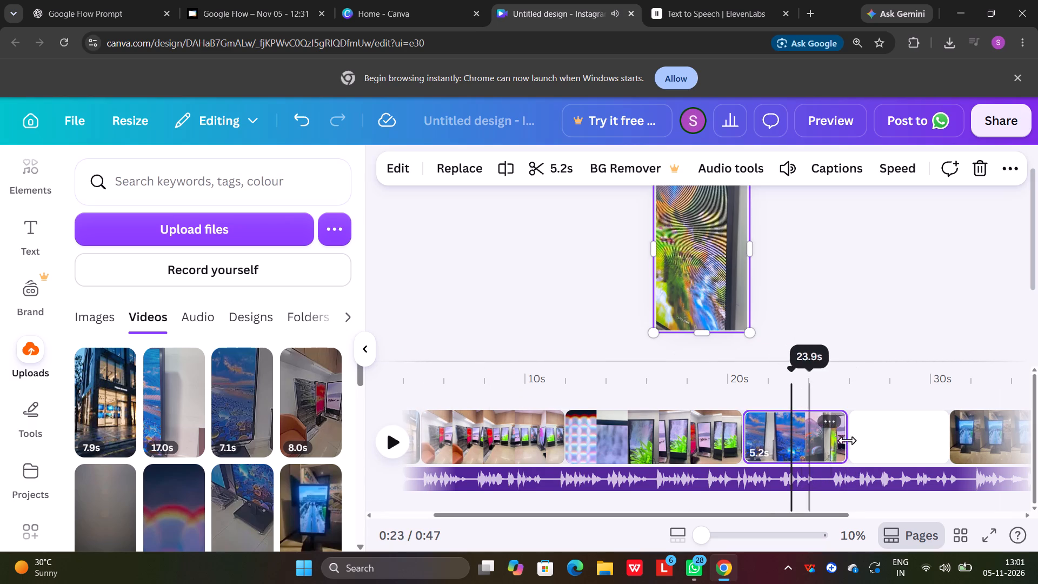
left_click_drag(849, 439, 834, 438)
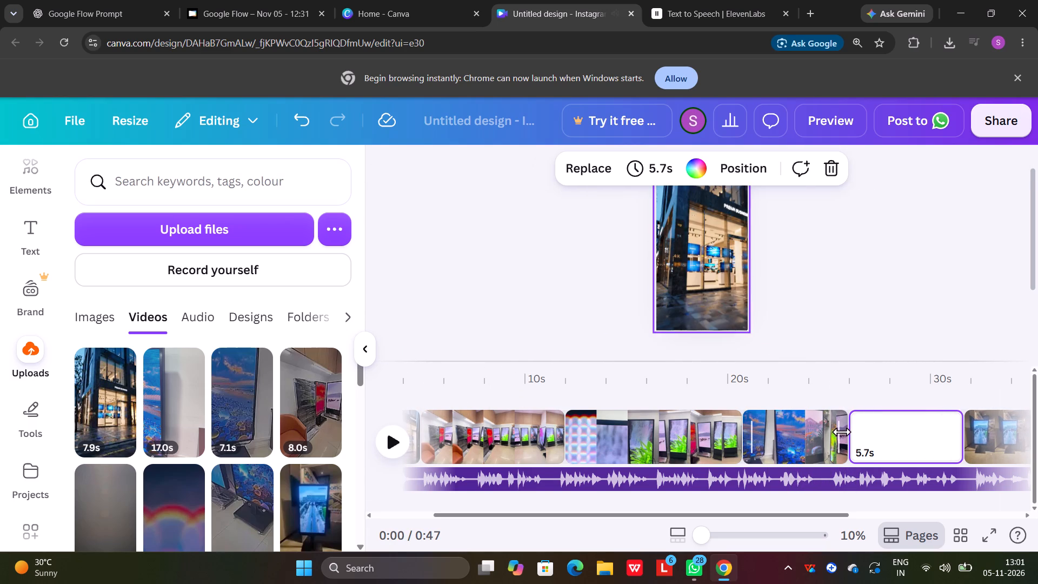
left_click_drag(843, 433, 826, 433)
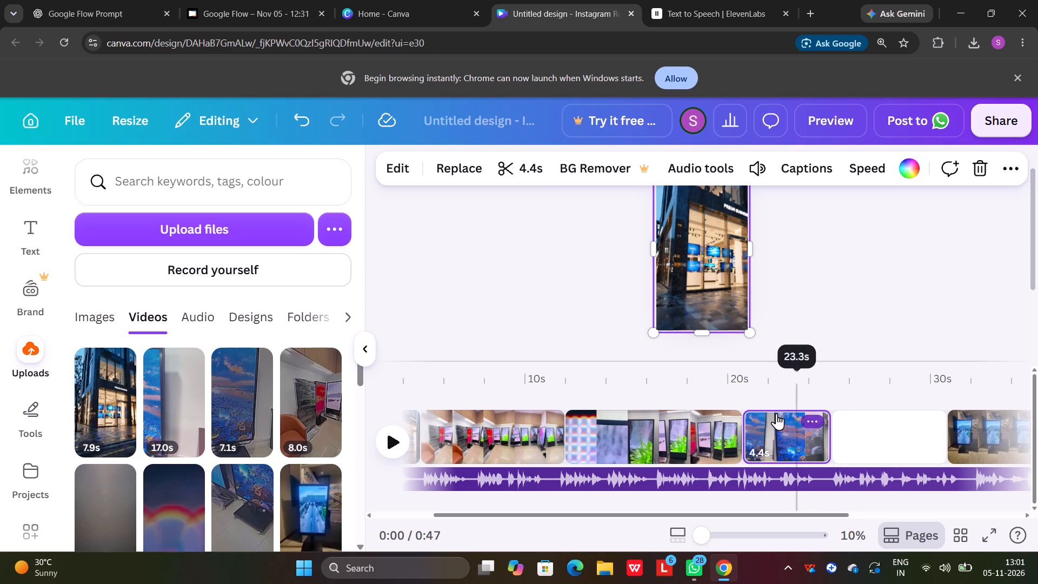
Play the reel from 0 s to about 26 s to check the trimmed fourth clip against the narration.
left_click(394, 441)
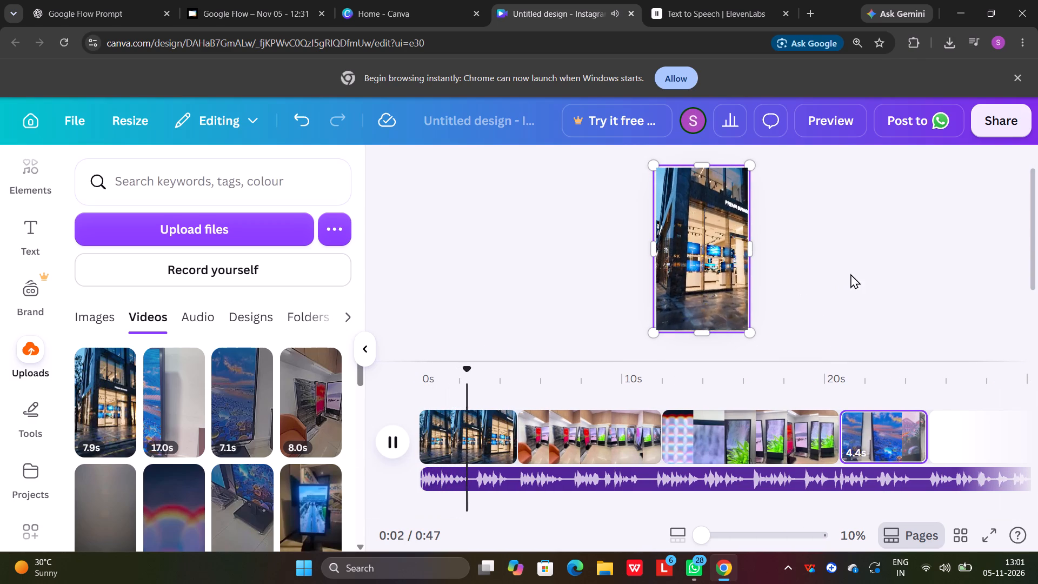
scroll(926, 275, "up", 1)
scroll(939, 260, "down", 3)
scroll(937, 260, "up", 1)
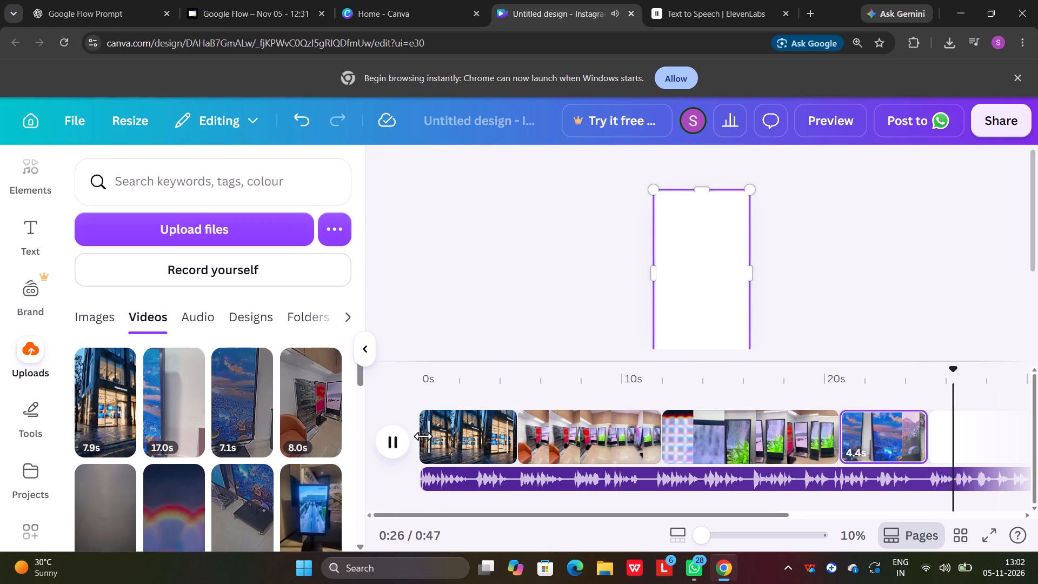
left_click(387, 443)
Delete the blank 5.7 s page between the fourth clip and the Pacific standee clip.
left_click(946, 437)
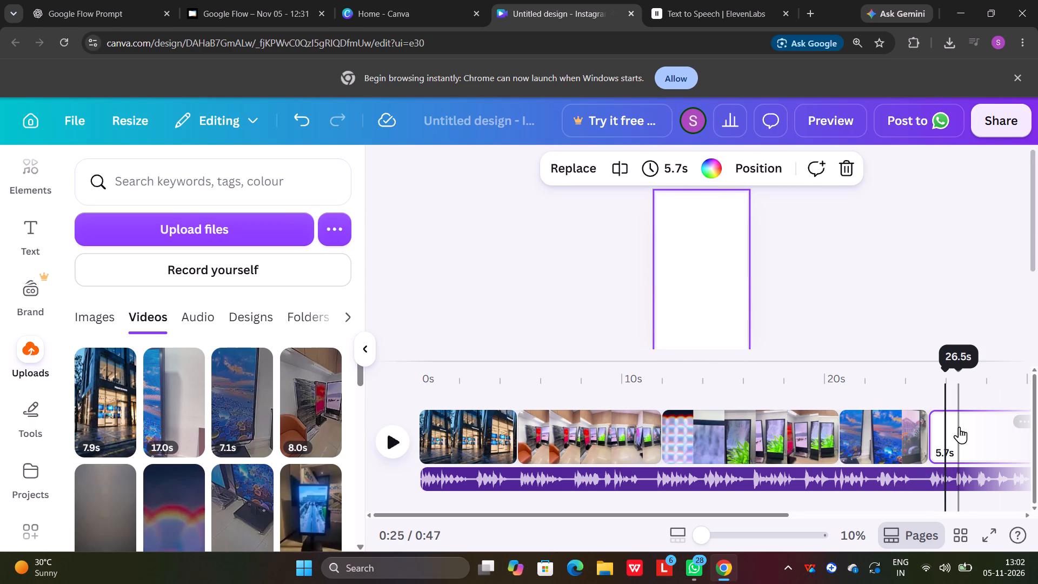
scroll(966, 298, "up", 3)
scroll(950, 287, "down", 3)
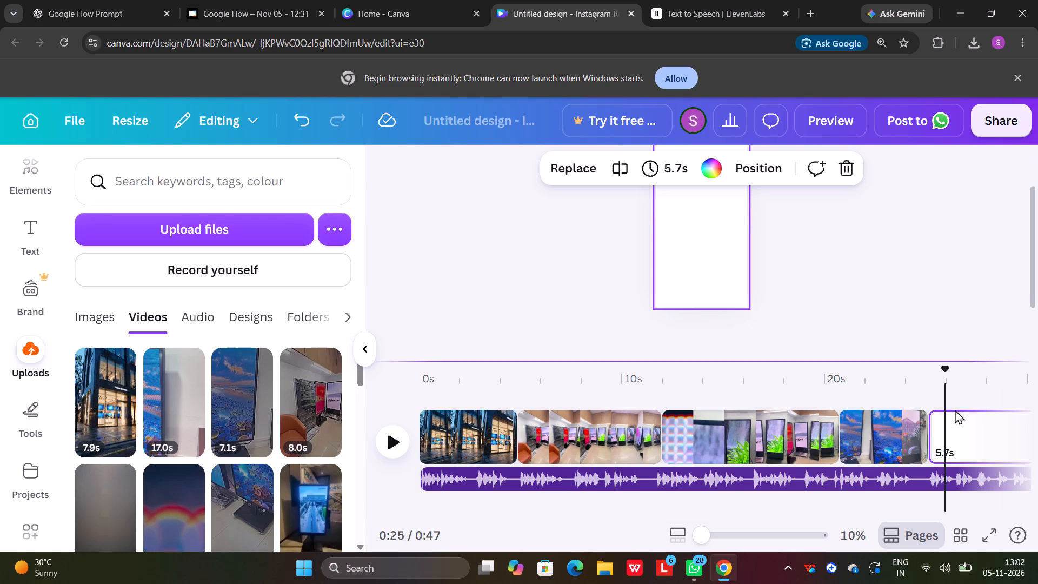
scroll(955, 409, "down", 4)
scroll(958, 413, "up", 4)
scroll(959, 413, "down", 1)
left_click_drag(981, 424, 943, 424)
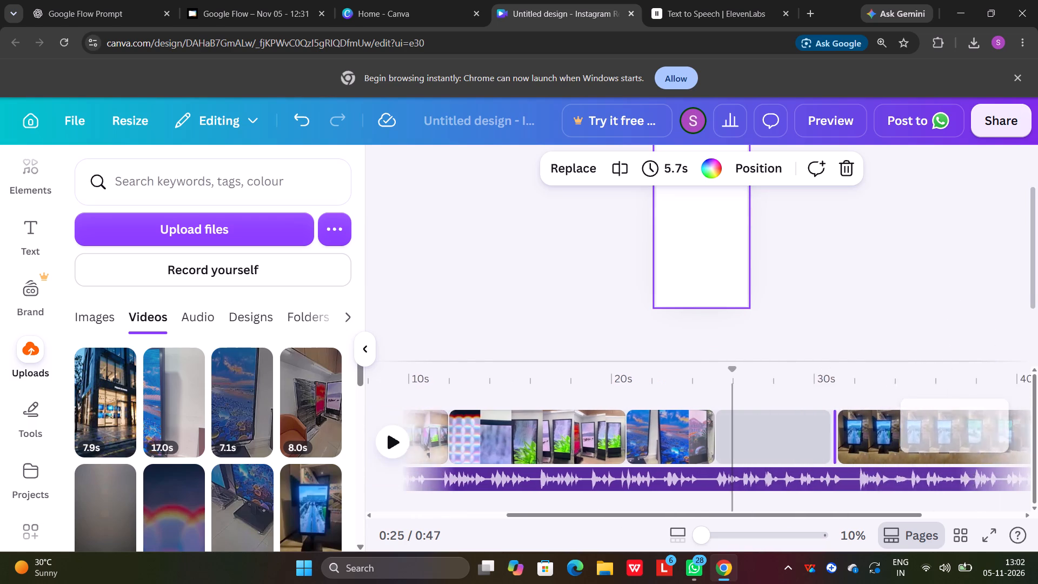
left_click_drag(943, 424, 941, 422)
left_click_drag(973, 437, 670, 437)
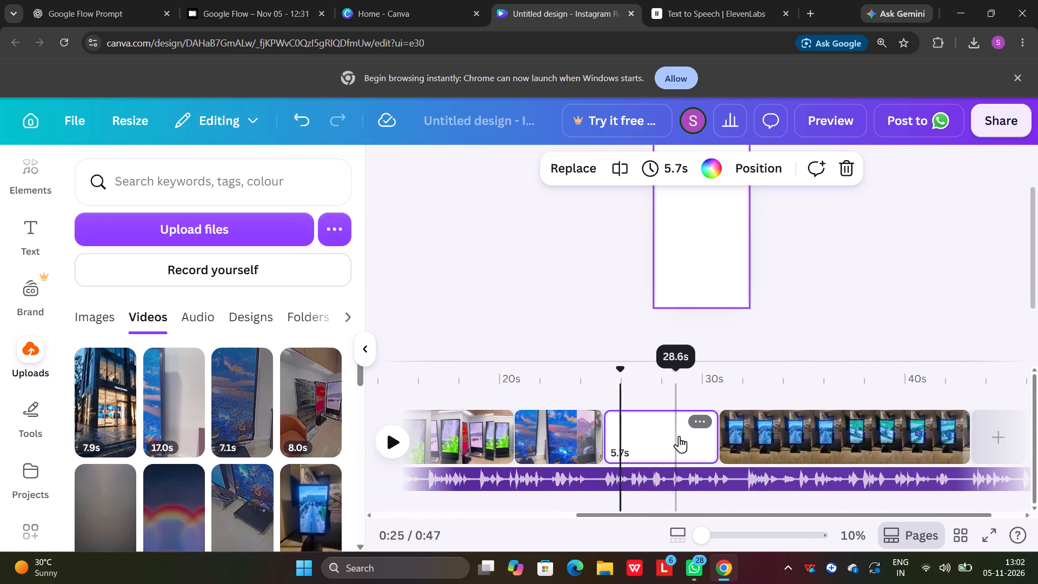
left_click(689, 436)
left_click(705, 419)
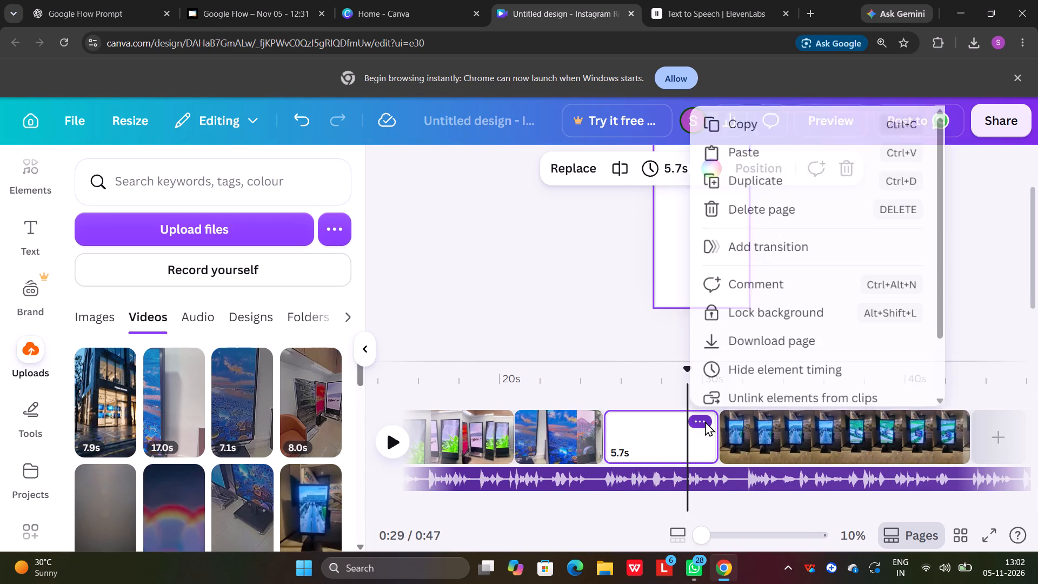
scroll(799, 216, "down", 1)
scroll(785, 205, "up", 2)
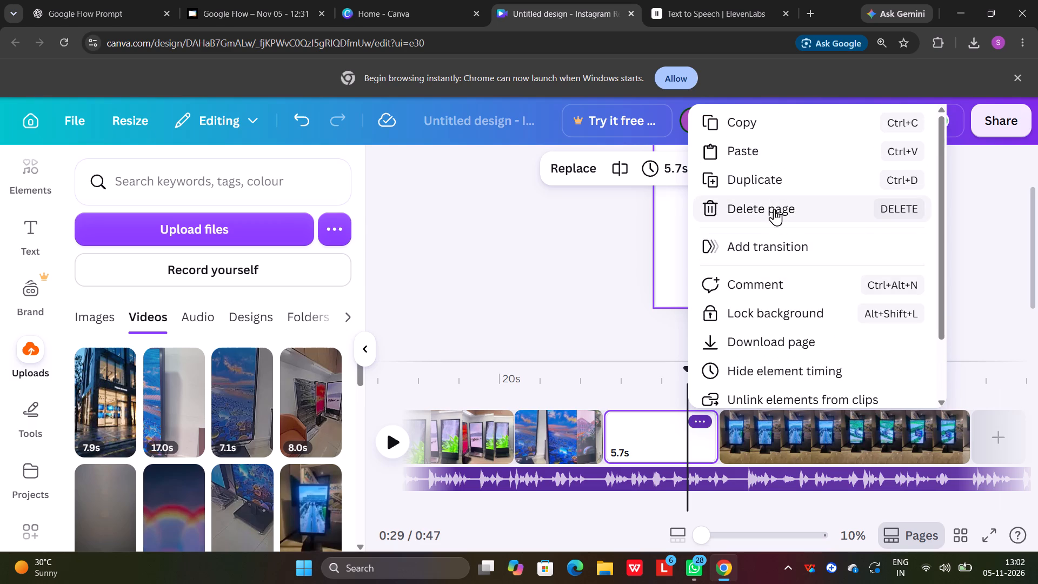
left_click(774, 208)
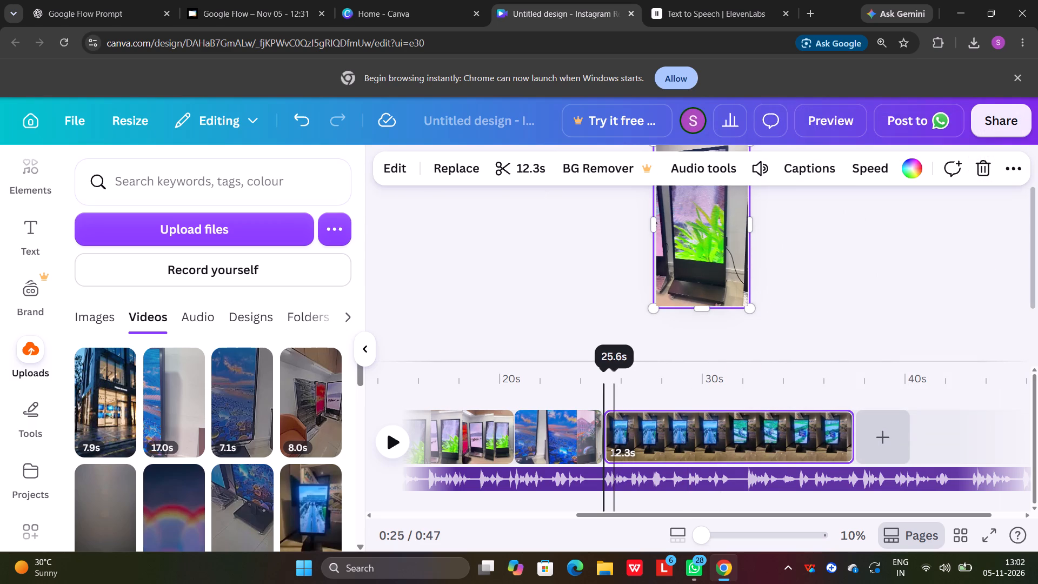
Play the reel from about 23 s to 29 s to check the transition into the Pacific standee clip.
left_click_drag(603, 375, 578, 370)
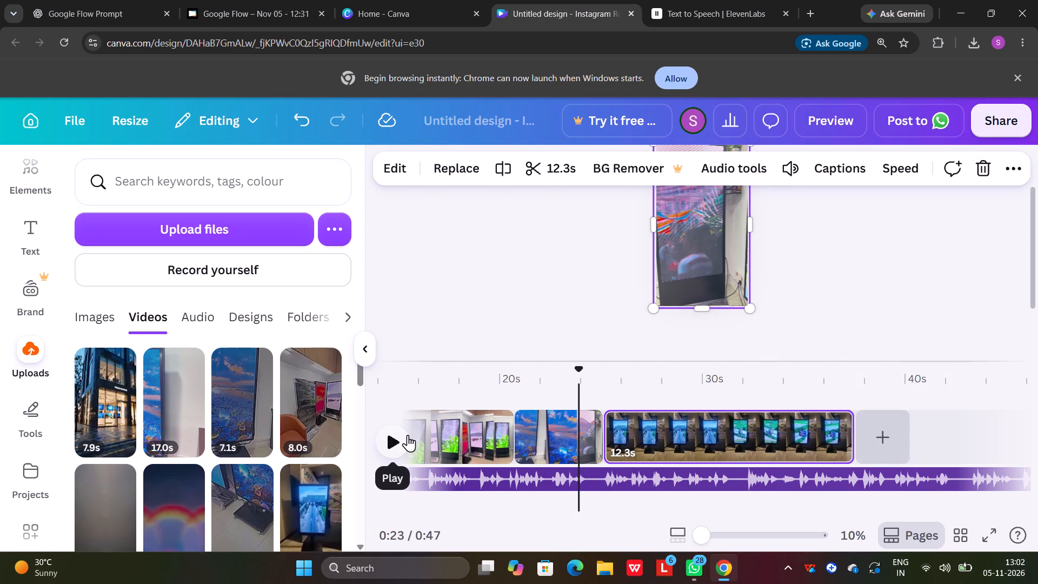
left_click(359, 356)
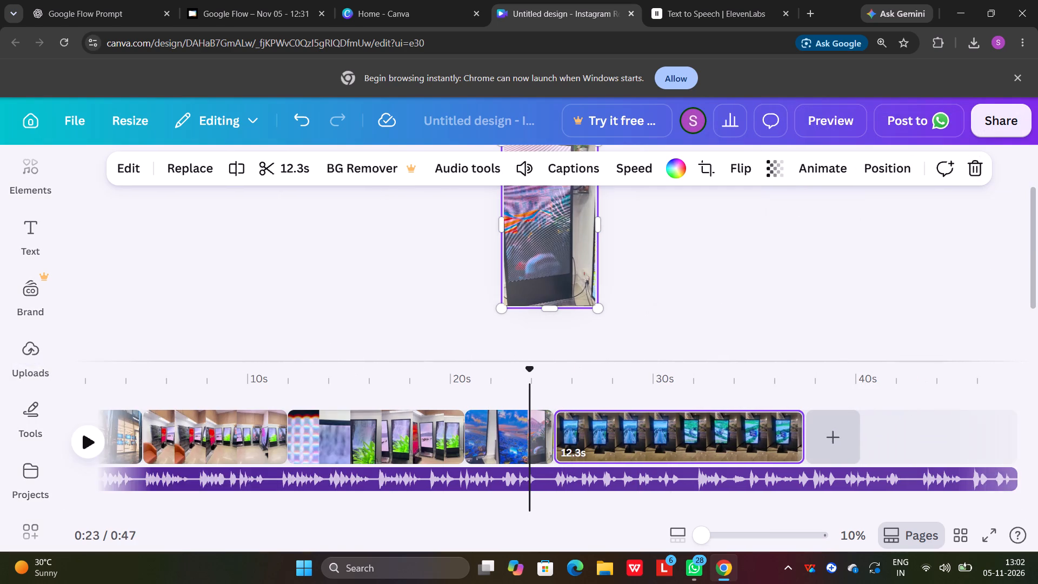
left_click(88, 442)
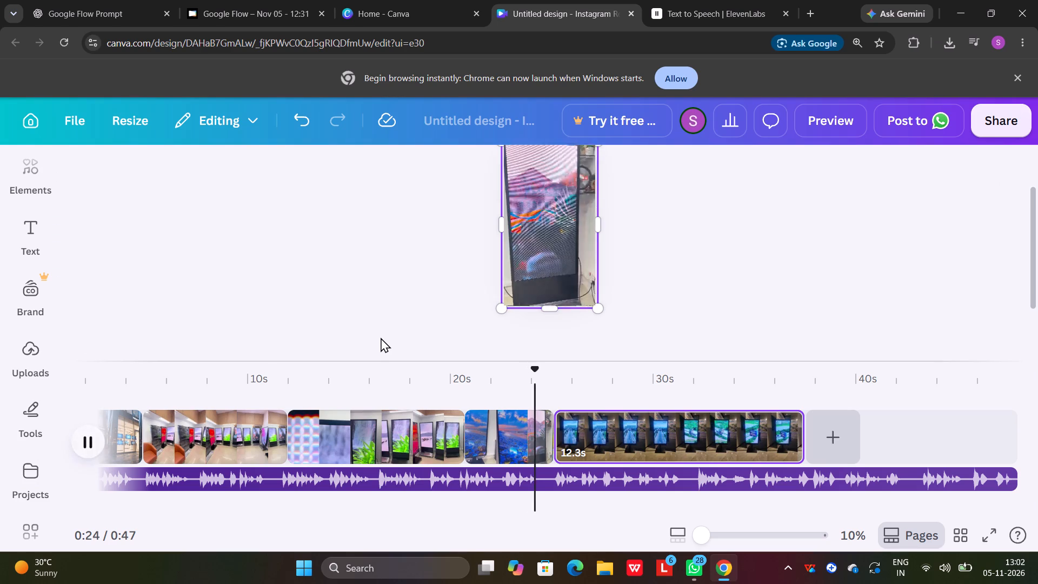
scroll(384, 335, "up", 2)
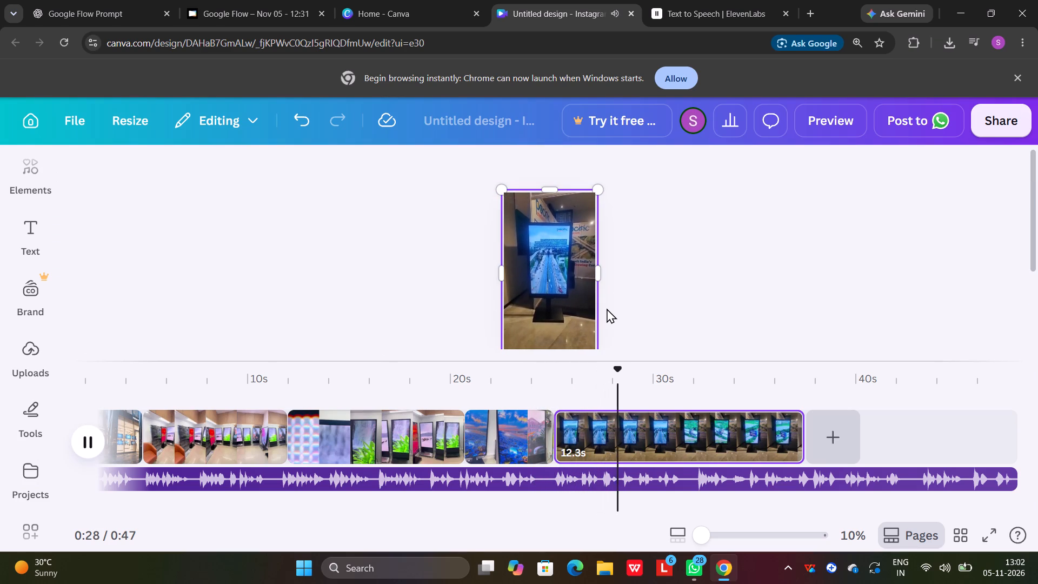
left_click(90, 441)
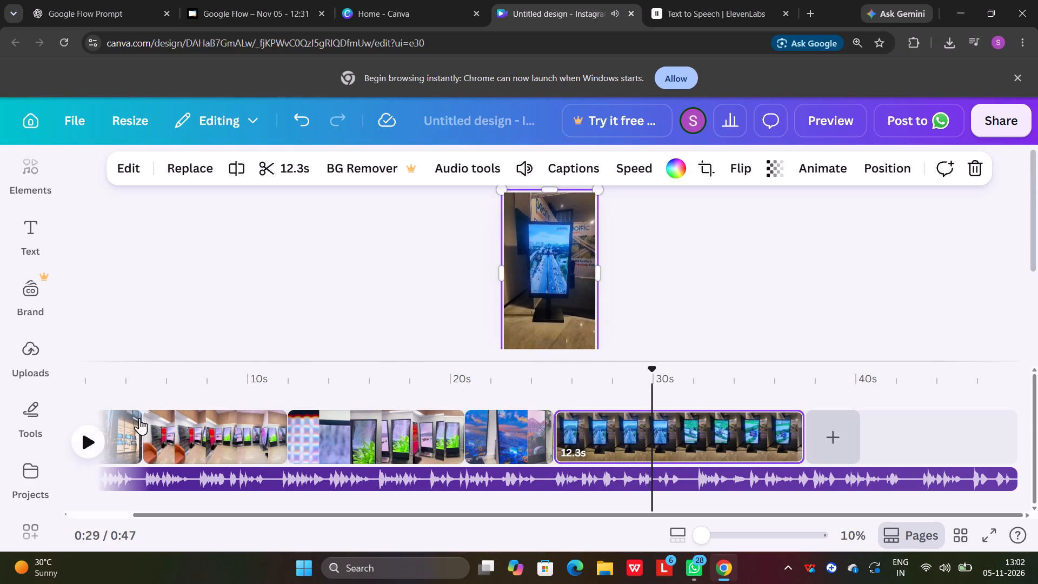
Trim the start of the Pacific standee clip to a length of 9.2 s, checking its playback from about 24 s.
left_click_drag(561, 428, 588, 424)
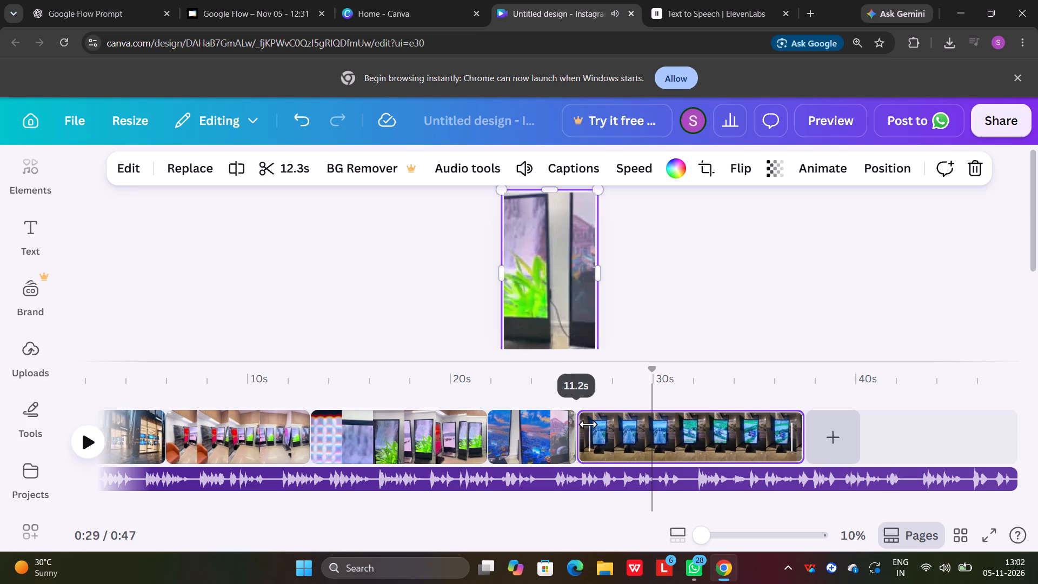
left_click_drag(588, 424, 624, 420)
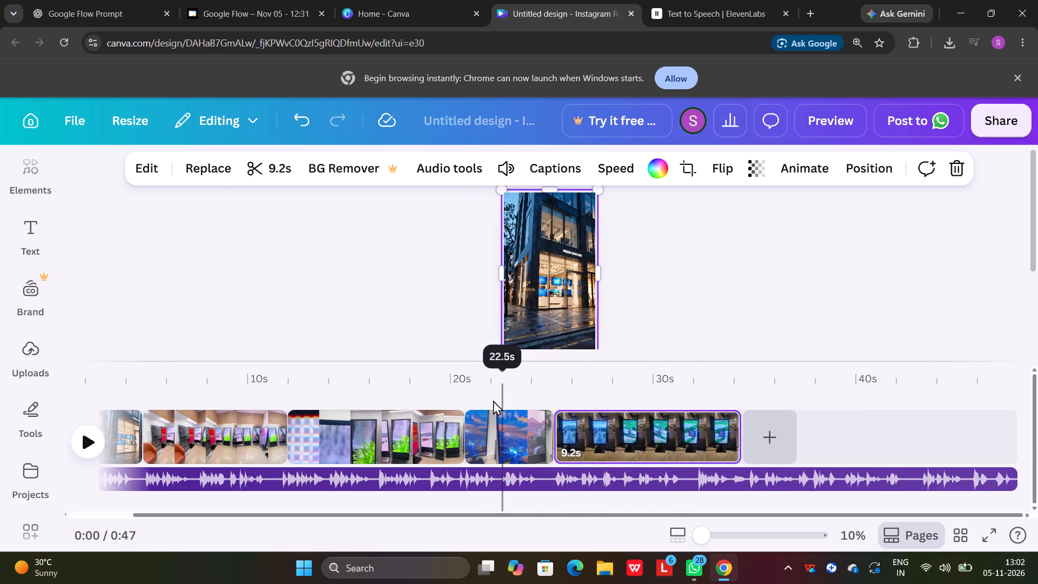
left_click(493, 400)
left_click_drag(496, 376, 553, 368)
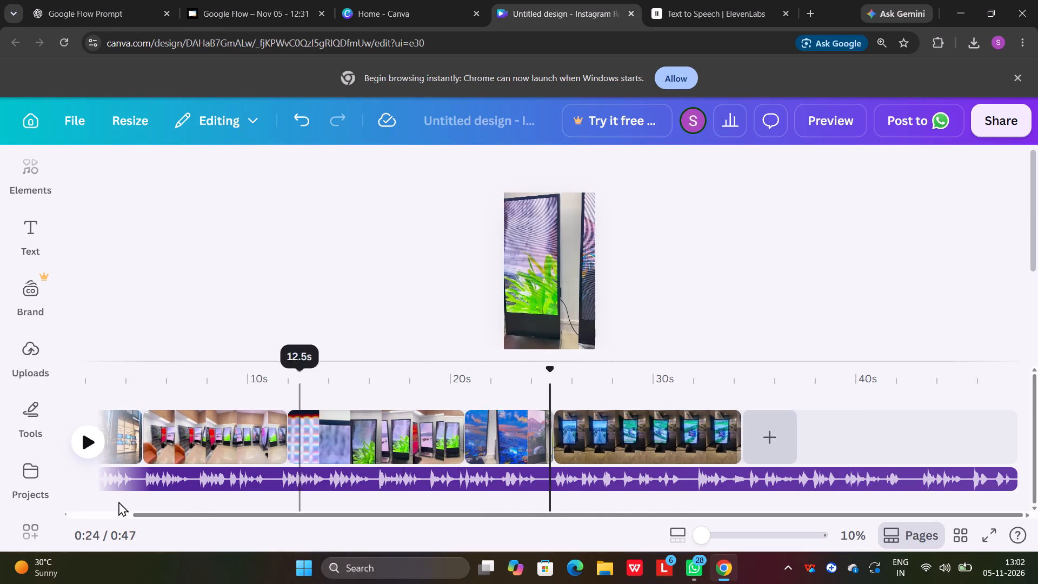
left_click(92, 443)
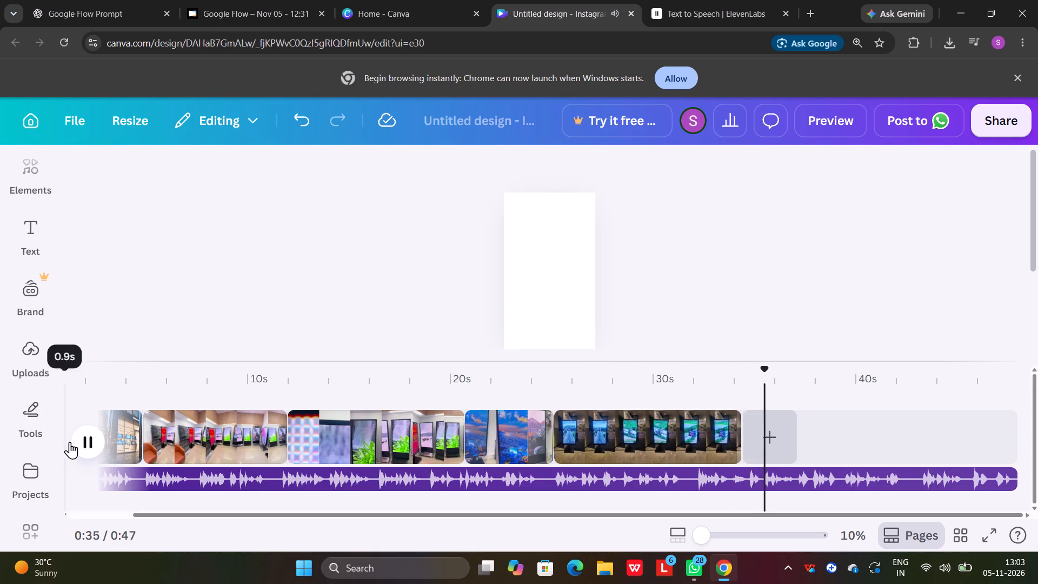
left_click(84, 446)
Trim the start of the Pacific standee clip further to 7.8 s, checking its playback from about 25 s.
left_click(584, 442)
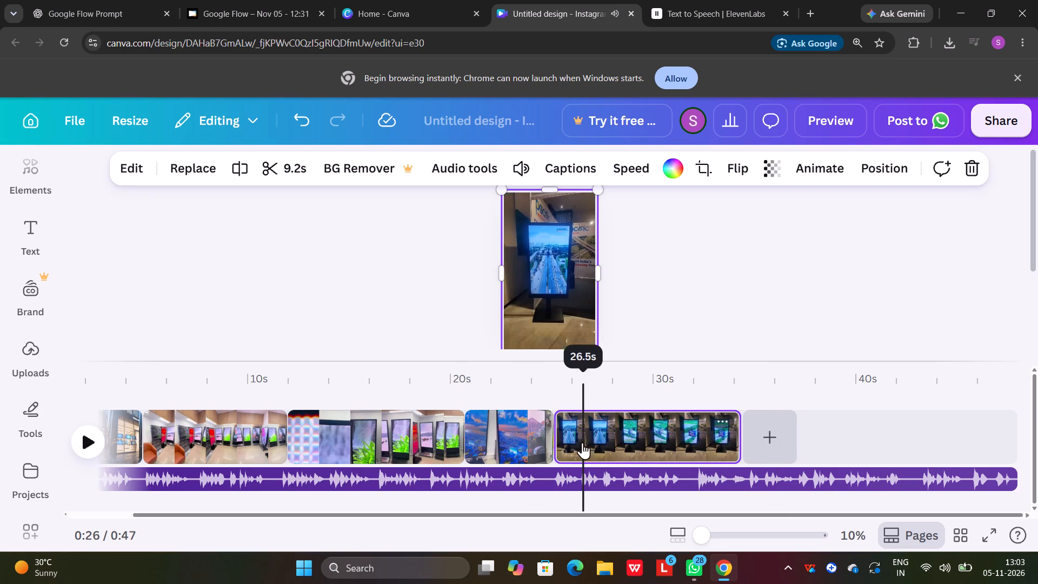
left_click_drag(561, 430, 597, 420)
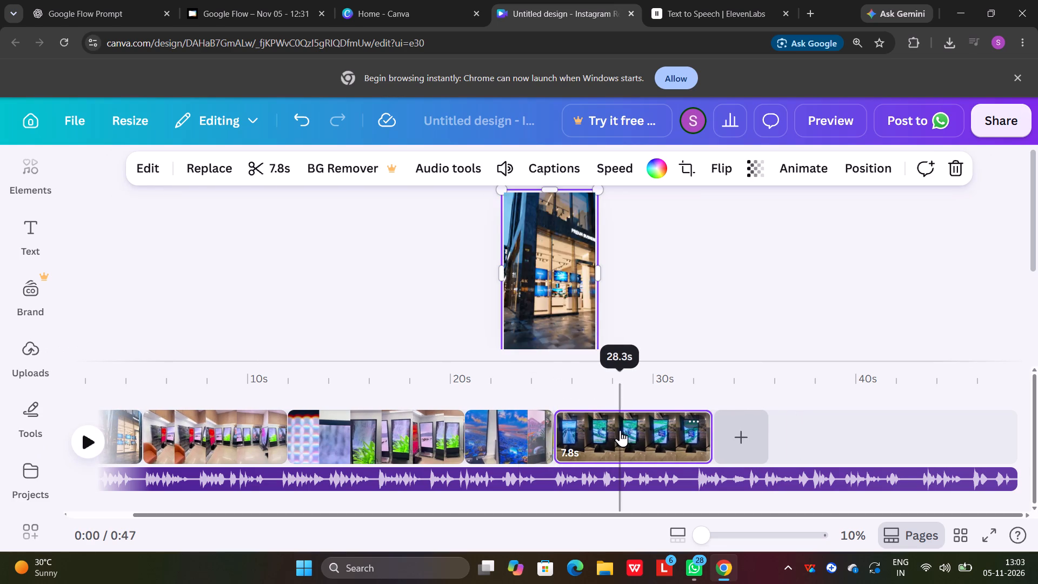
left_click_drag(610, 430, 587, 426)
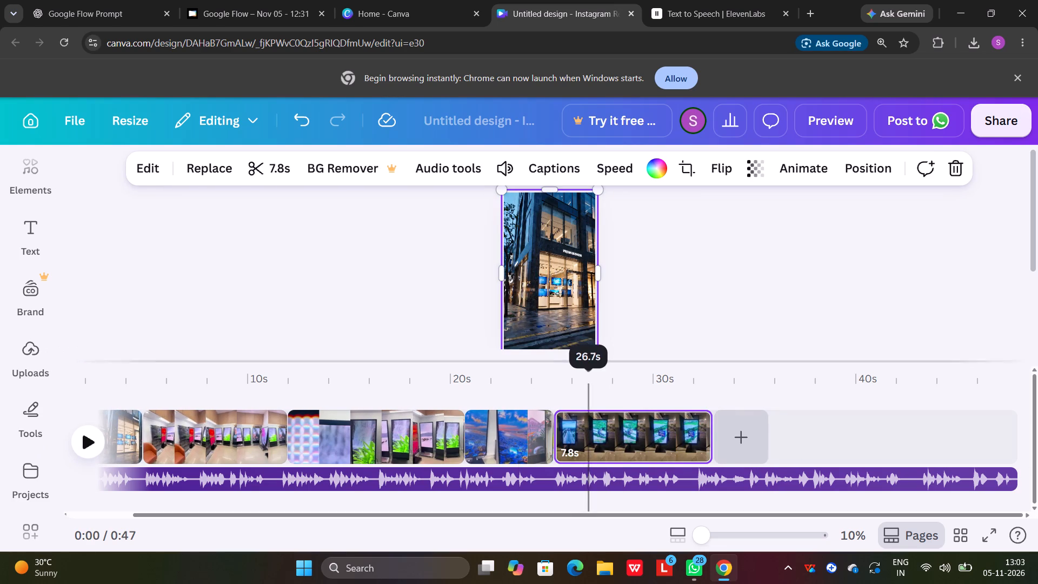
left_click(570, 377)
left_click(86, 439)
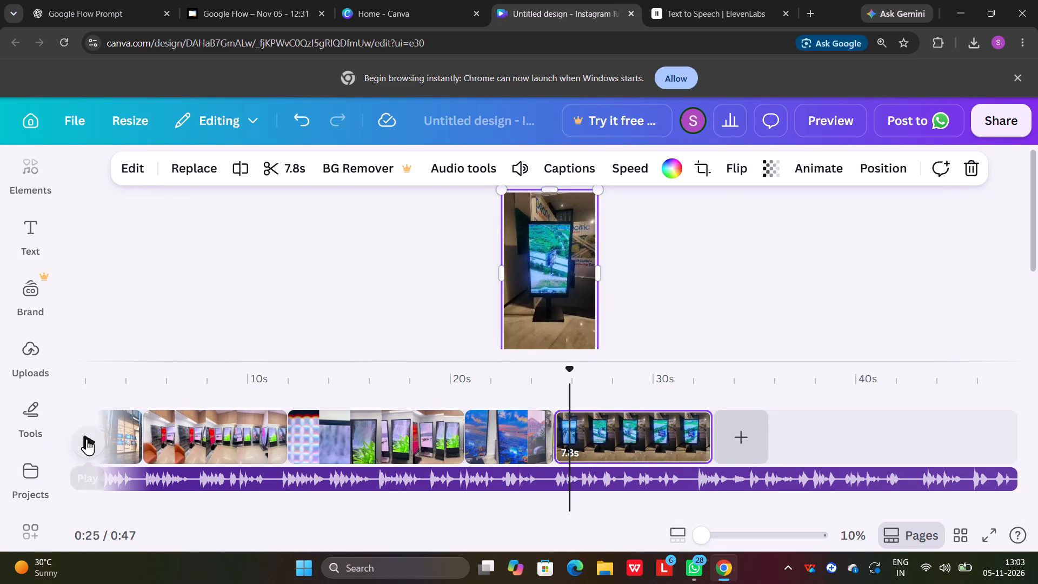
left_click(86, 439)
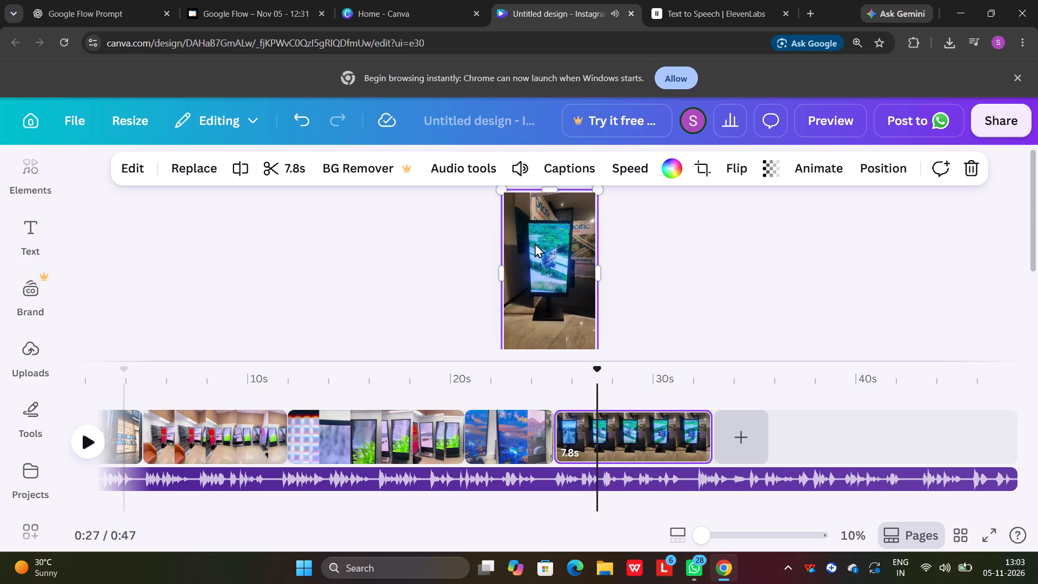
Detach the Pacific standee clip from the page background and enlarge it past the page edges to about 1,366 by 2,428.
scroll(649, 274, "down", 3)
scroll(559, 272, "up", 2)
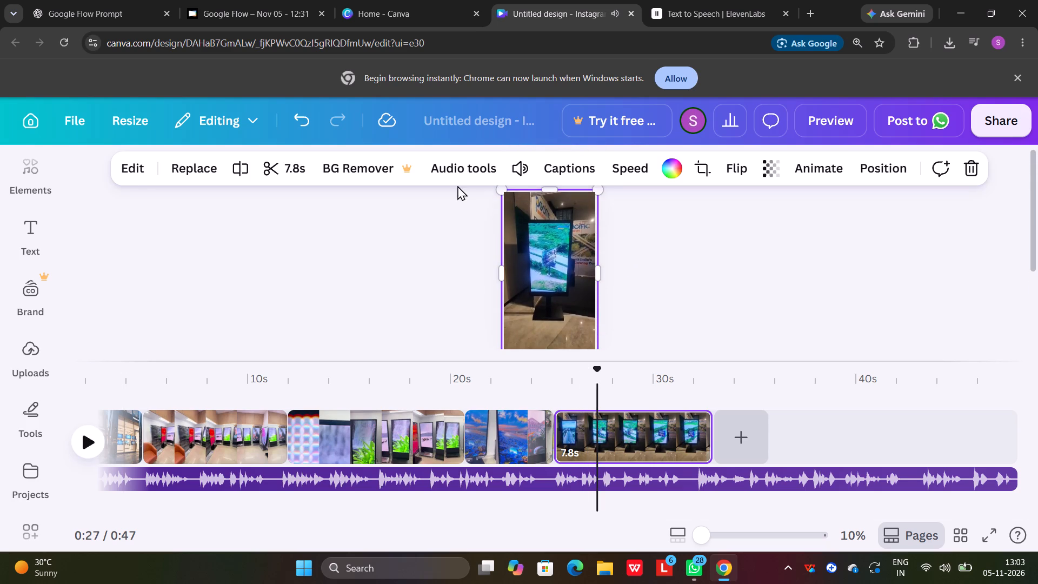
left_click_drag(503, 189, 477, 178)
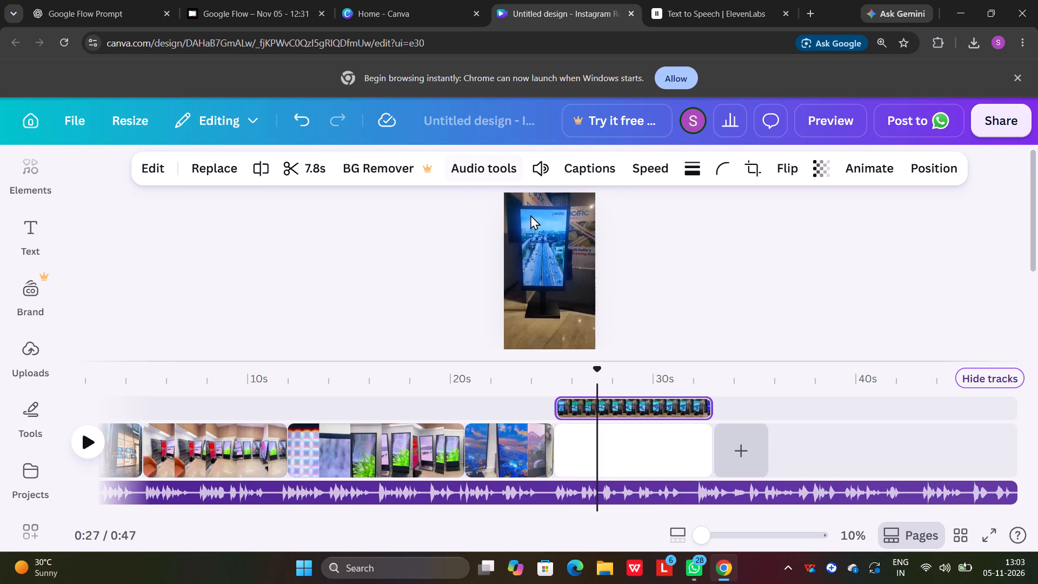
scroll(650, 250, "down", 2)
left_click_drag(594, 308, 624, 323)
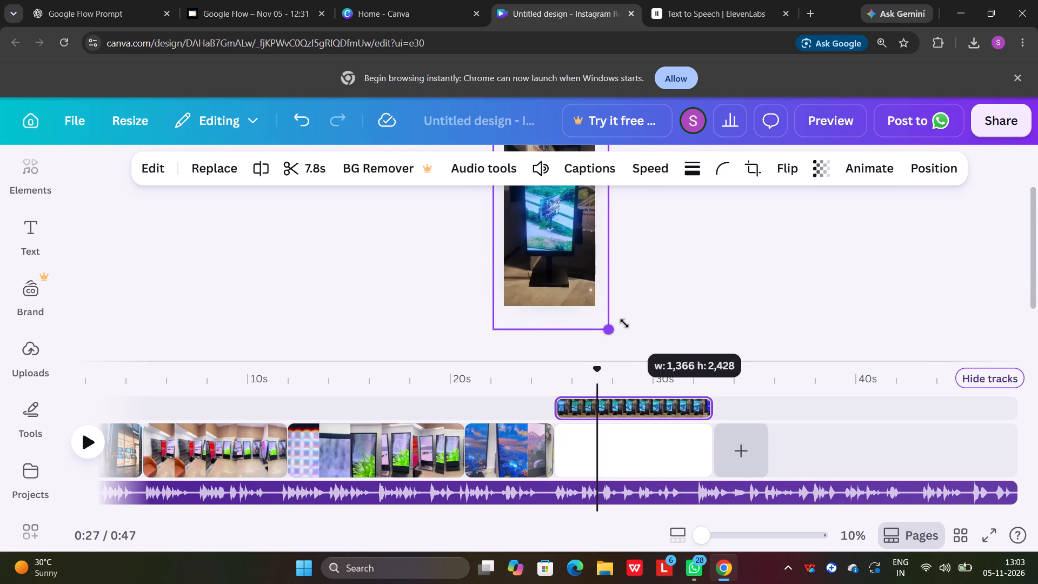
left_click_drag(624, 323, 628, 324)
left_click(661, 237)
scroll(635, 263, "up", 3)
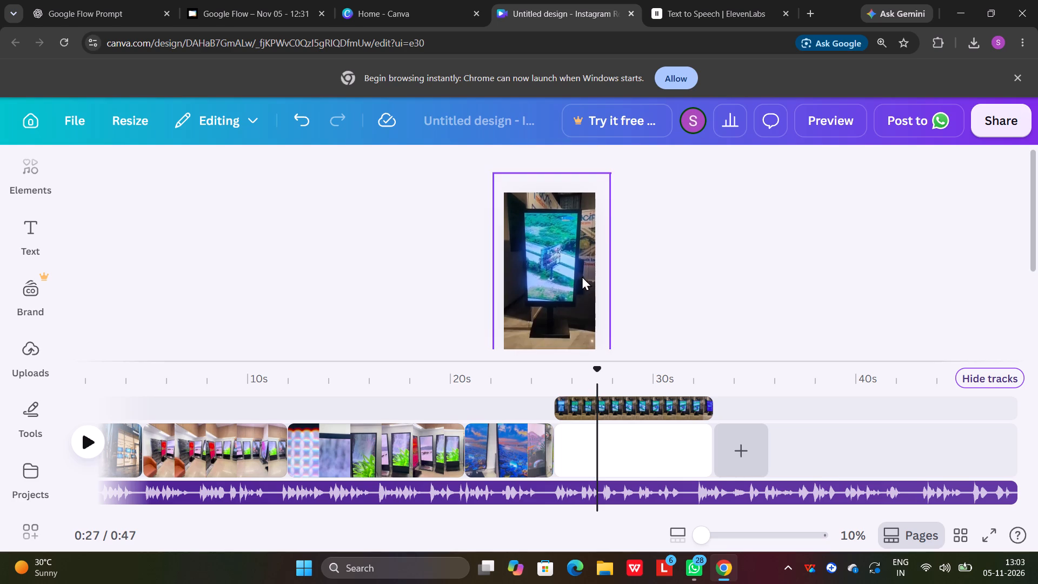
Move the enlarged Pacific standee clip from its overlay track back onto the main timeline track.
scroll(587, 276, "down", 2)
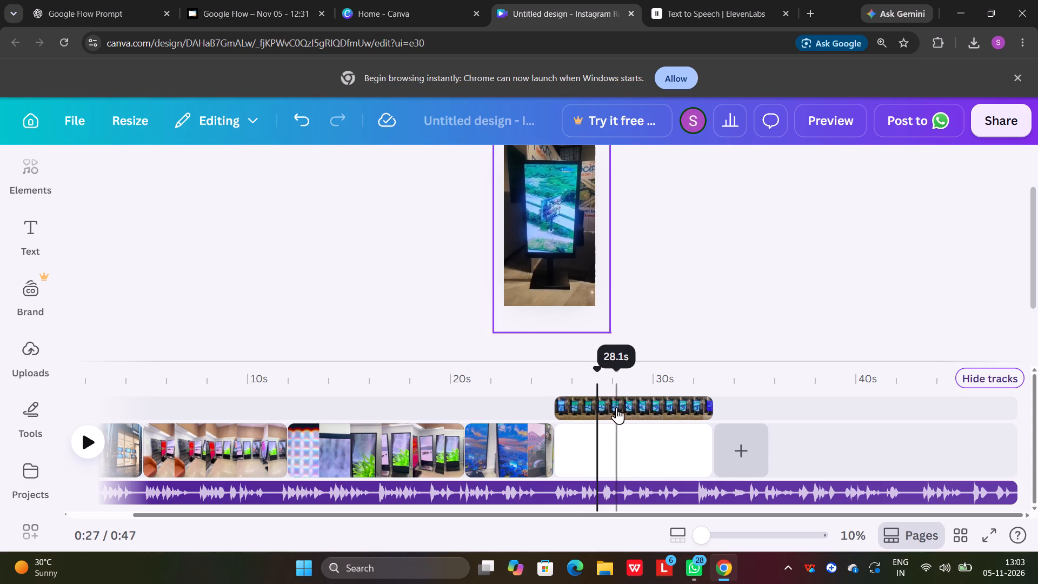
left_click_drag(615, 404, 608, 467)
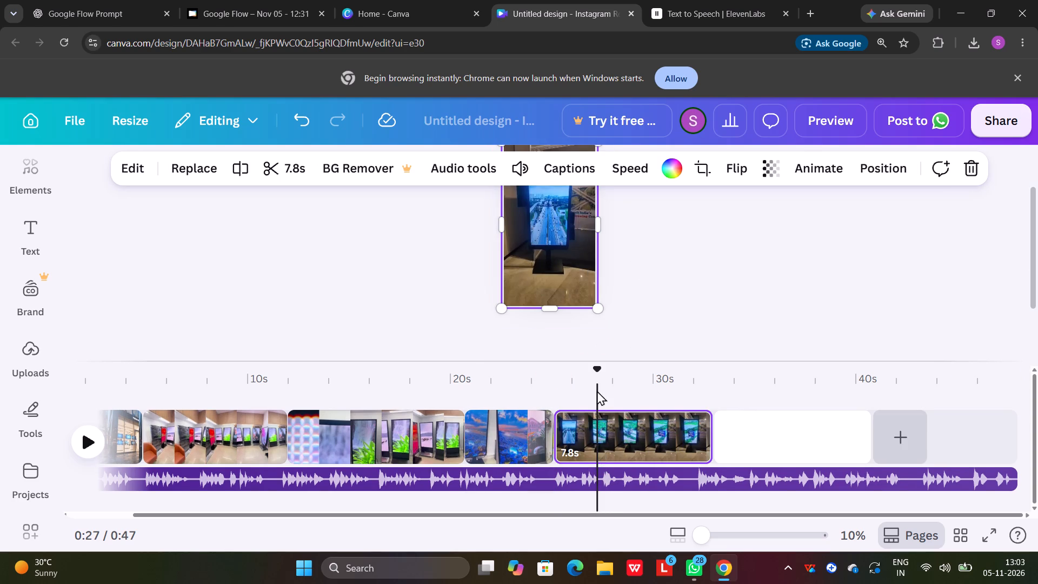
Play the reel from about 24 s to 33 s to check the Pacific standee clip against the narration.
left_click_drag(597, 376, 538, 371)
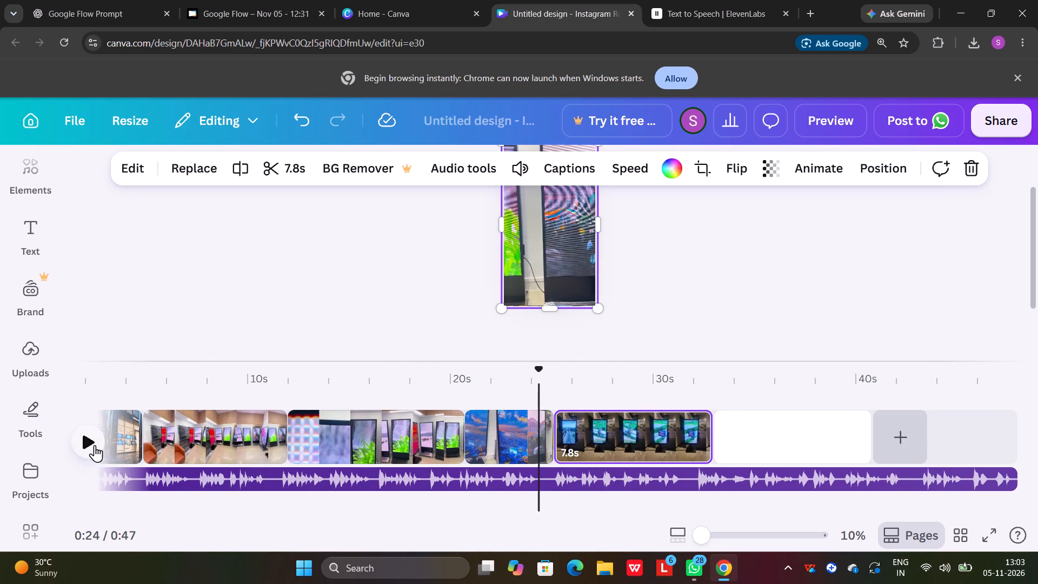
left_click(86, 439)
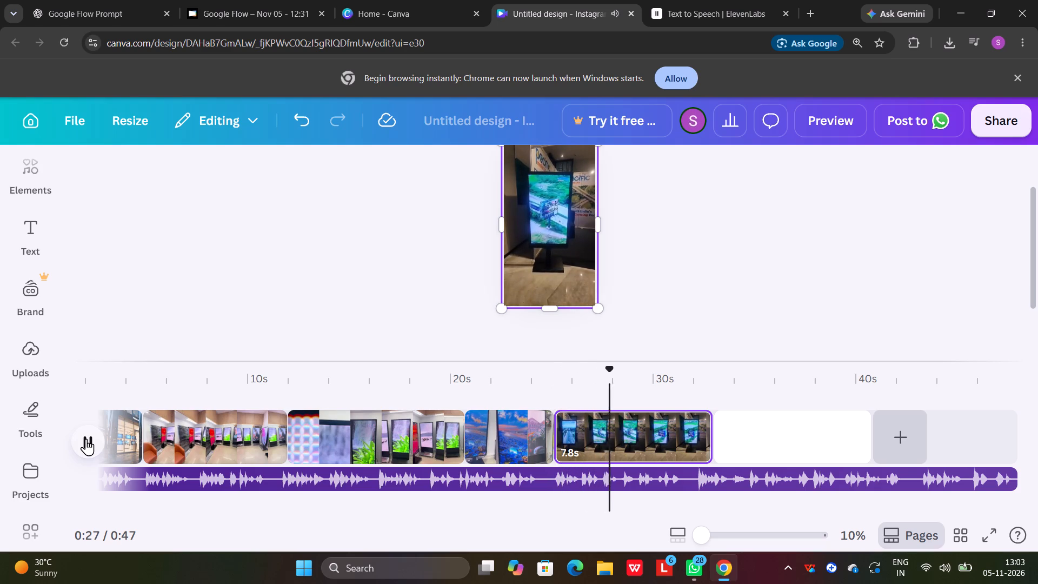
scroll(503, 326, "up", 4)
scroll(535, 315, "down", 2)
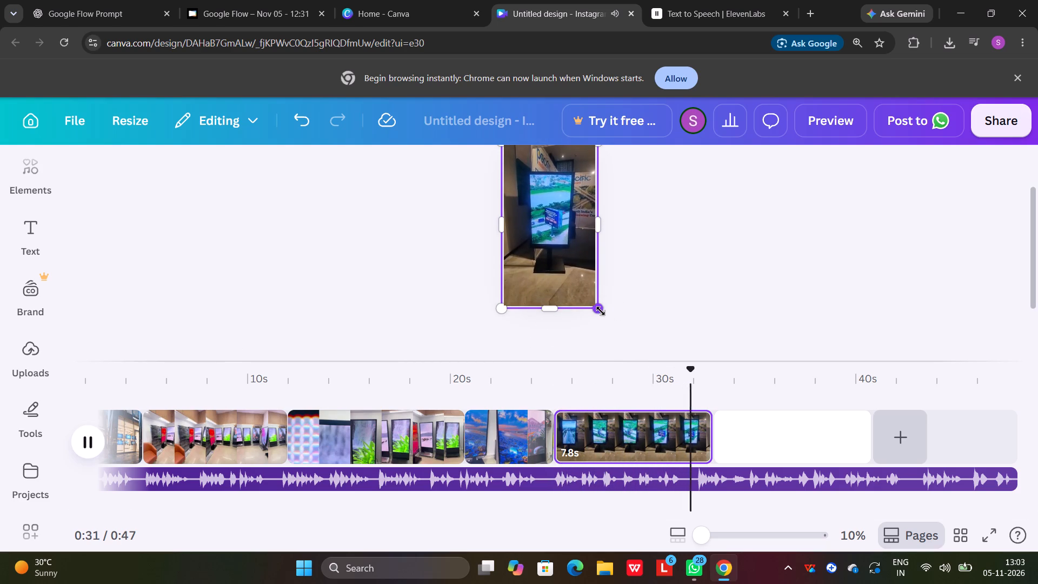
left_click(86, 437)
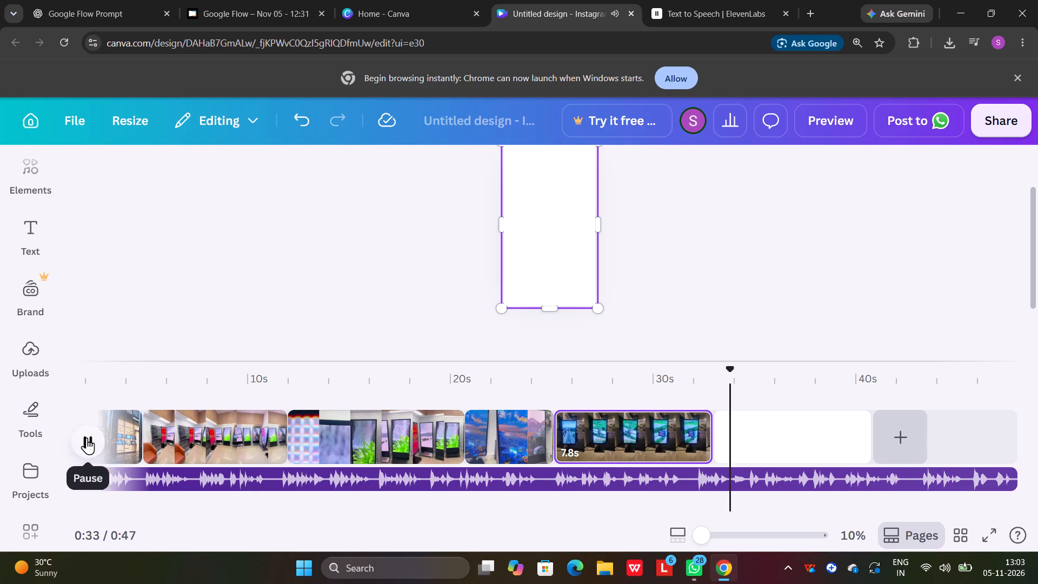
Trim the start of the Pacific standee clip to 6.3 s, checking its playback from about 25 s to 32 s.
left_click(586, 439)
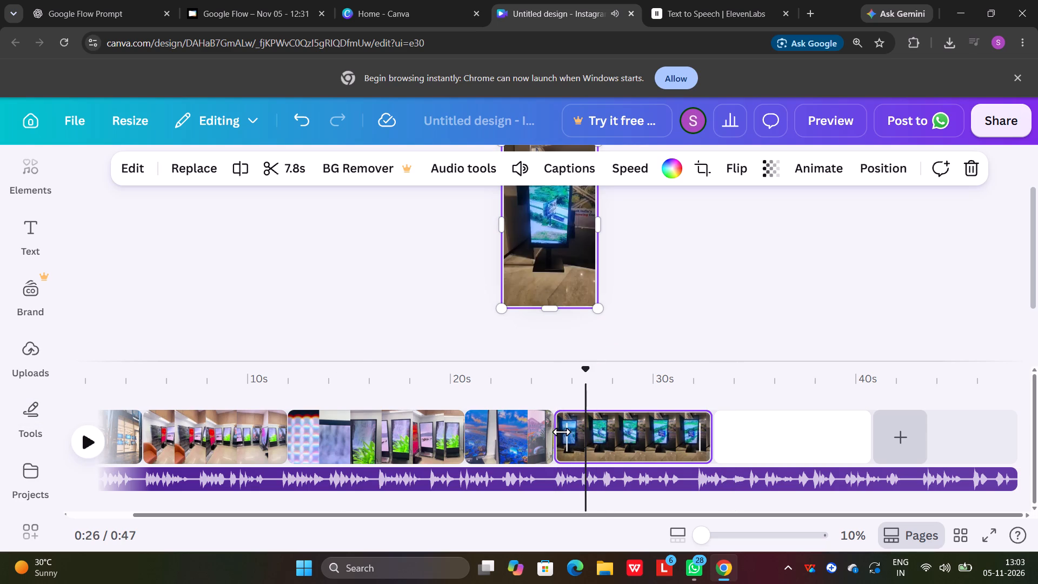
left_click_drag(561, 430, 584, 428)
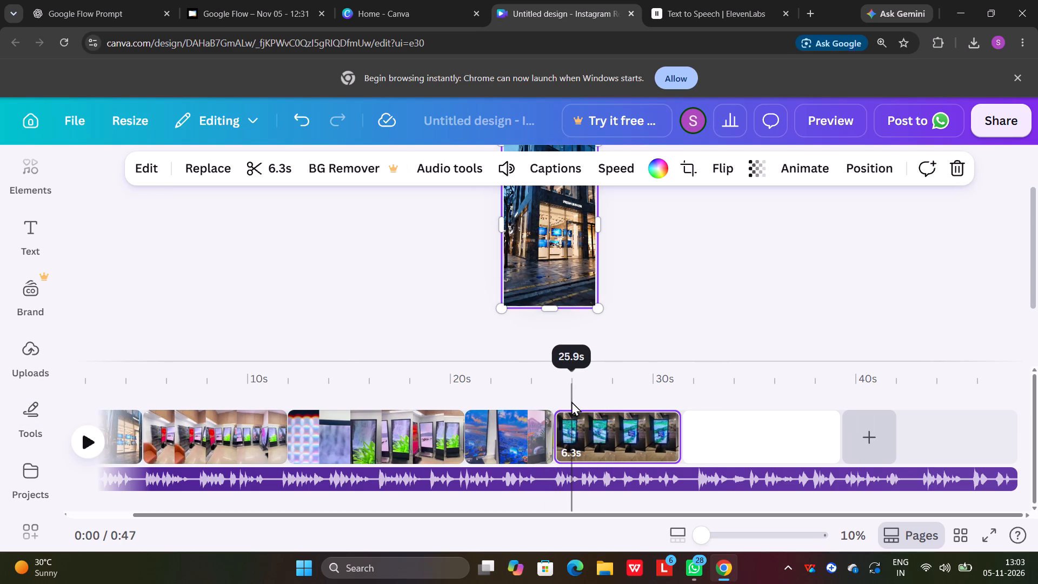
left_click(563, 396)
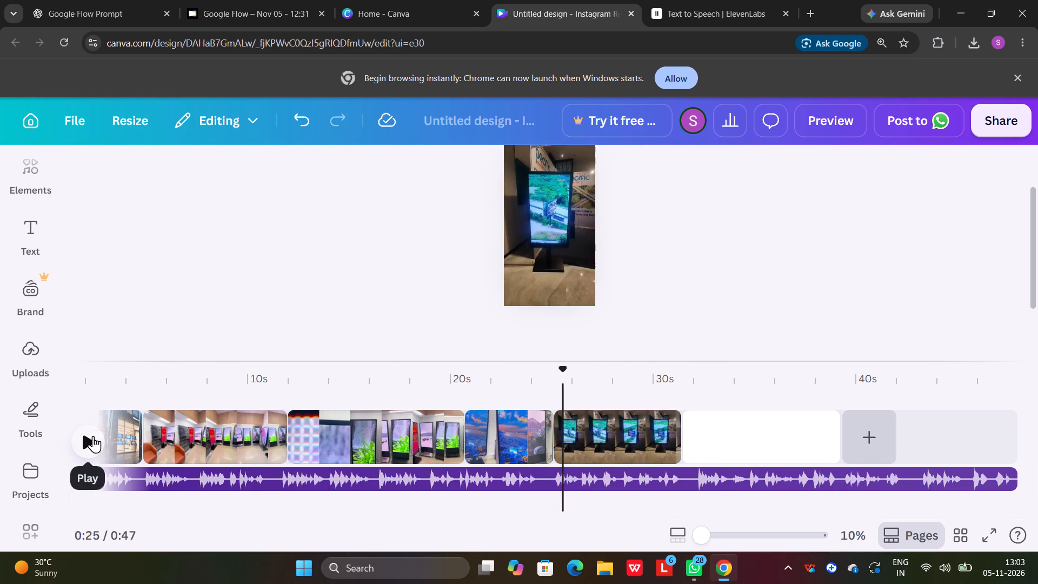
left_click(93, 436)
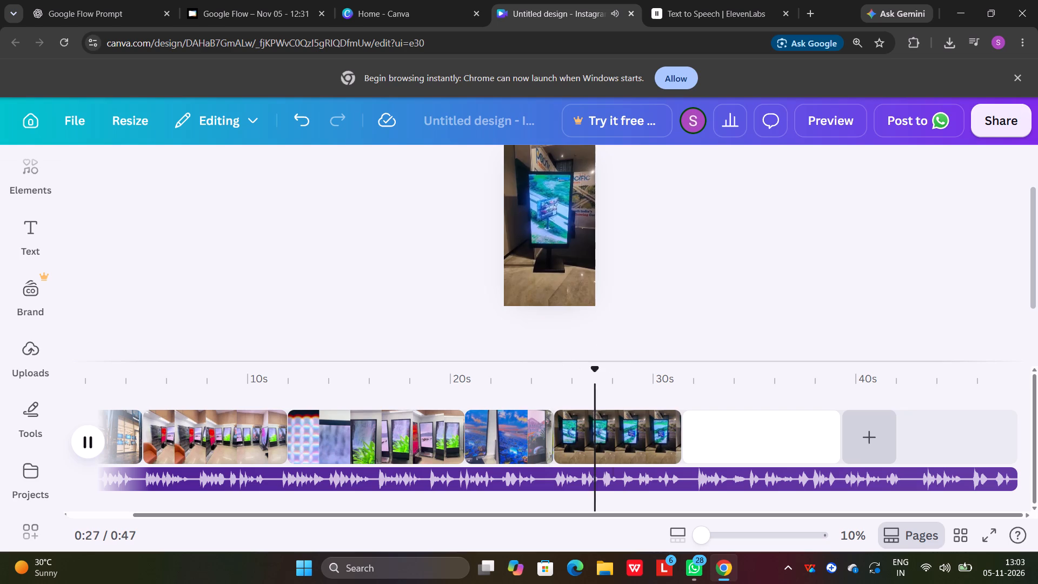
left_click_drag(609, 381, 552, 369)
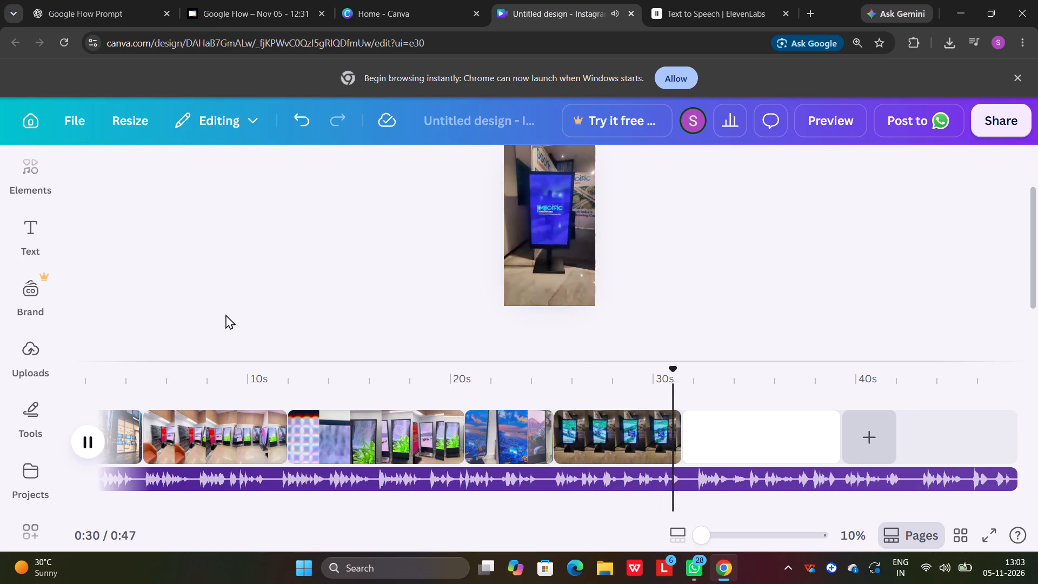
left_click(83, 437)
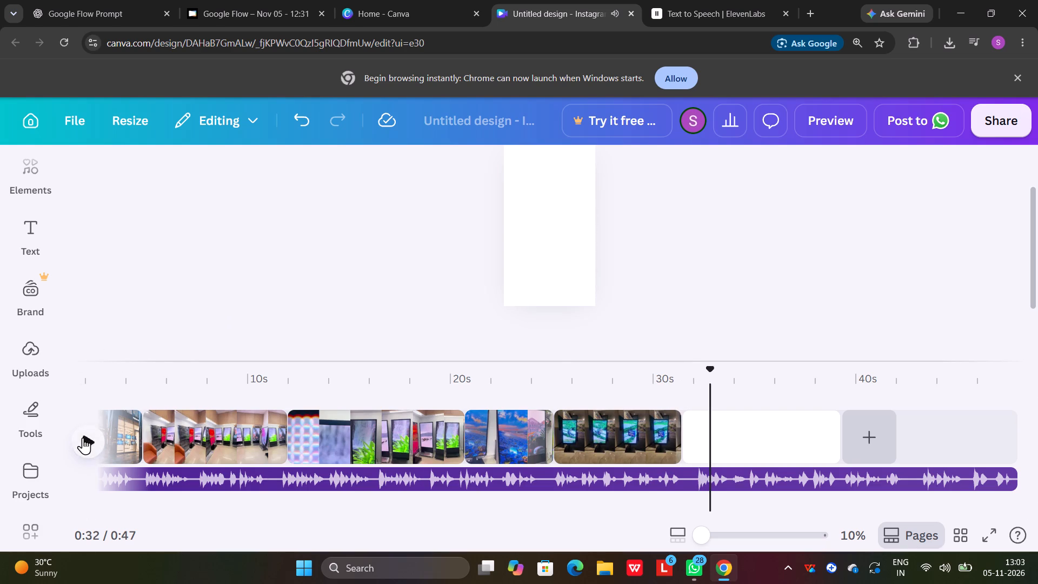
Play the end of the fourth clip from about 23 s to 26 s to check the cut into the Pacific standee clip.
left_click(517, 440)
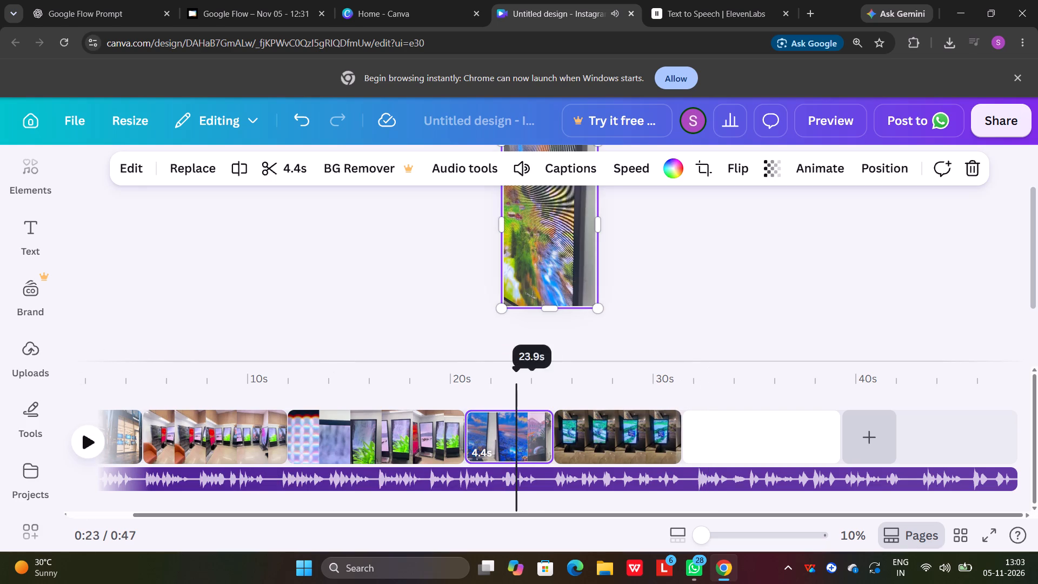
left_click(85, 446)
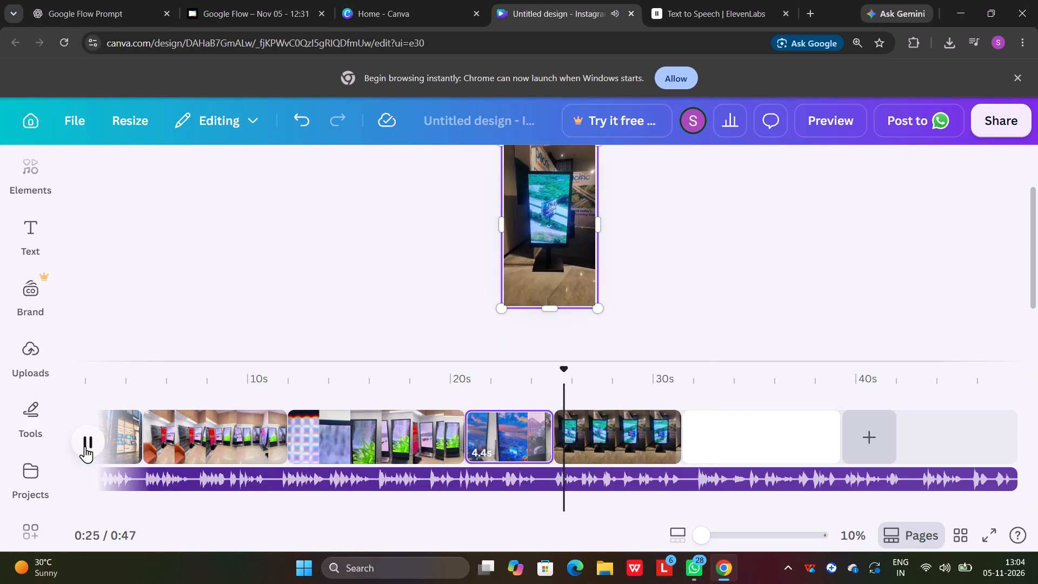
left_click(85, 446)
scroll(301, 412, "up", 1)
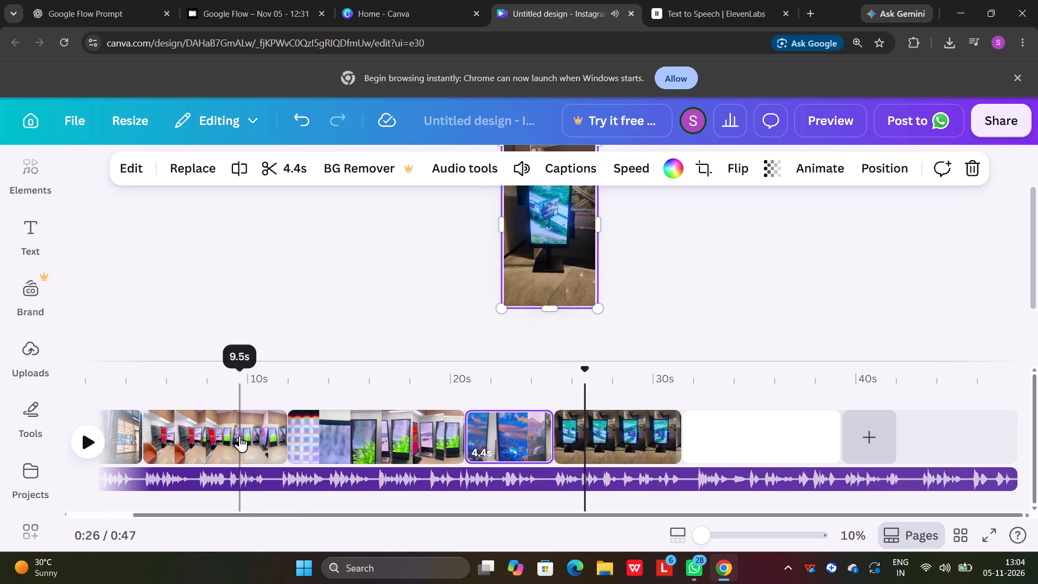
Compare the animation settings of the second and third clips to see which effect the second clip uses.
left_click(239, 435)
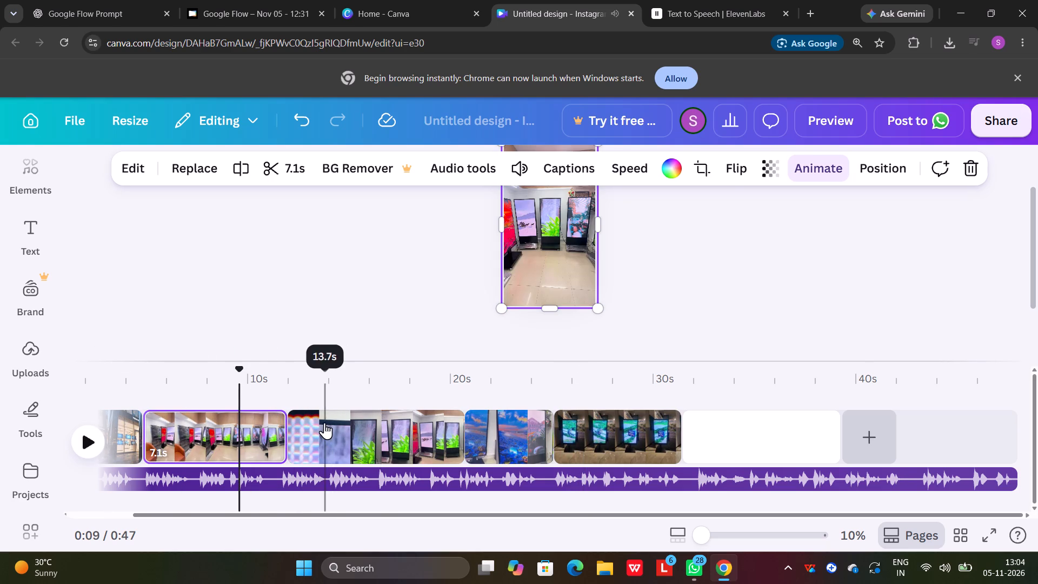
left_click(322, 423)
left_click(810, 170)
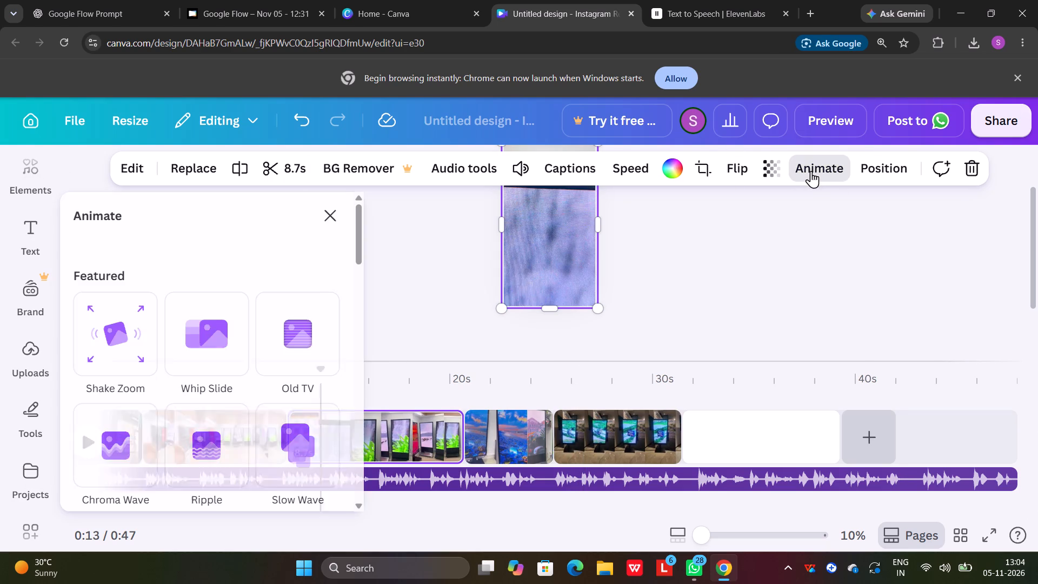
scroll(178, 408, "down", 1)
scroll(103, 406, "down", 1)
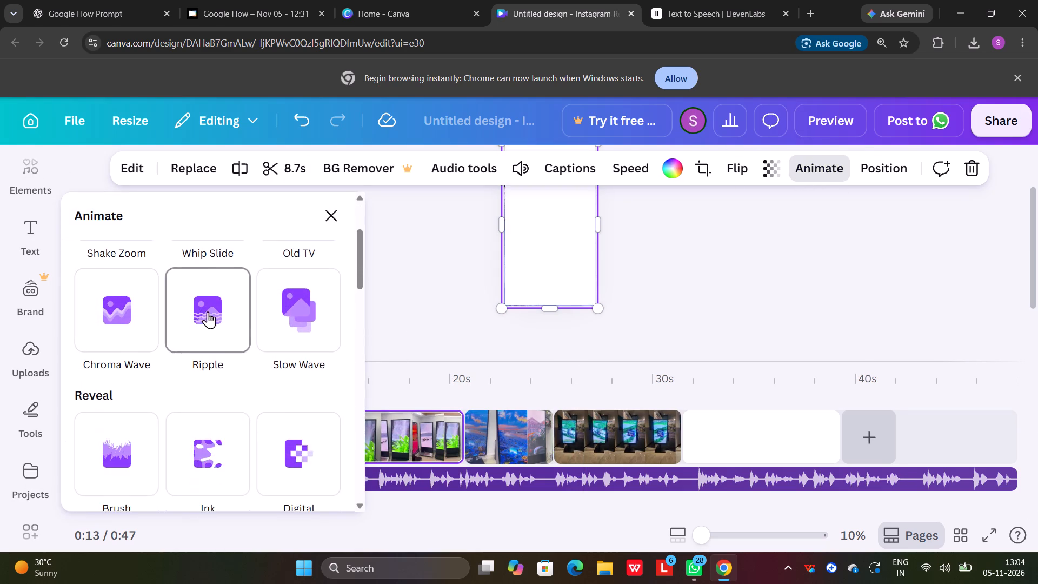
scroll(207, 310, "up", 2)
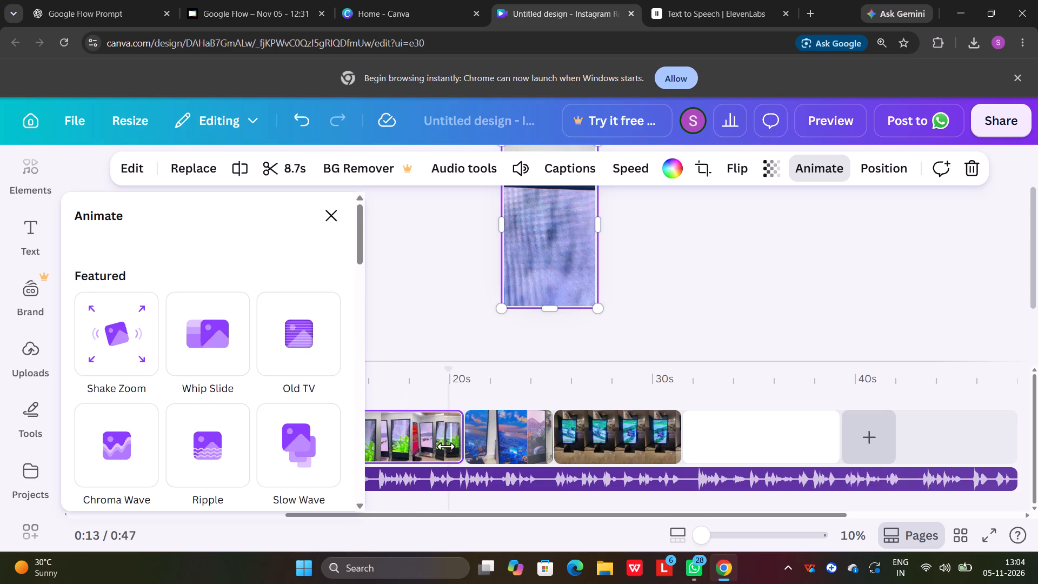
left_click(334, 224)
left_click(247, 421)
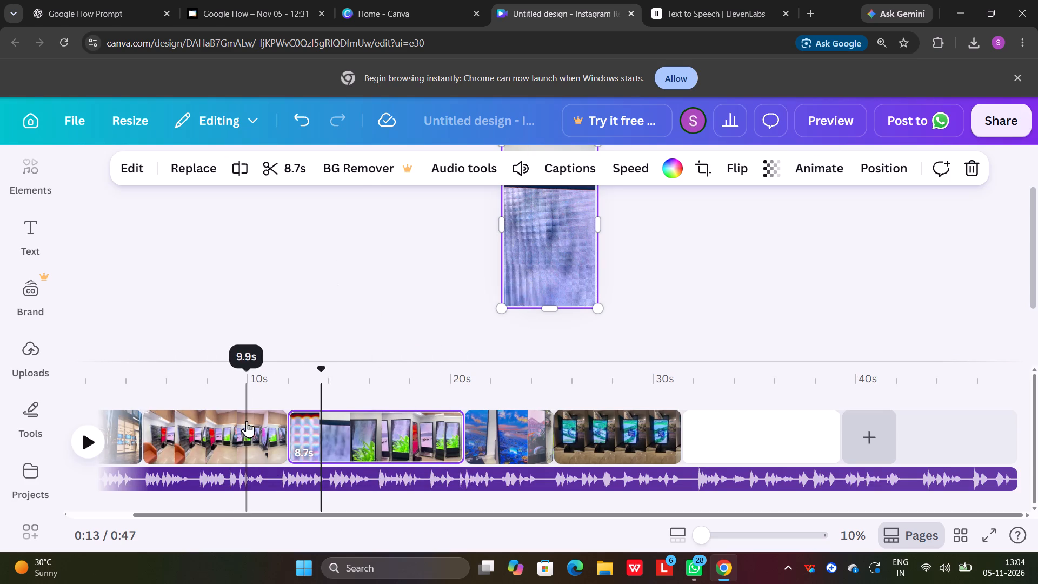
left_click(815, 167)
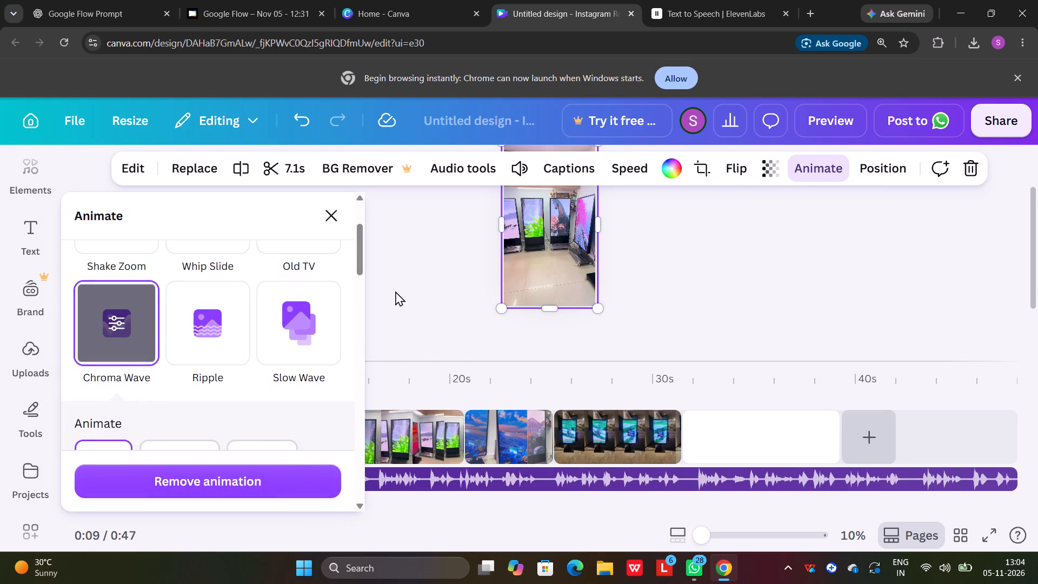
left_click(919, 250)
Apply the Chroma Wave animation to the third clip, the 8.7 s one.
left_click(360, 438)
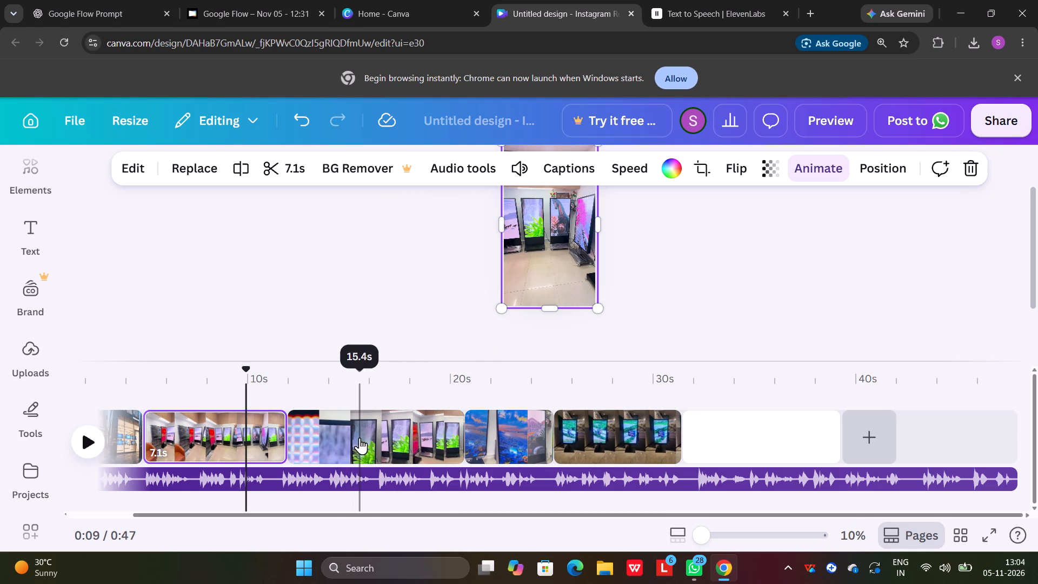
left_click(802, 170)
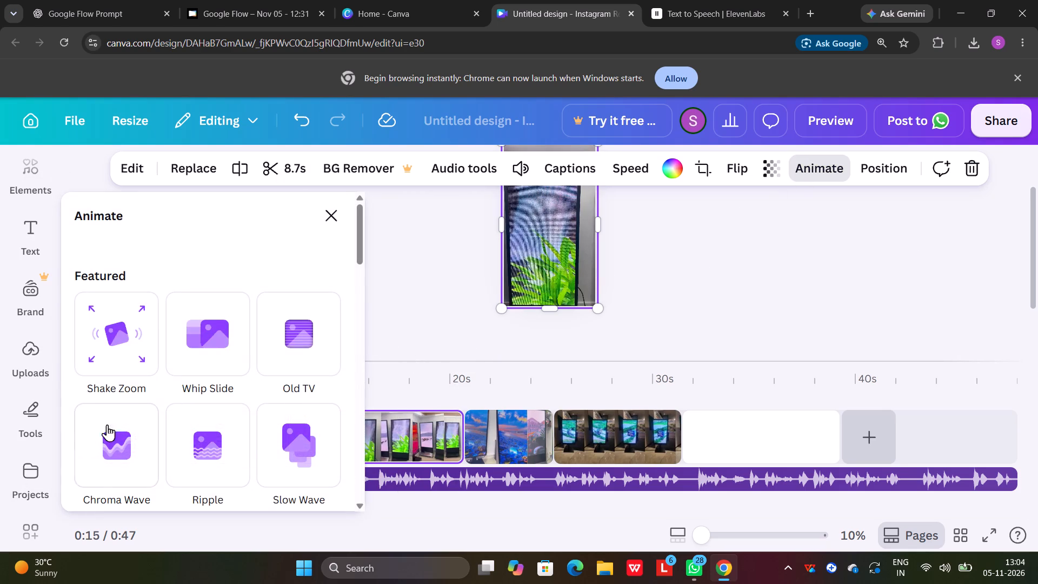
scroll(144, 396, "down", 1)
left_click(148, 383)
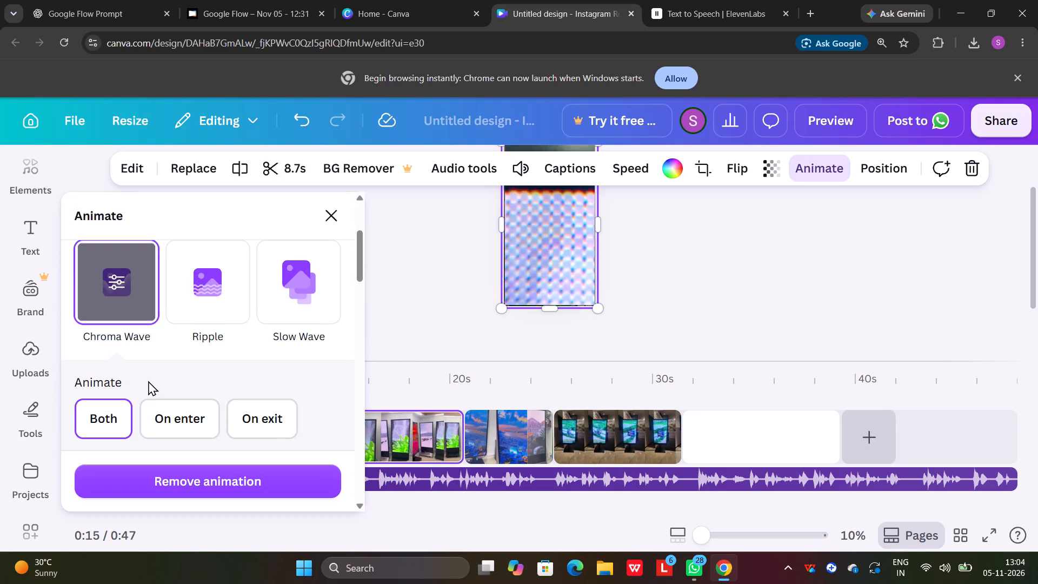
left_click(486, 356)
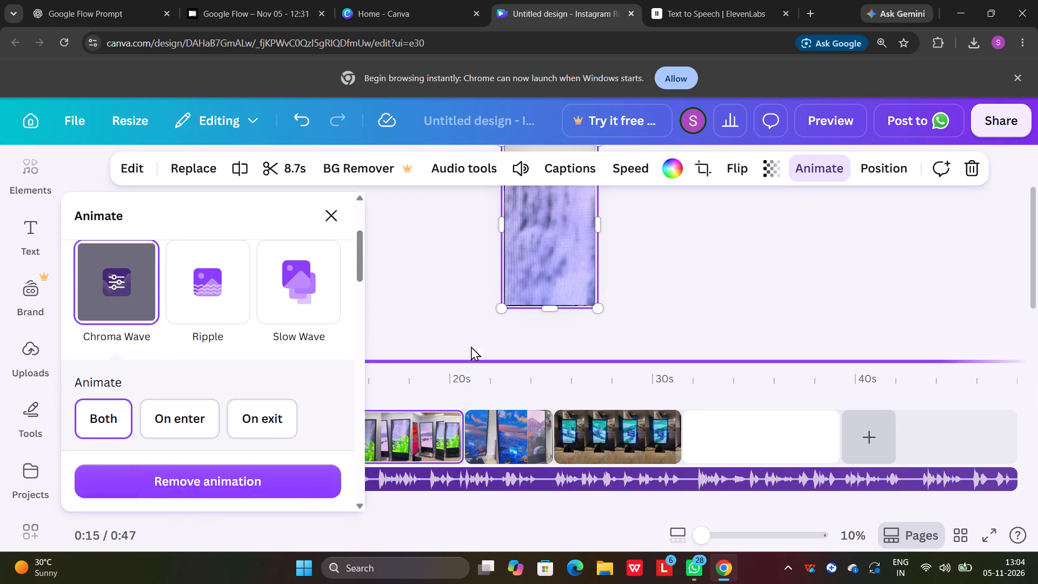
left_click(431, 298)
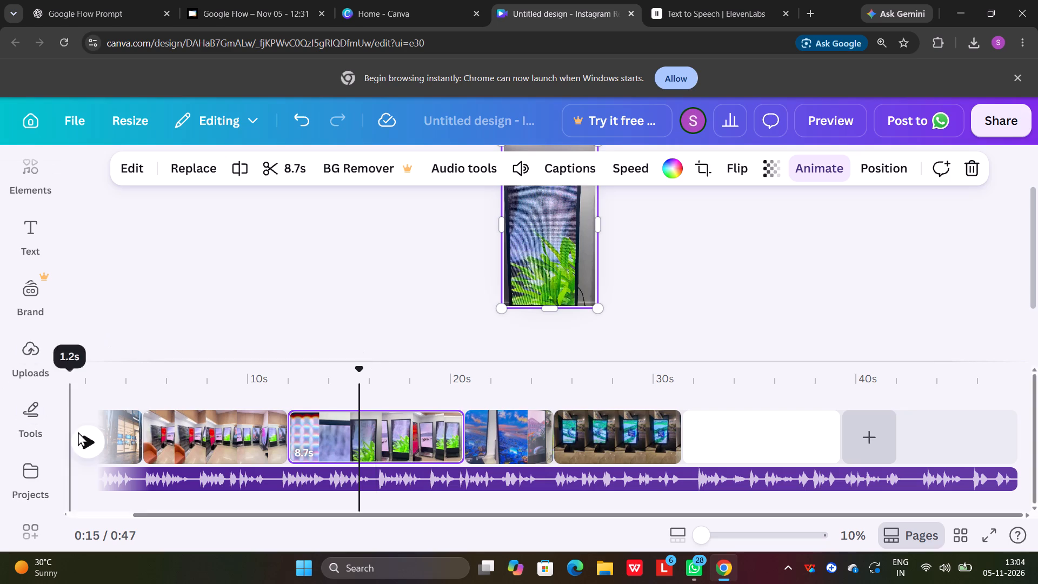
Play the reel from about 15 s to 25 s to check the third clip's animation and the following cuts.
left_click(83, 439)
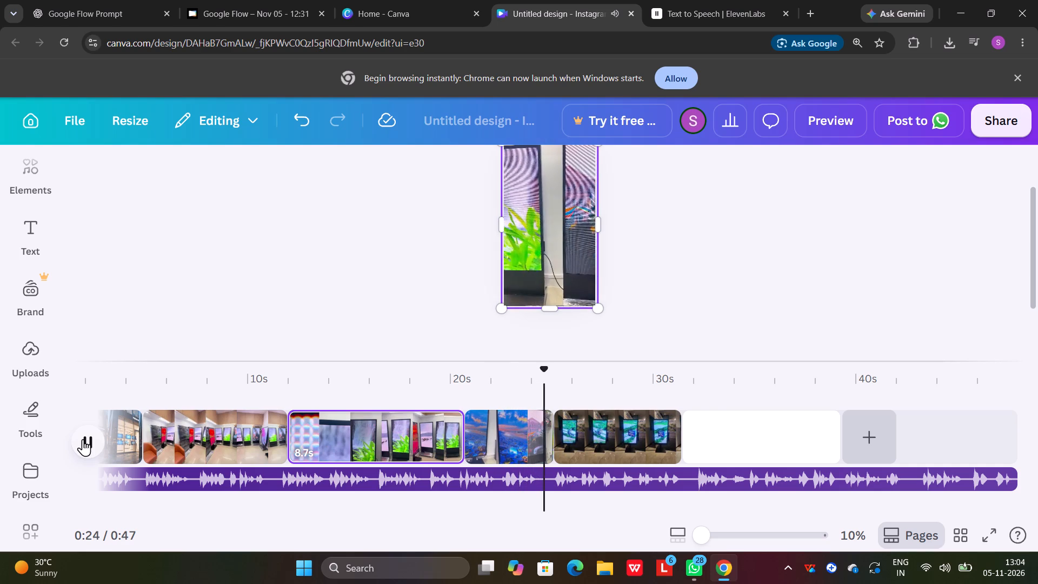
left_click(83, 439)
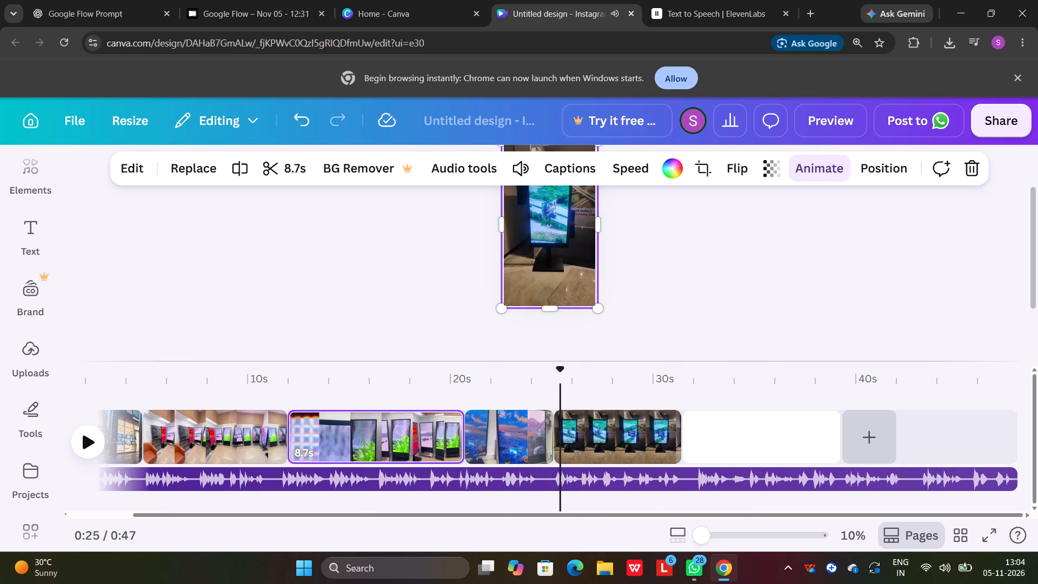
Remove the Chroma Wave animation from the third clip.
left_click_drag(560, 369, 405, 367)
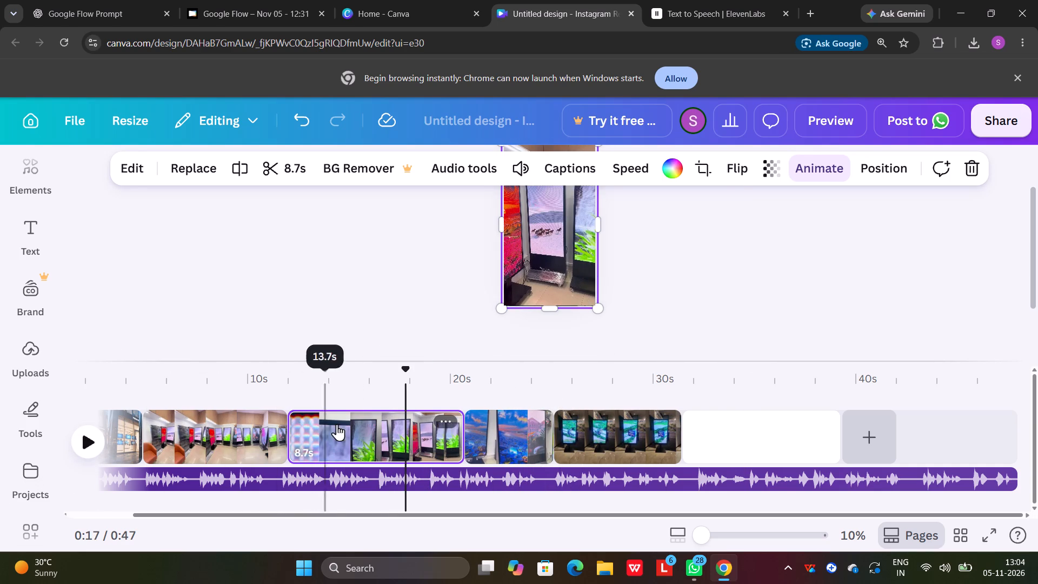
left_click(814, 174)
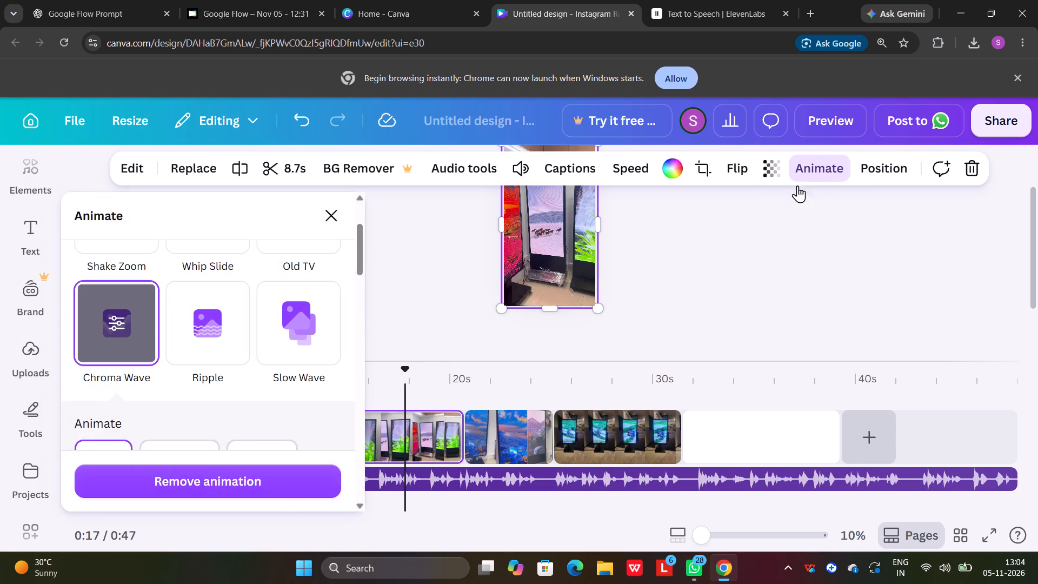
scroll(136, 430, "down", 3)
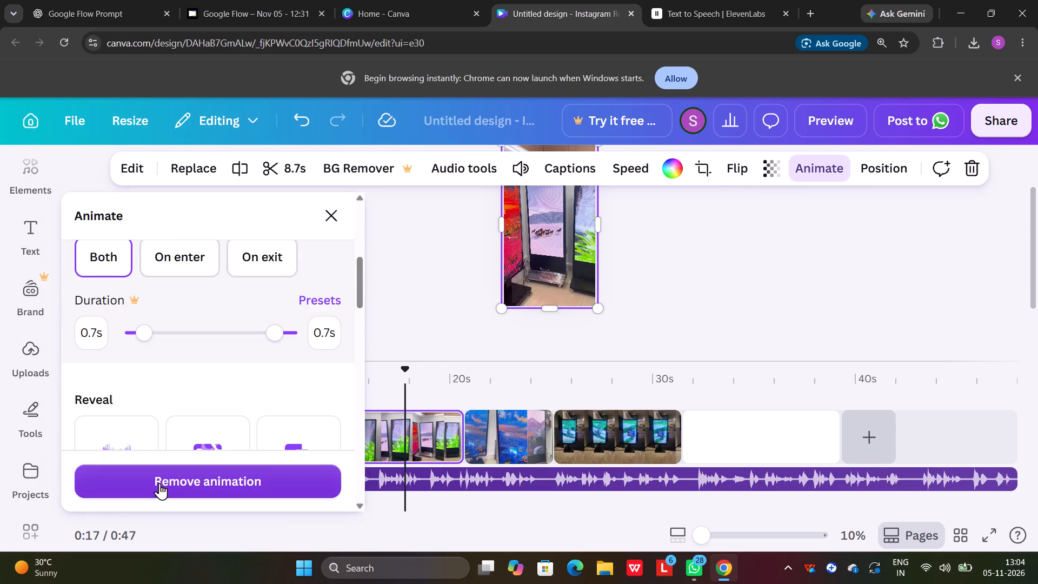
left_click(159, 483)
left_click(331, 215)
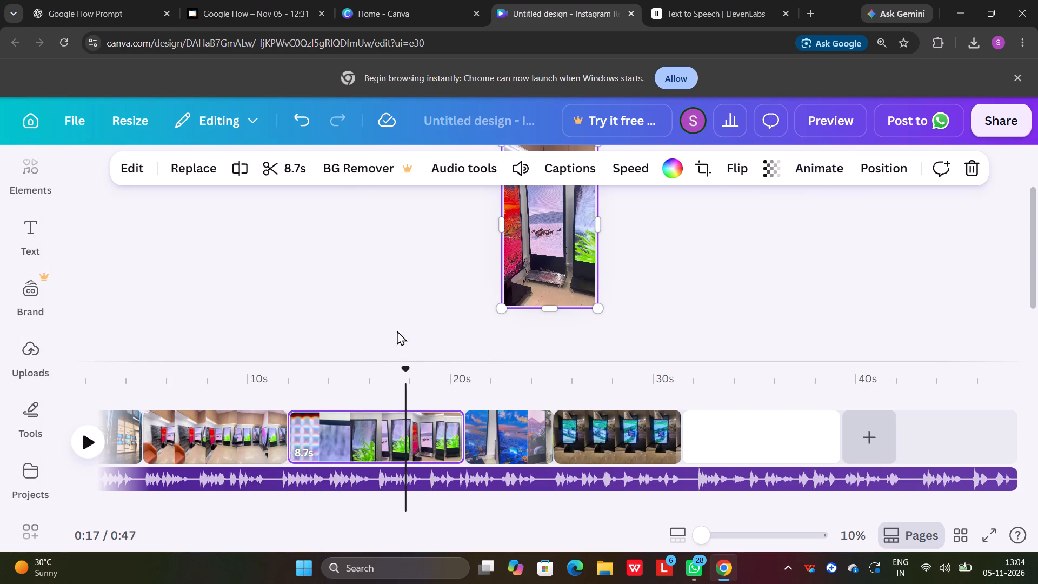
Play the reel again from about 15 s into the Pacific standee clip to check the cuts without the animation.
left_click_drag(404, 373, 361, 369)
left_click(85, 446)
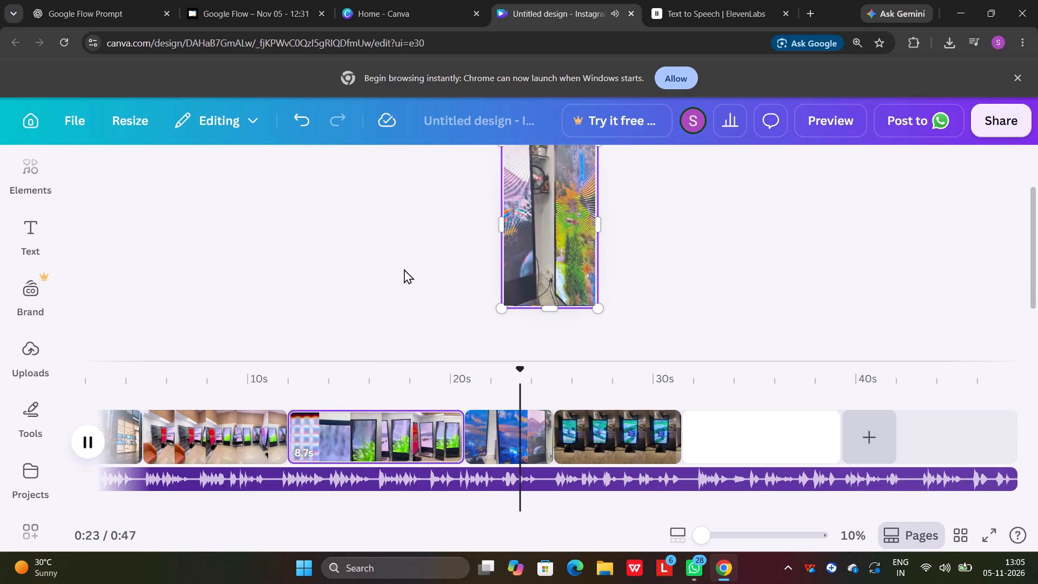
left_click(70, 446)
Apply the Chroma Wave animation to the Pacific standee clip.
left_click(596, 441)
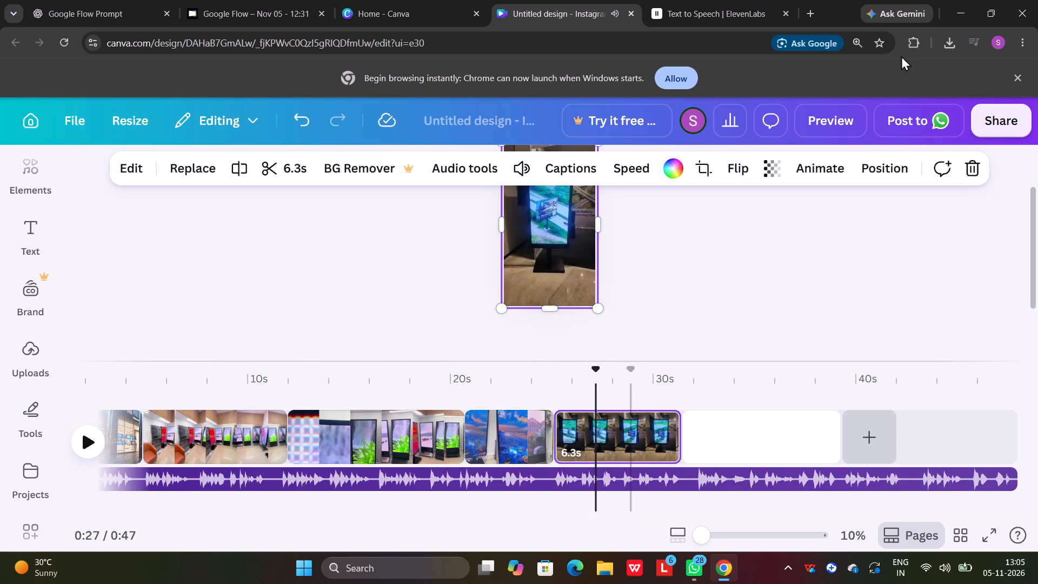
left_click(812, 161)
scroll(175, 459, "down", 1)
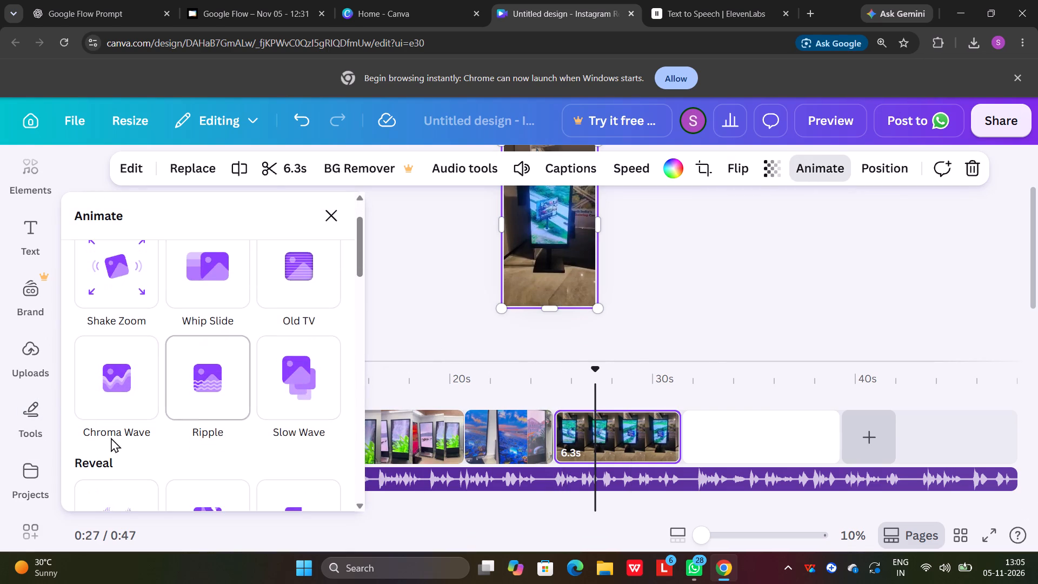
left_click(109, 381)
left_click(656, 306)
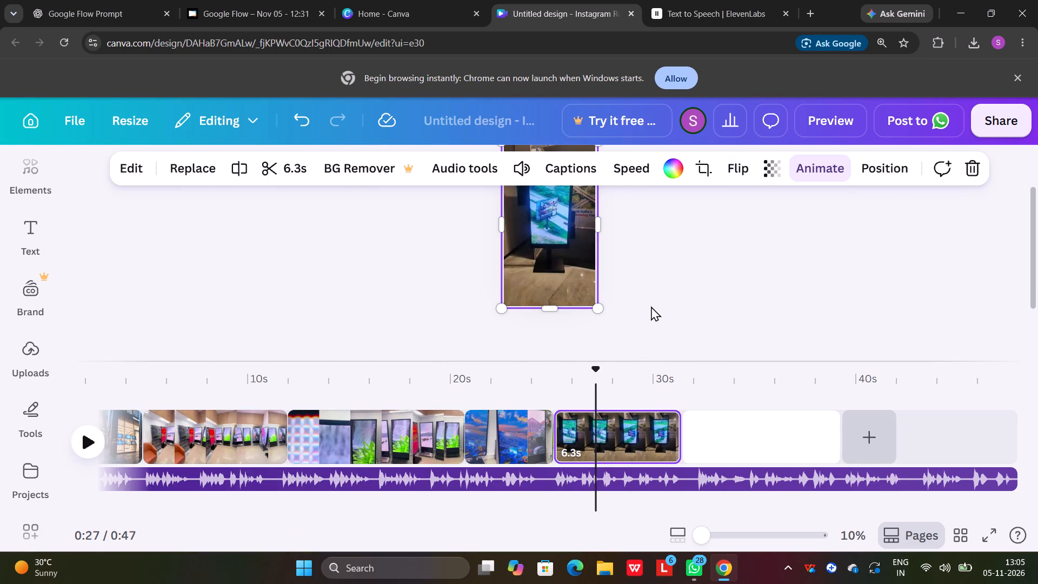
Play the reel from about 23 s to 28 s to check the animated entry of the Pacific standee clip.
left_click_drag(594, 367, 590, 367)
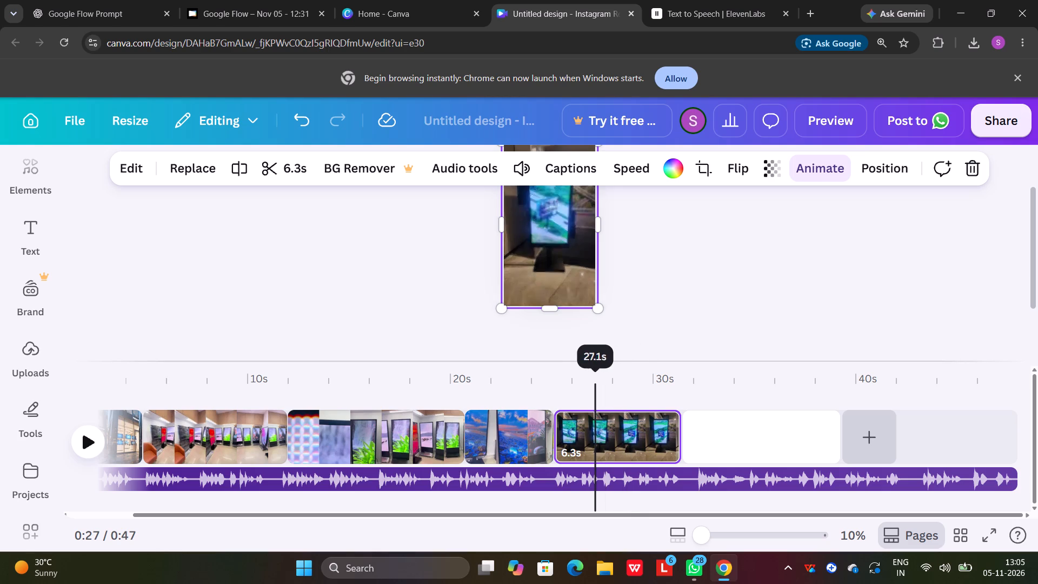
left_click_drag(590, 367, 516, 361)
left_click(89, 441)
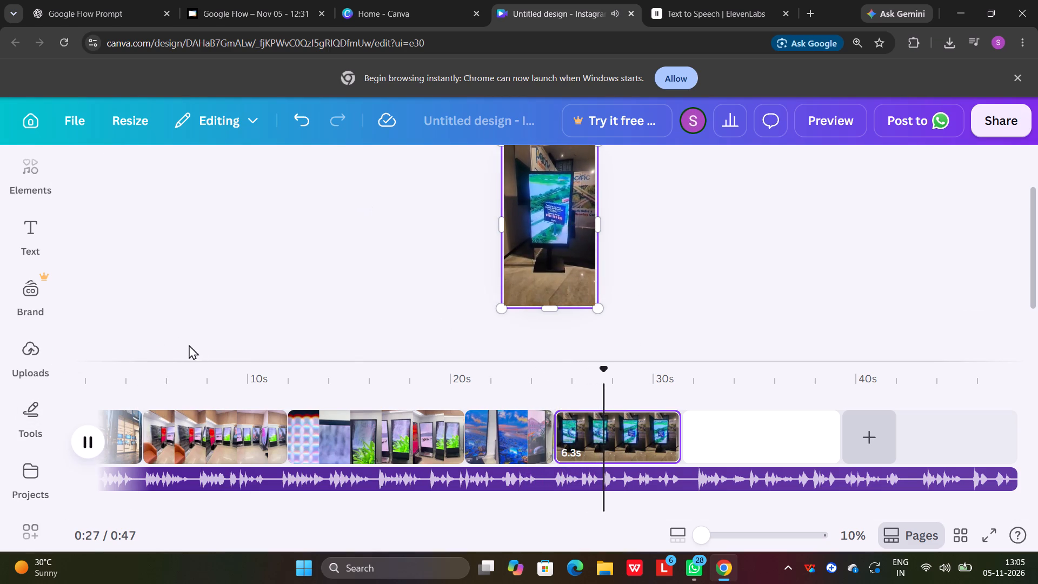
left_click(92, 446)
Detach the Pacific standee clip onto an overlay track and enlarge it proportionally beyond the page edges so the display fills more of the frame.
scroll(307, 344, "up", 3)
scroll(534, 284, "up", 1)
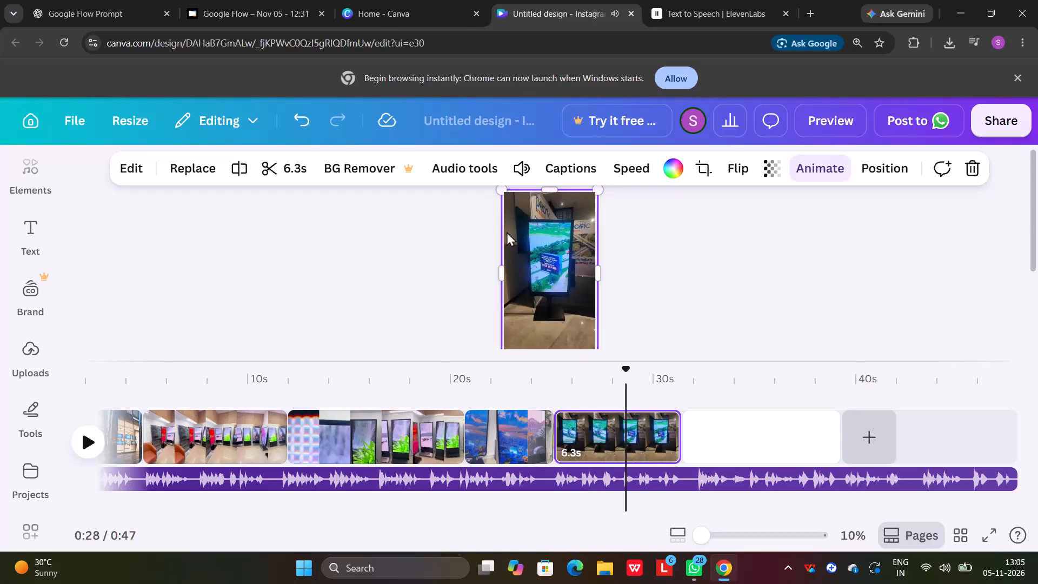
left_click_drag(503, 193, 482, 177)
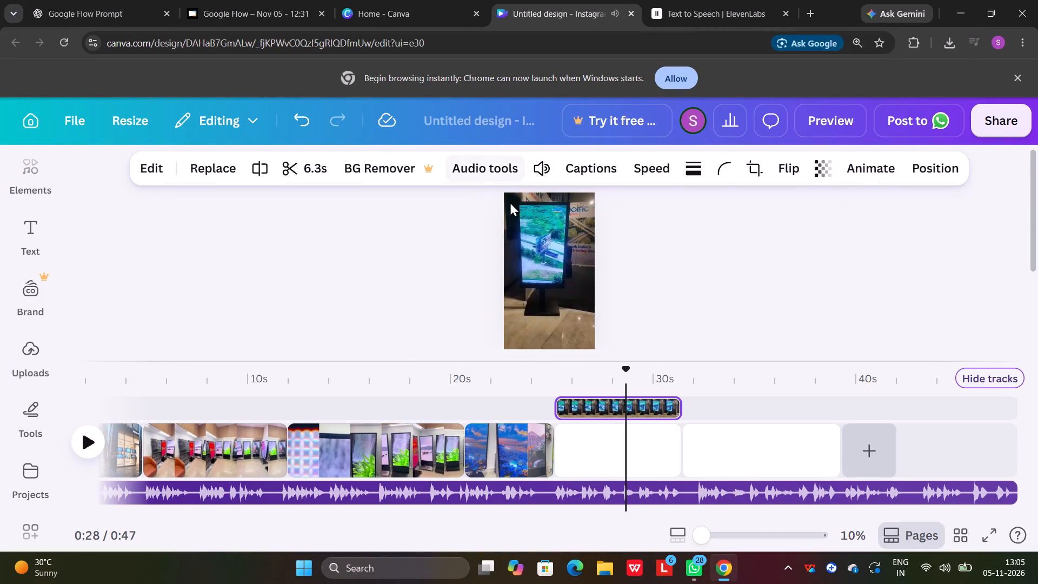
scroll(590, 235, "down", 2)
left_click_drag(593, 308, 622, 328)
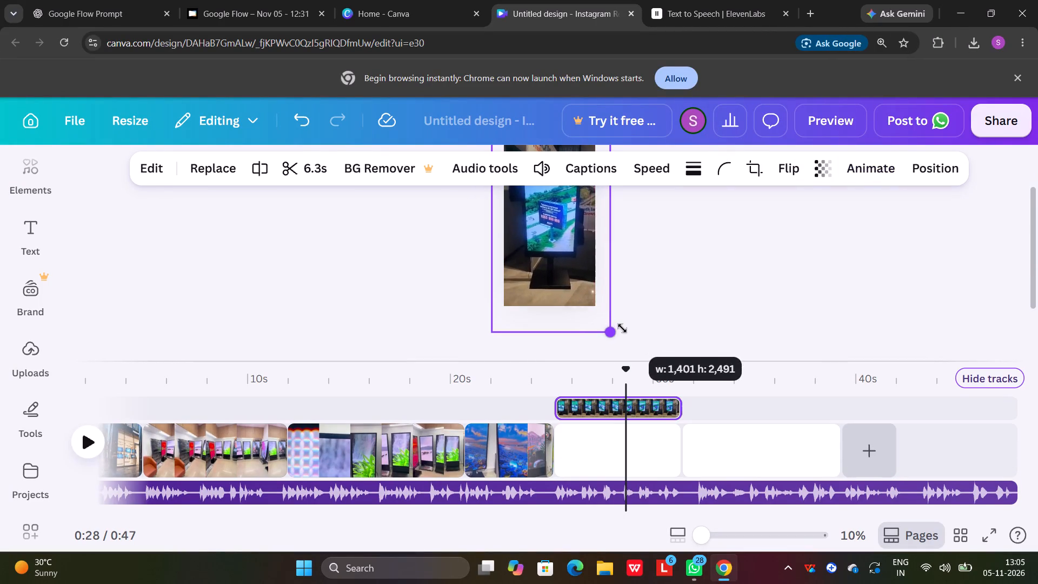
left_click_drag(622, 328, 628, 334)
left_click(645, 278)
scroll(634, 279, "up", 2)
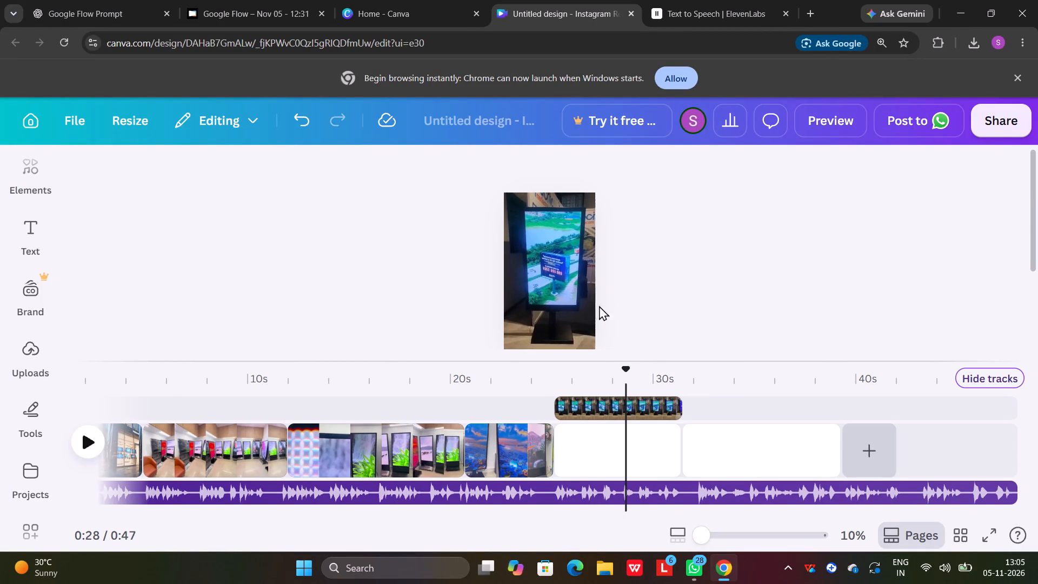
Play the reel from about 23 s to 30 s, then replay the cut from about 22 s, to check the enlarged Pacific standee clip.
left_click_drag(624, 367, 520, 363)
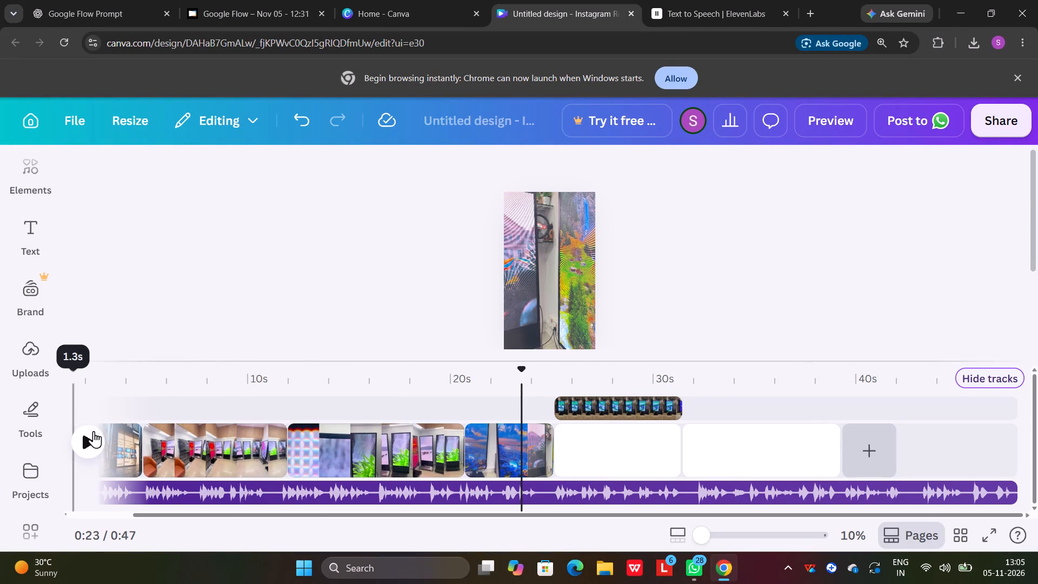
left_click(91, 436)
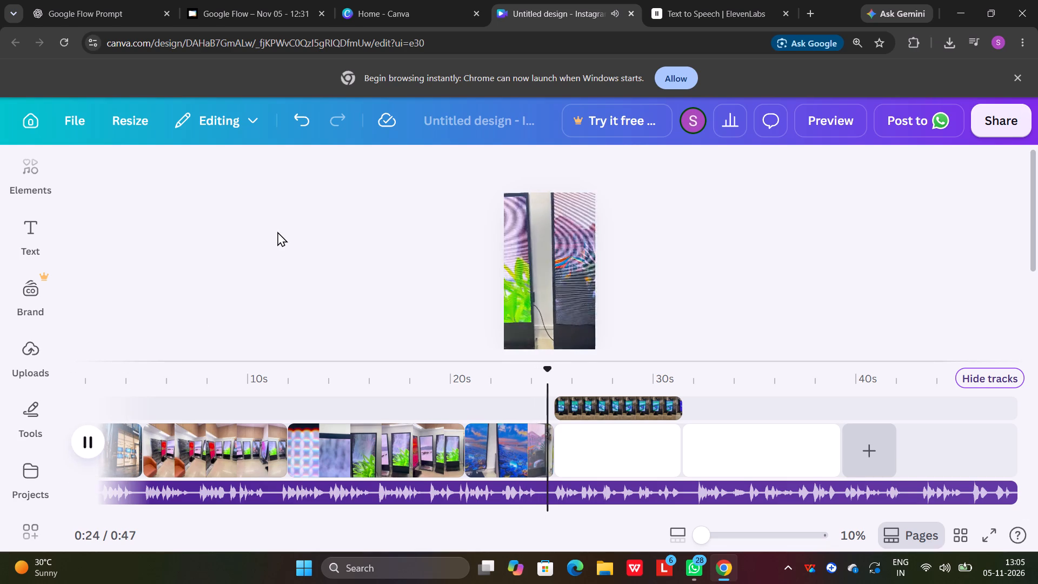
scroll(284, 234, "down", 1)
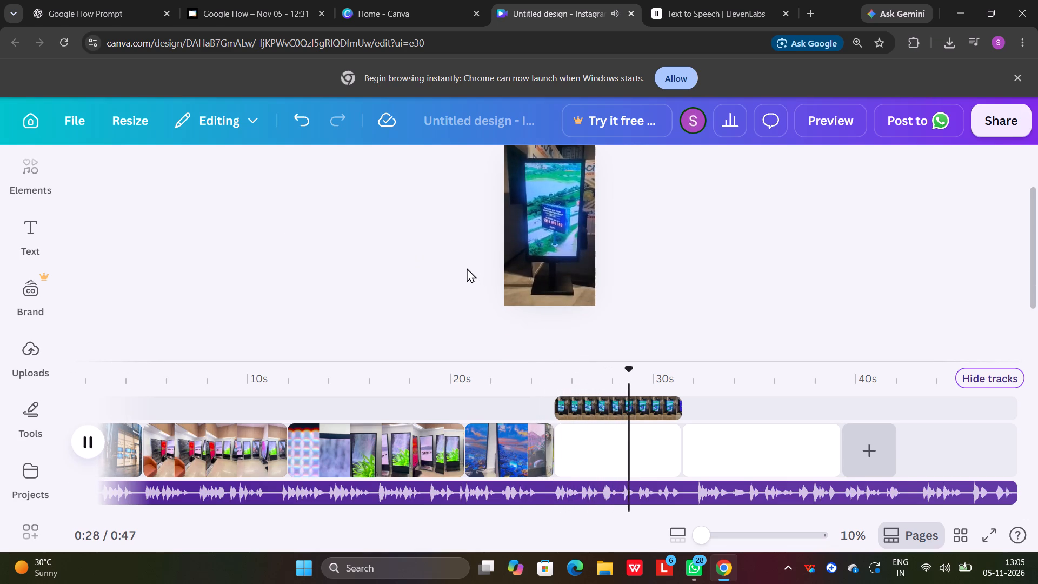
left_click_drag(667, 364, 662, 364)
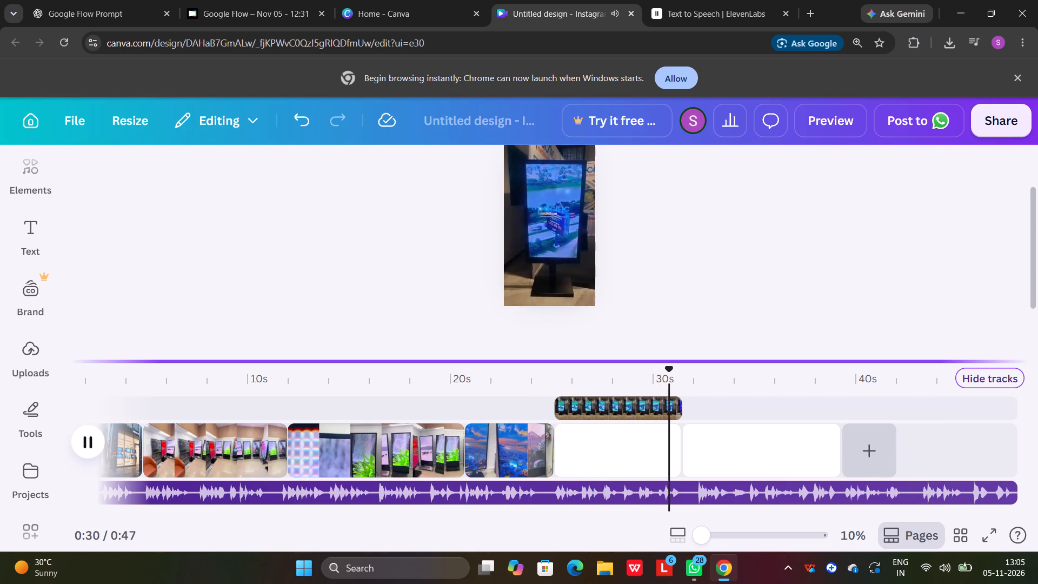
left_click_drag(662, 364, 546, 361)
left_click_drag(690, 384, 501, 368)
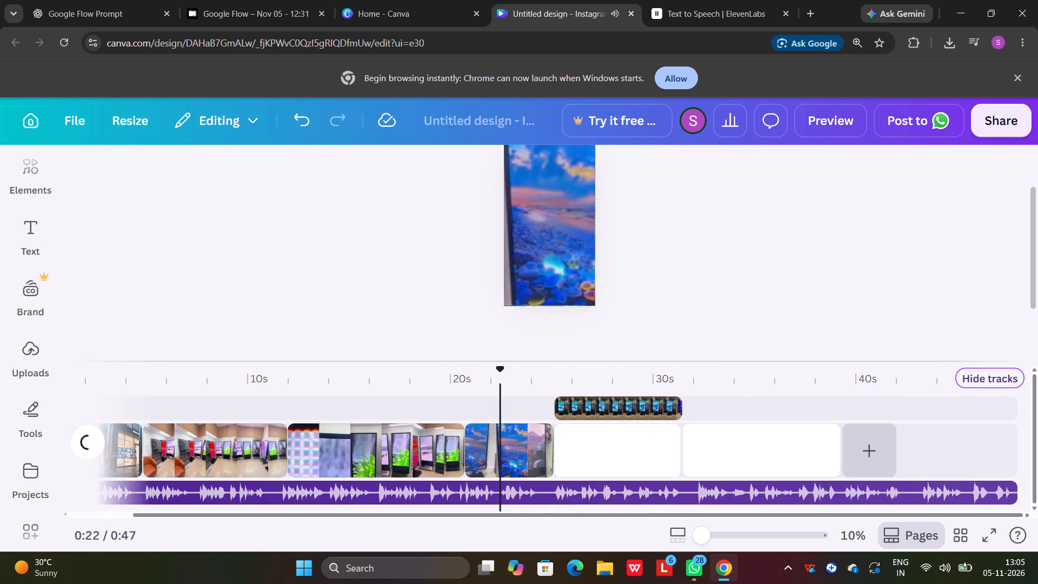
left_click(83, 443)
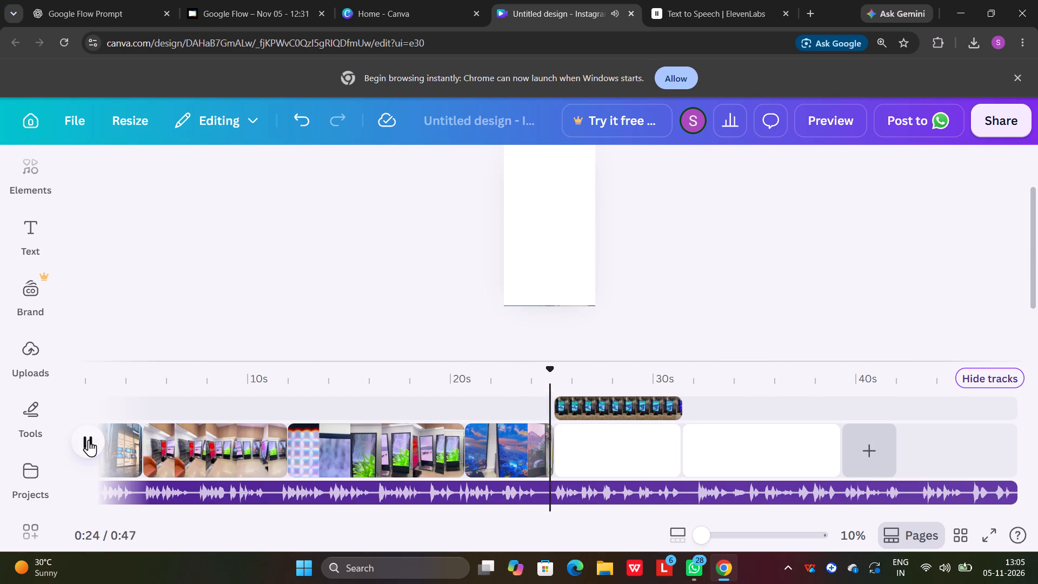
left_click(89, 440)
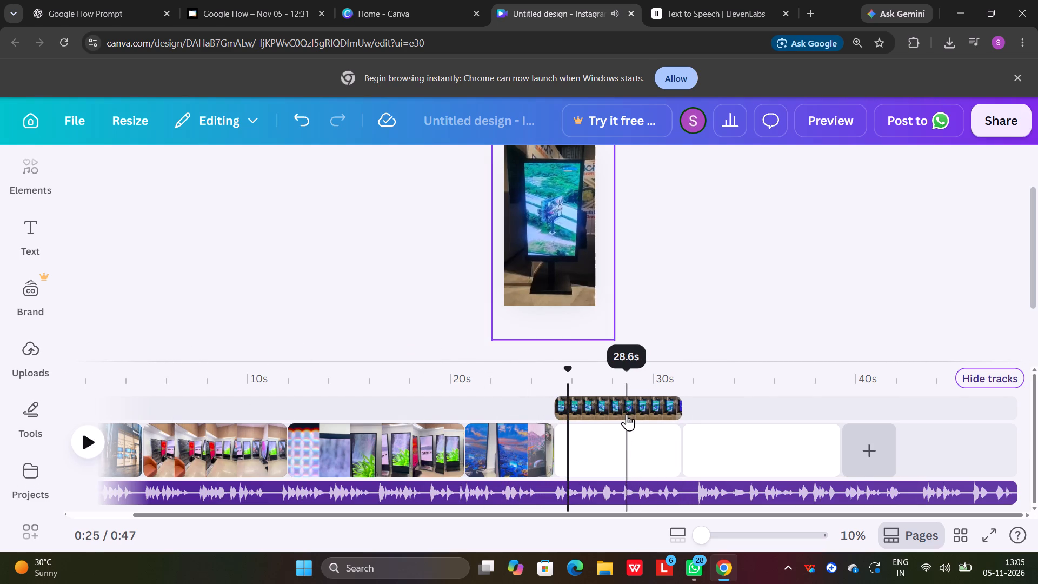
Apply the Chroma Wave animation to the enlarged Pacific standee clip on the overlay track, for both enter and exit.
left_click(627, 413)
left_click(866, 170)
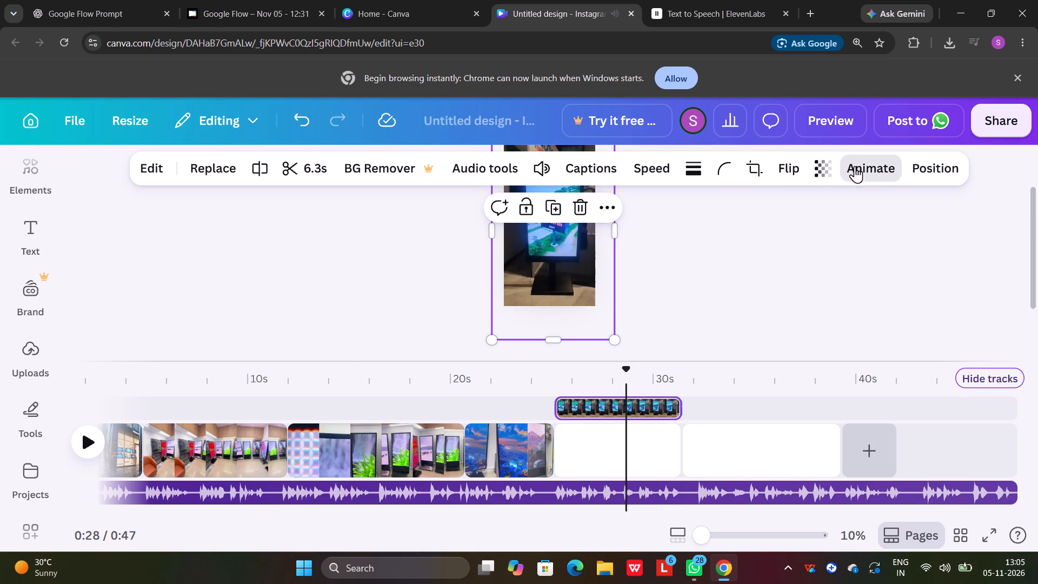
scroll(235, 485, "down", 2)
left_click(119, 449)
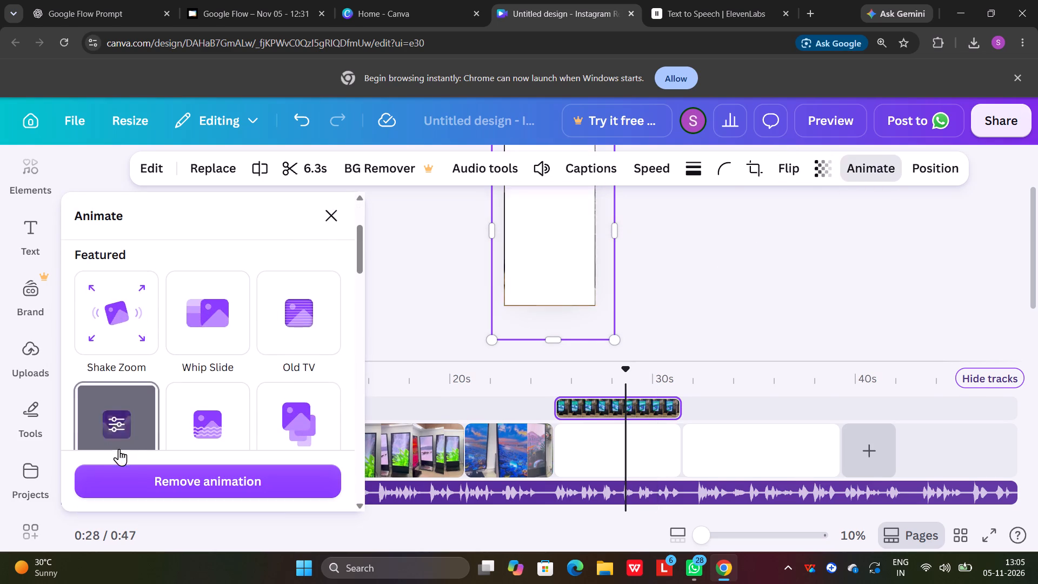
left_click(335, 216)
Play the reel from about 24 s to 33 s to check the animation on the Pacific standee overlay clip.
left_click_drag(627, 368, 571, 367)
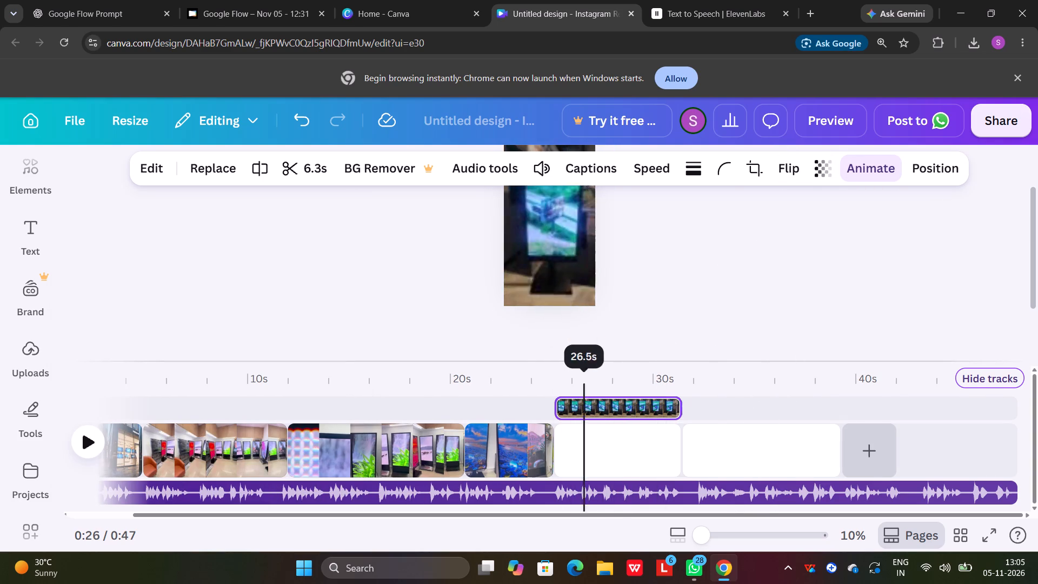
left_click_drag(571, 367, 538, 362)
left_click(87, 446)
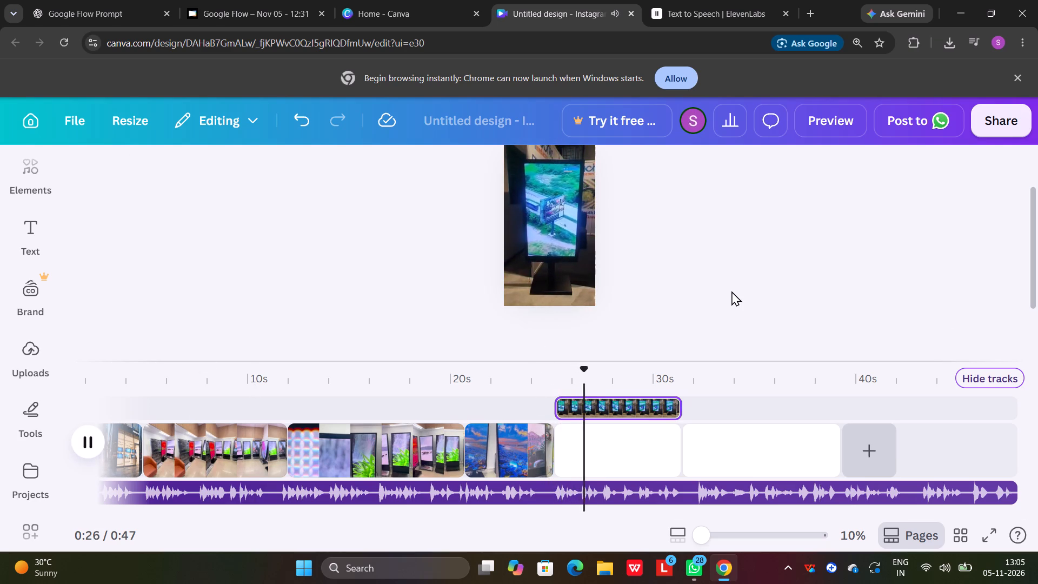
scroll(728, 290, "up", 2)
scroll(694, 302, "down", 1)
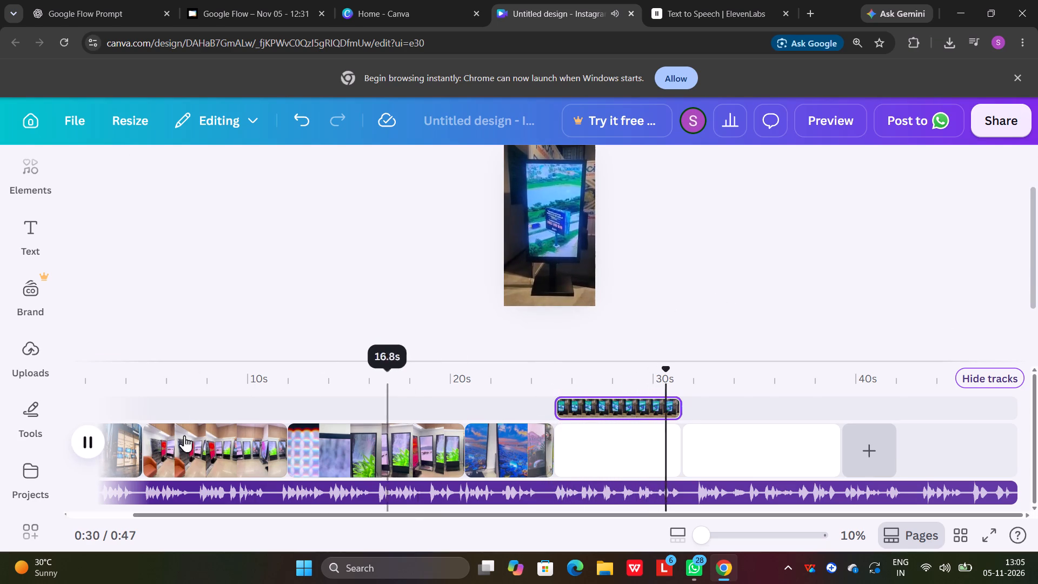
left_click(88, 441)
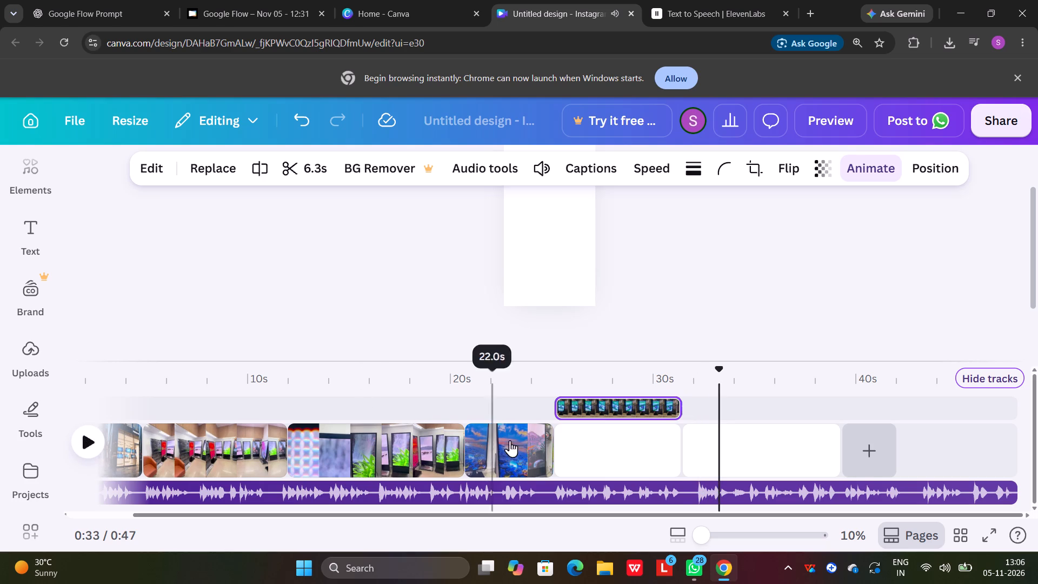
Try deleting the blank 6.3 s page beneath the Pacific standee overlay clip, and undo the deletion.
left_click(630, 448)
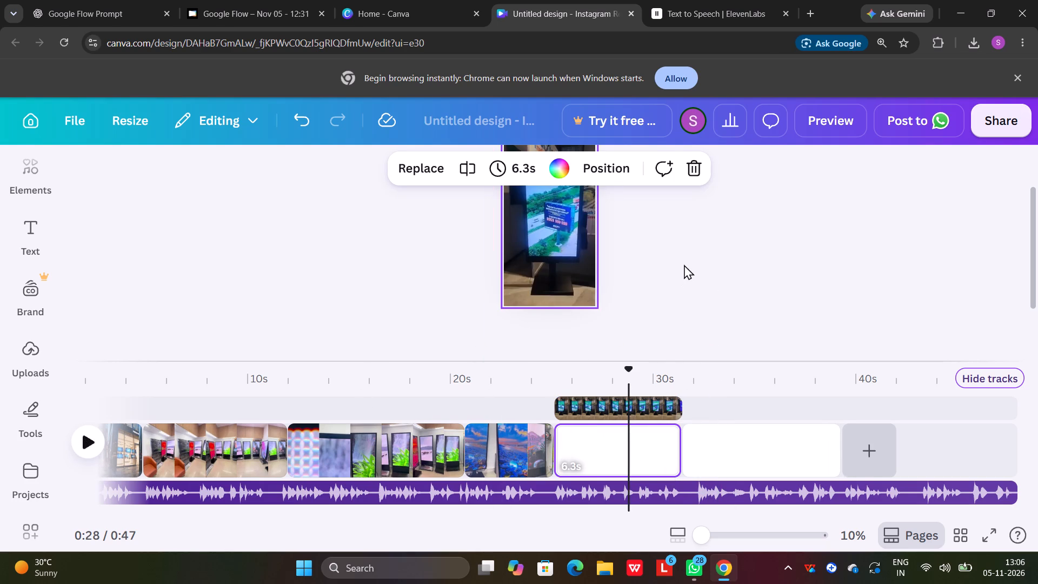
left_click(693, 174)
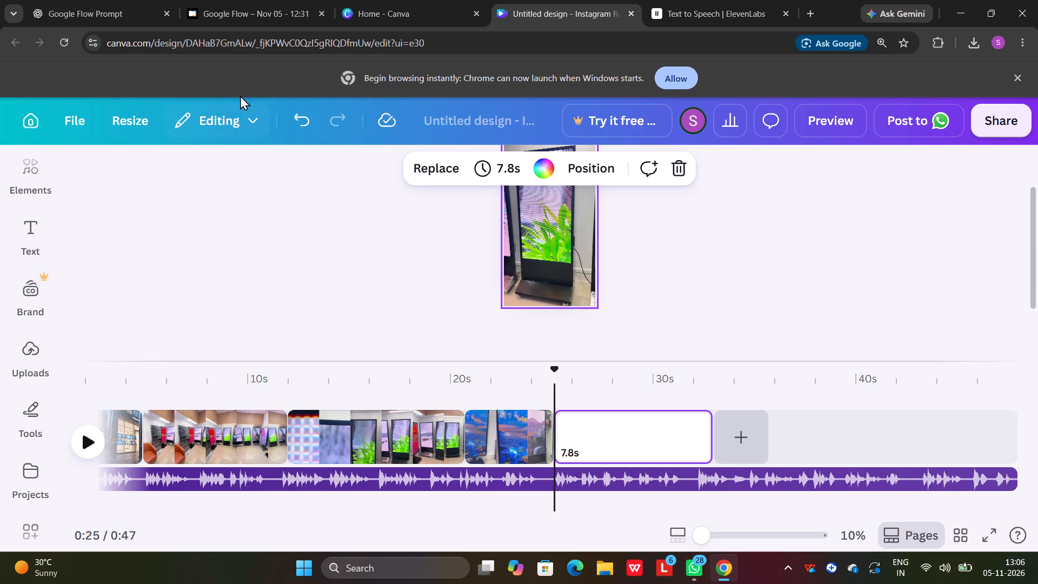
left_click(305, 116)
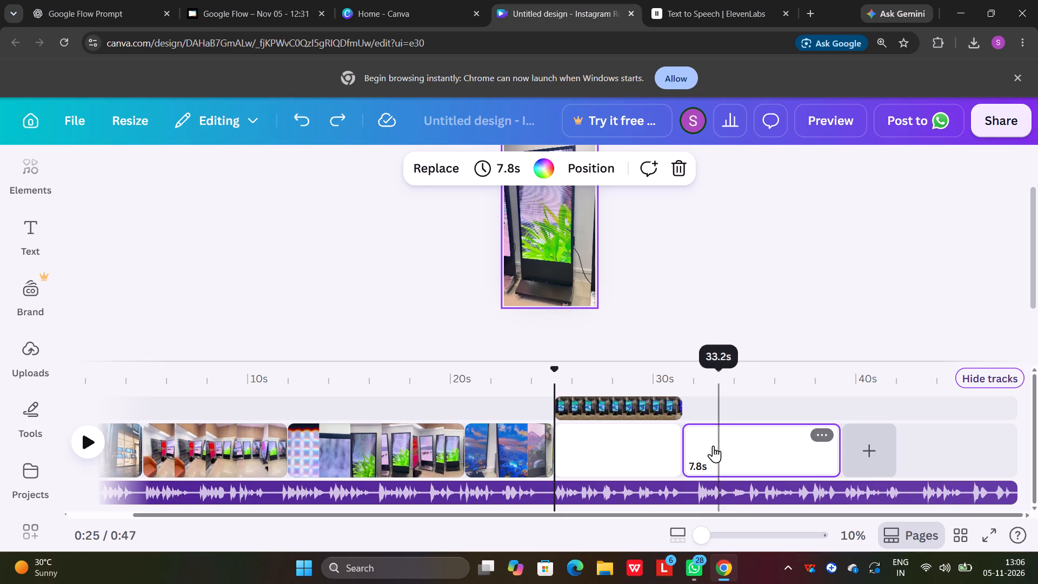
Play the narration from about 31 s to 41 s over the blank 7.8 s page to hear what footage it needs.
left_click(710, 443)
left_click_drag(711, 375, 689, 374)
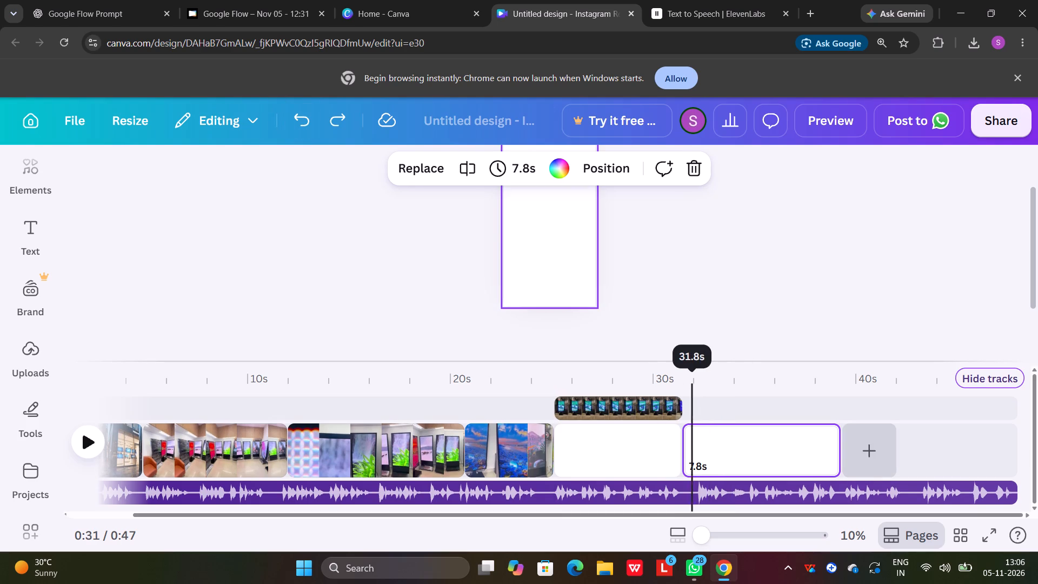
left_click_drag(689, 374, 676, 373)
left_click(87, 440)
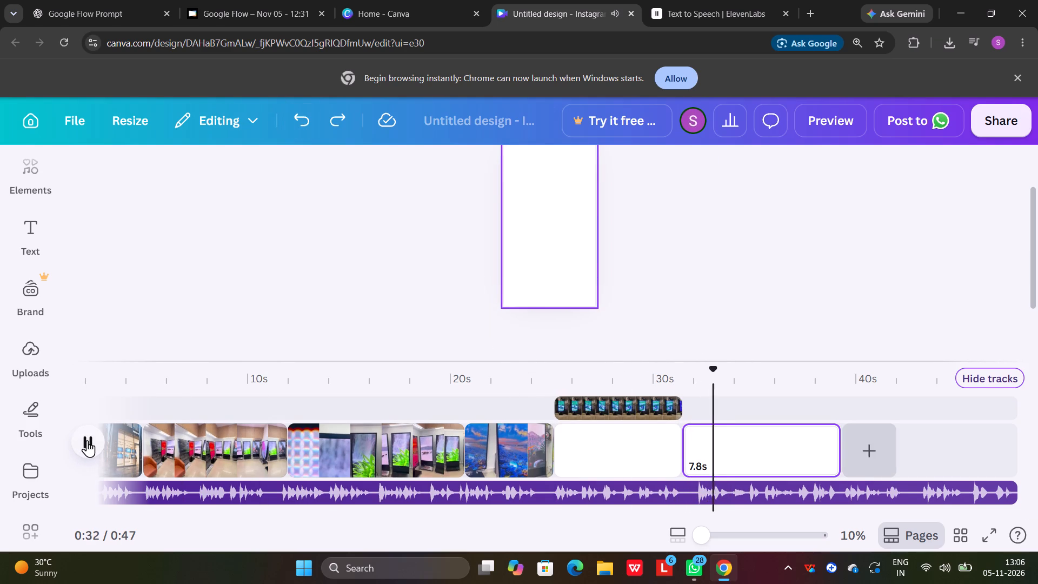
left_click(87, 439)
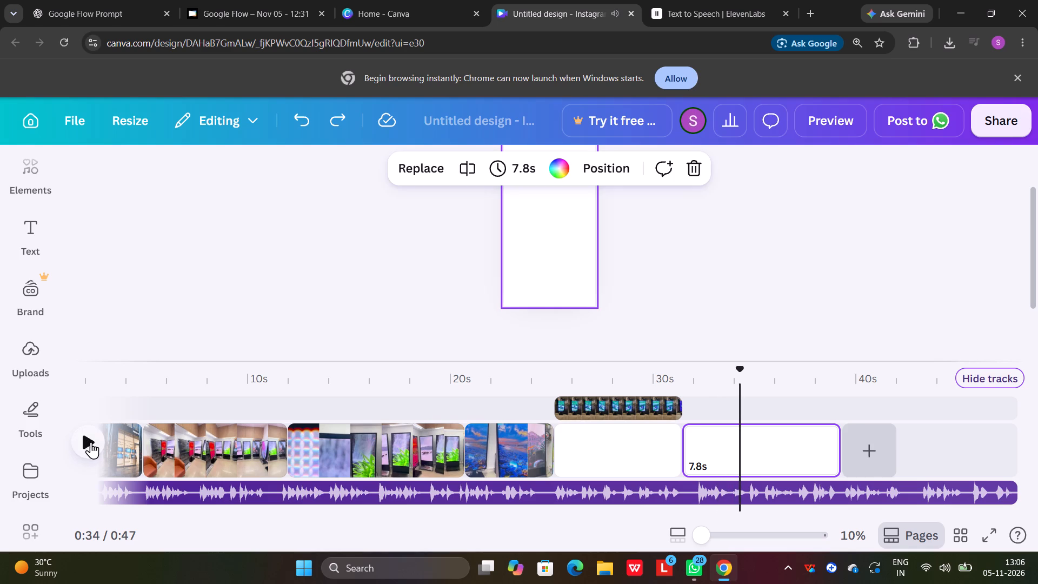
left_click(91, 441)
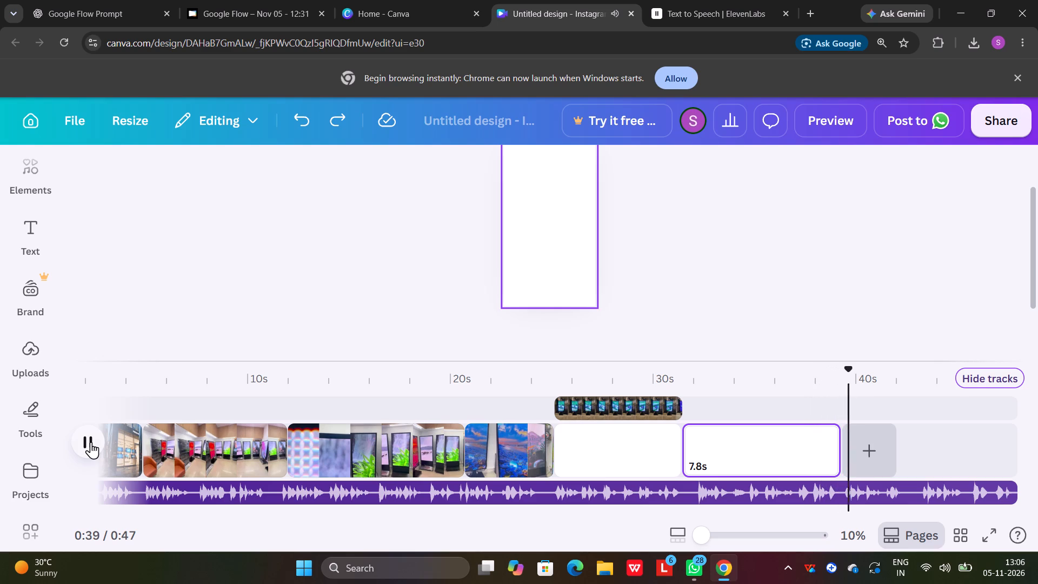
left_click(91, 442)
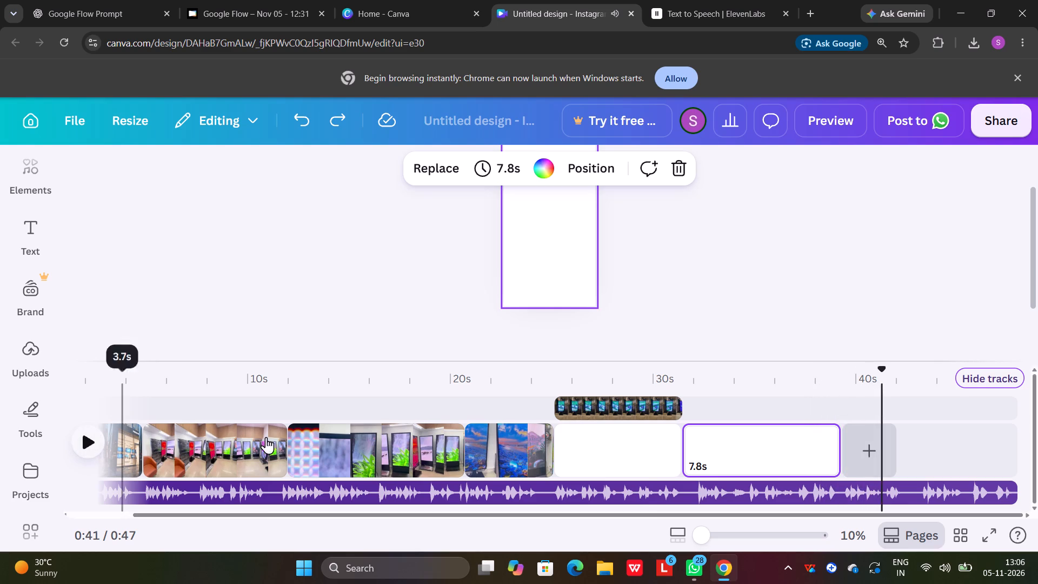
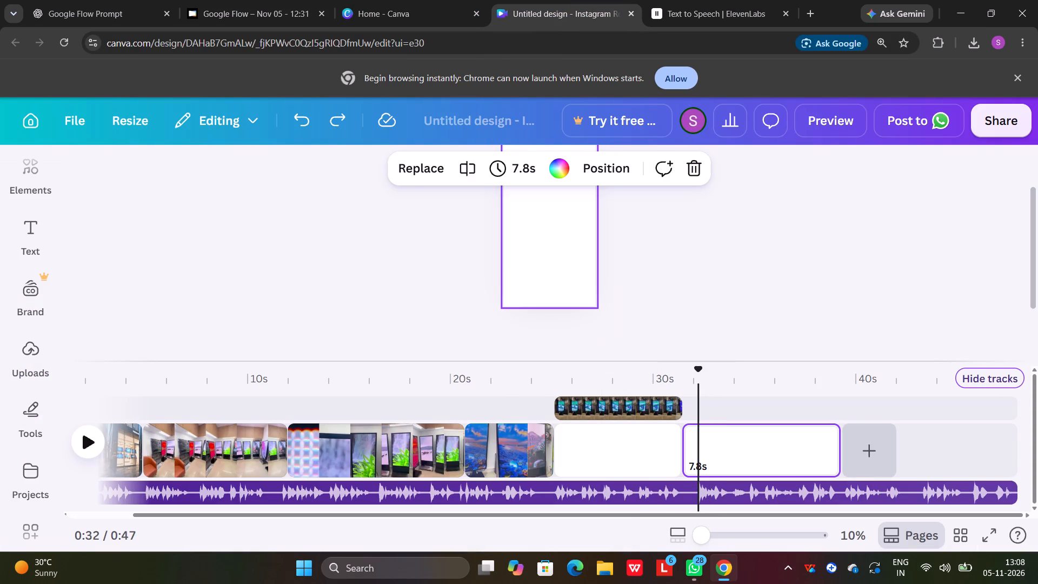
Scrub the reel timeline back to about 22 s and forward to about 30 s to review the standee footage before the blank page.
left_click_drag(696, 374, 494, 366)
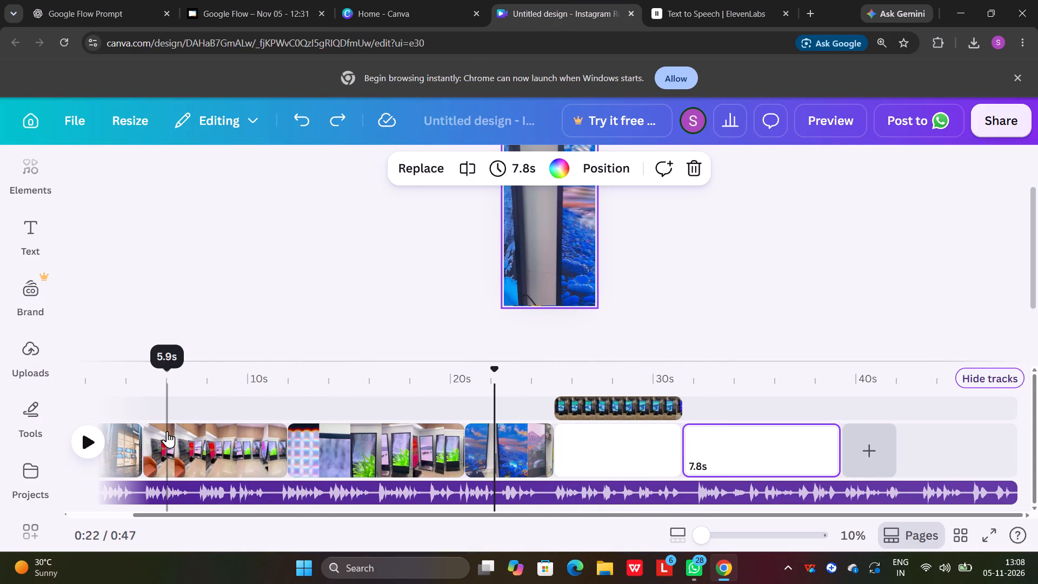
scroll(195, 397, "up", 1)
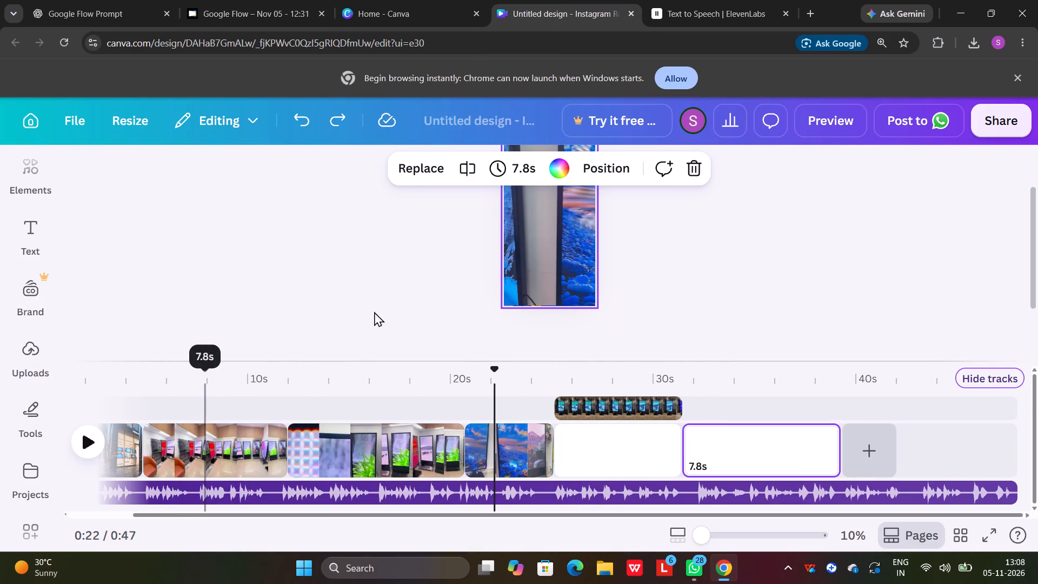
left_click_drag(499, 367, 609, 373)
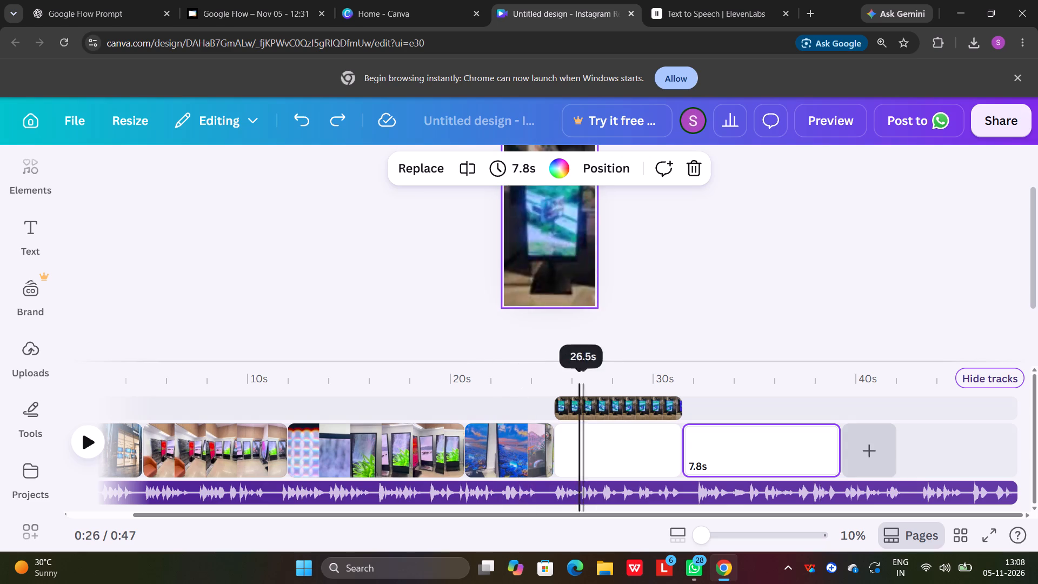
left_click_drag(609, 373, 671, 367)
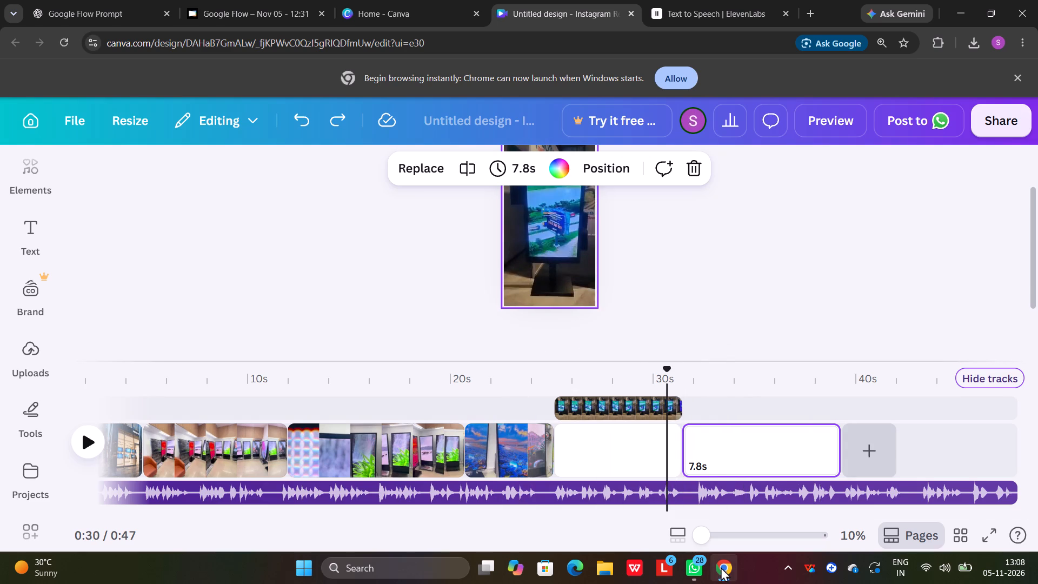
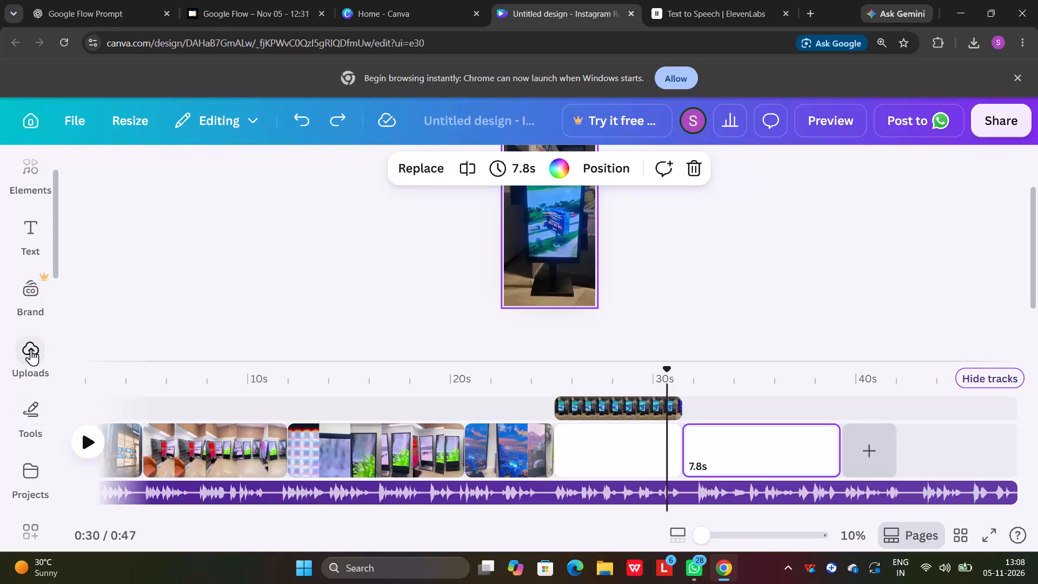
Look through the uploaded videos and images in Canva for footage to fill the blank 7.8 s page.
left_click(30, 352)
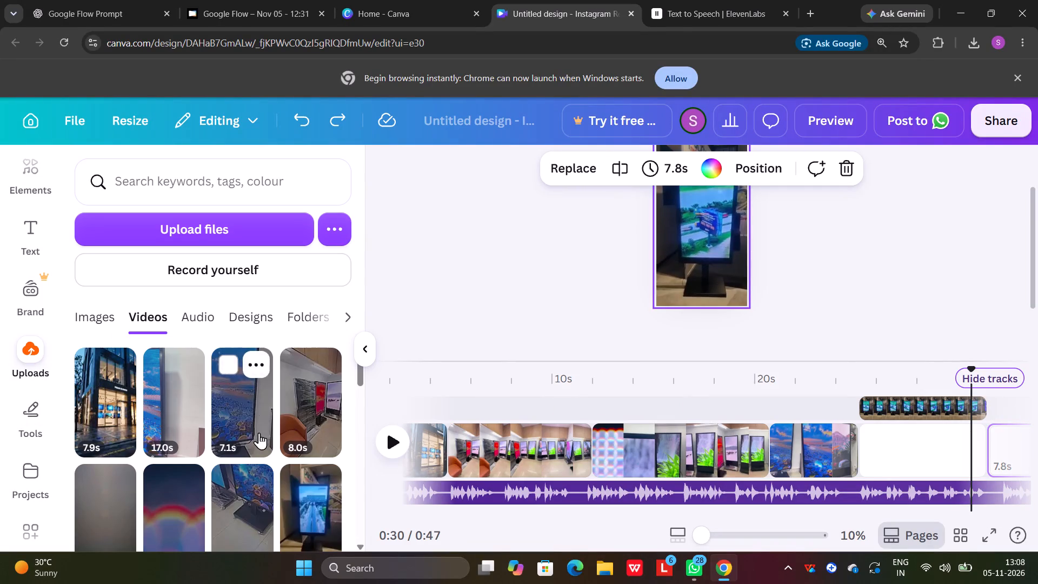
scroll(262, 439, "down", 3)
scroll(248, 376, "up", 2)
scroll(248, 376, "down", 1)
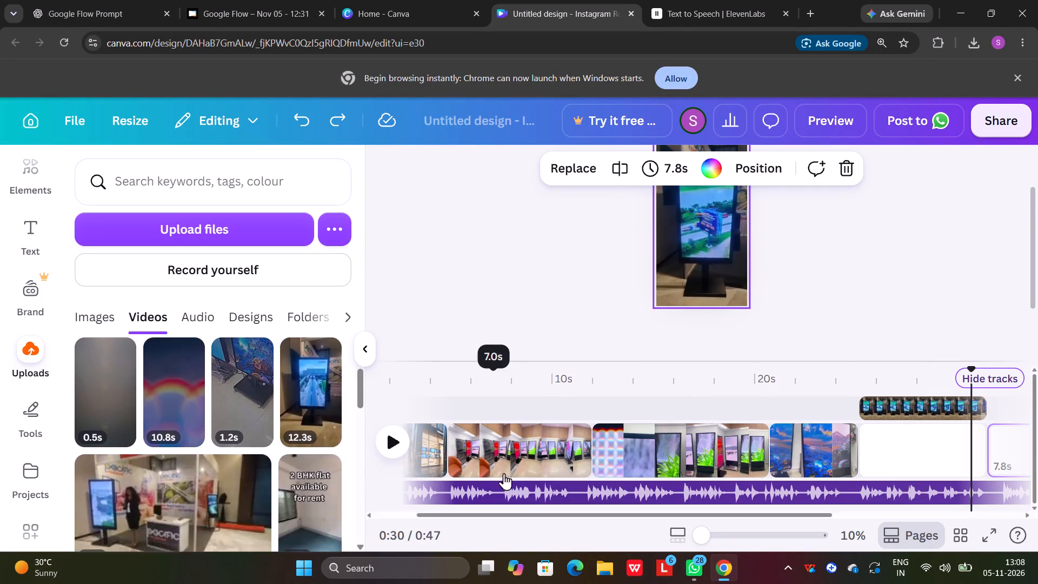
scroll(260, 435, "up", 2)
left_click(85, 317)
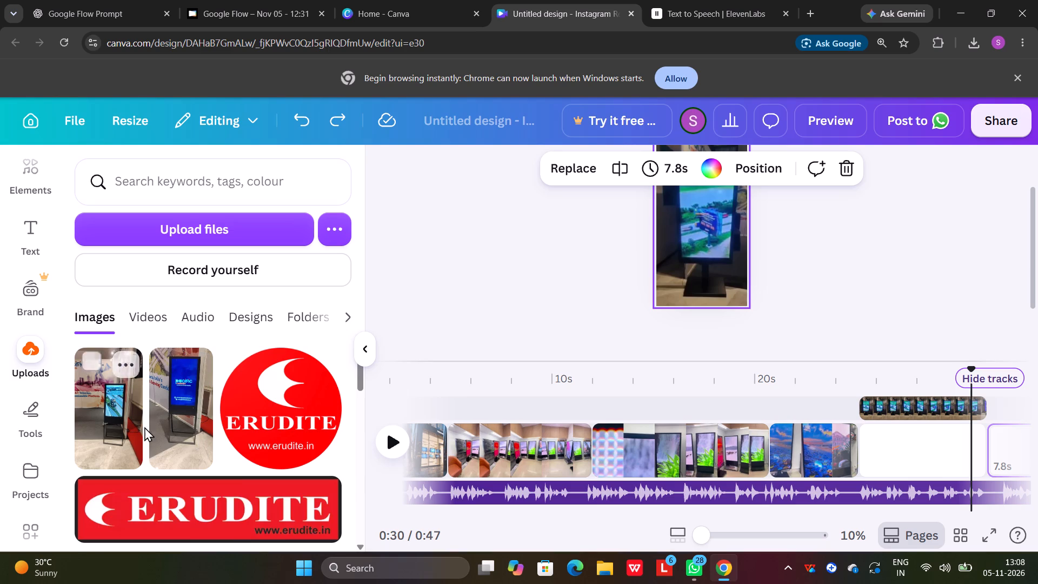
scroll(144, 427, "up", 3)
scroll(128, 371, "down", 5)
scroll(150, 375, "up", 4)
left_click(63, 312)
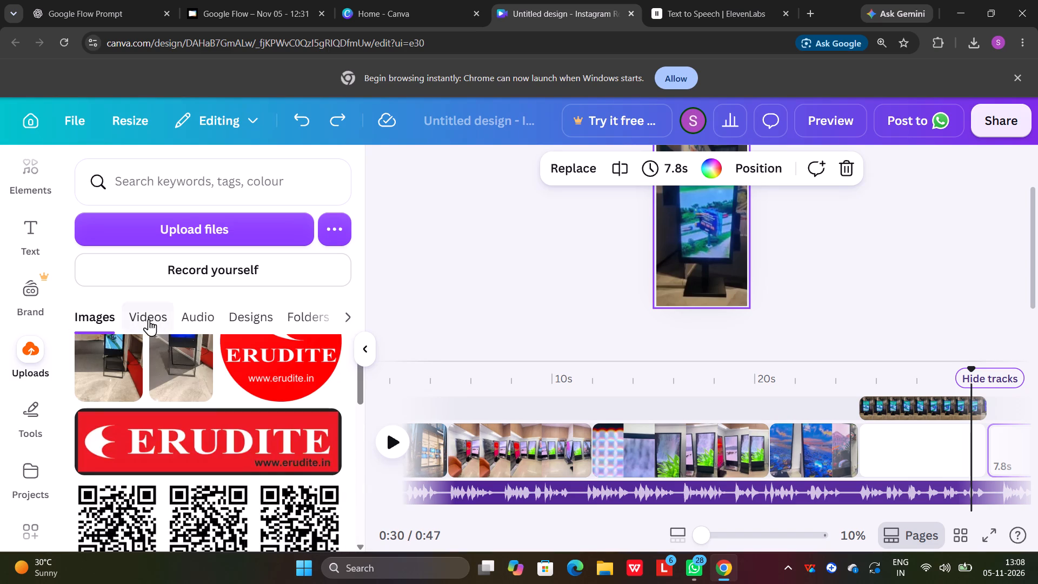
left_click(149, 318)
scroll(235, 433, "down", 1)
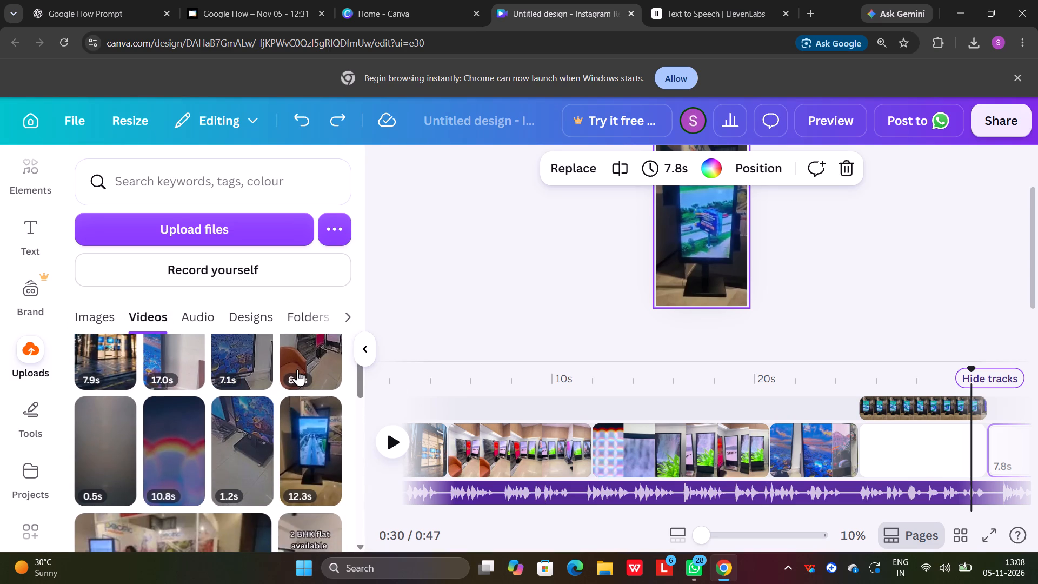
scroll(297, 369, "up", 1)
scroll(239, 520, "down", 1)
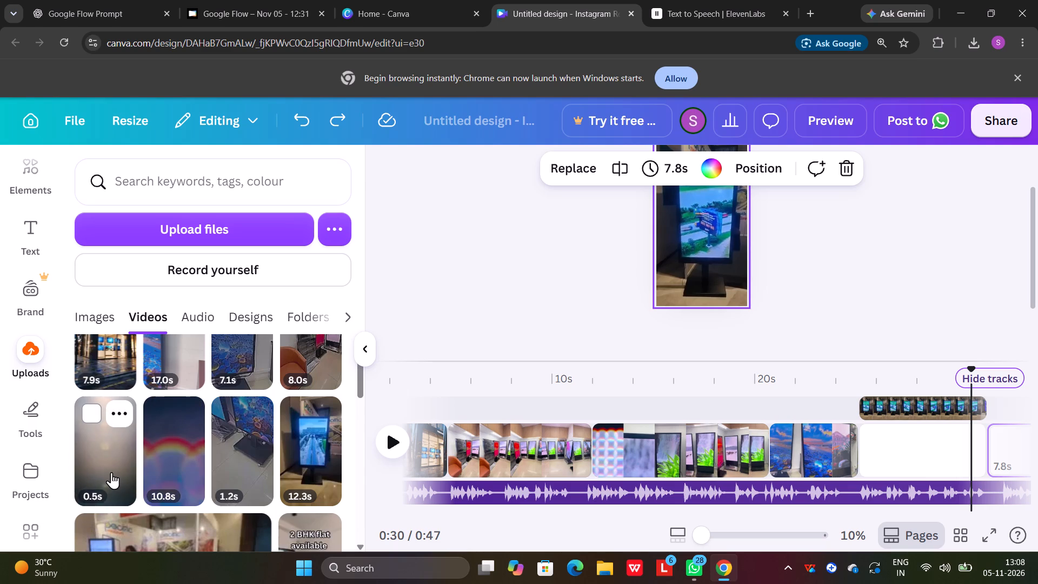
scroll(114, 459, "down", 1)
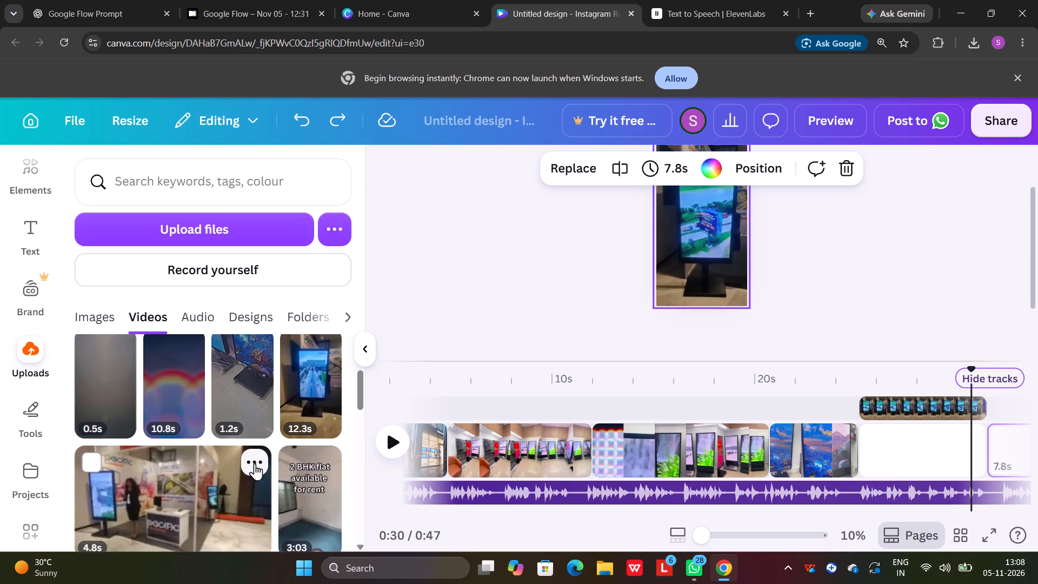
scroll(238, 469, "down", 1)
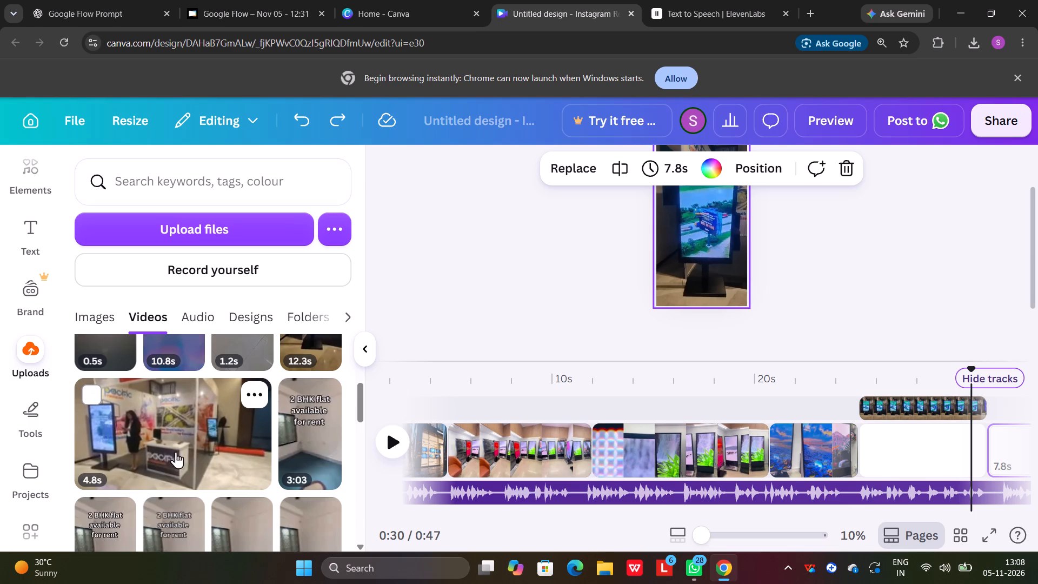
Add the uploaded 4.8s Pacific Mediacom booth video to the last blank page and play it against the narration from about 30 s.
left_click(134, 460)
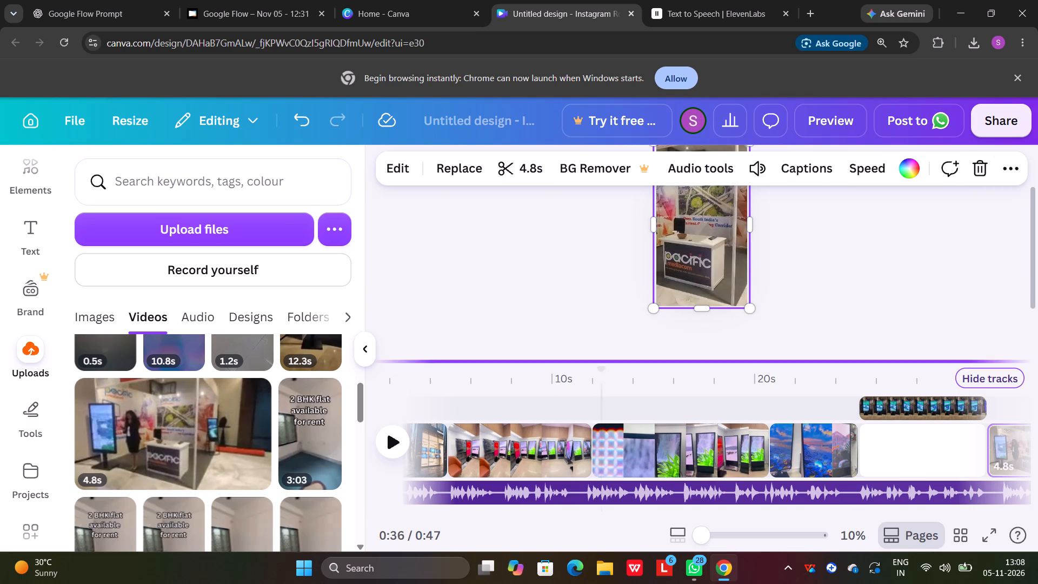
scroll(761, 280, "up", 4)
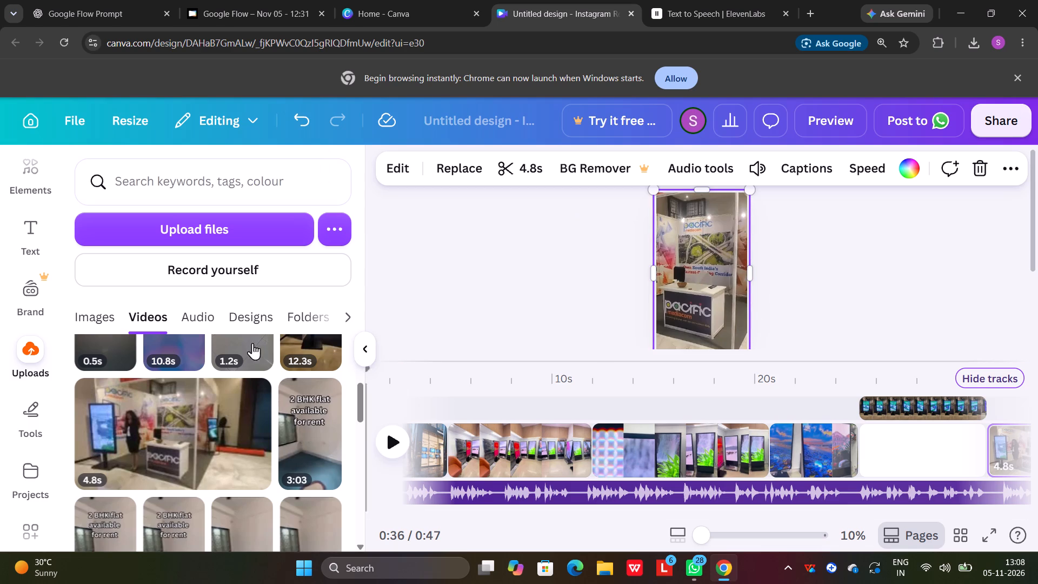
left_click(360, 347)
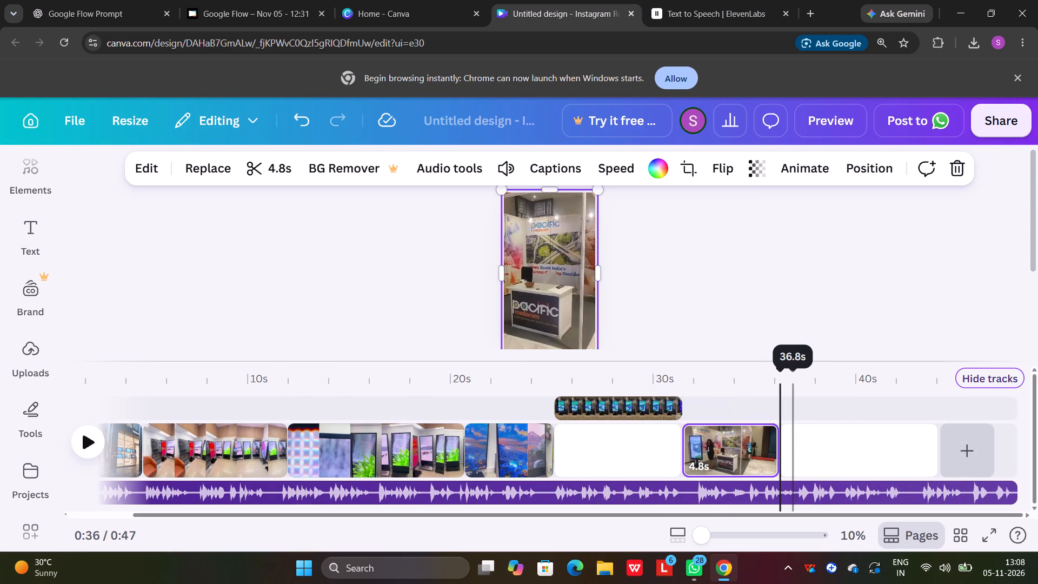
left_click_drag(780, 374, 667, 377)
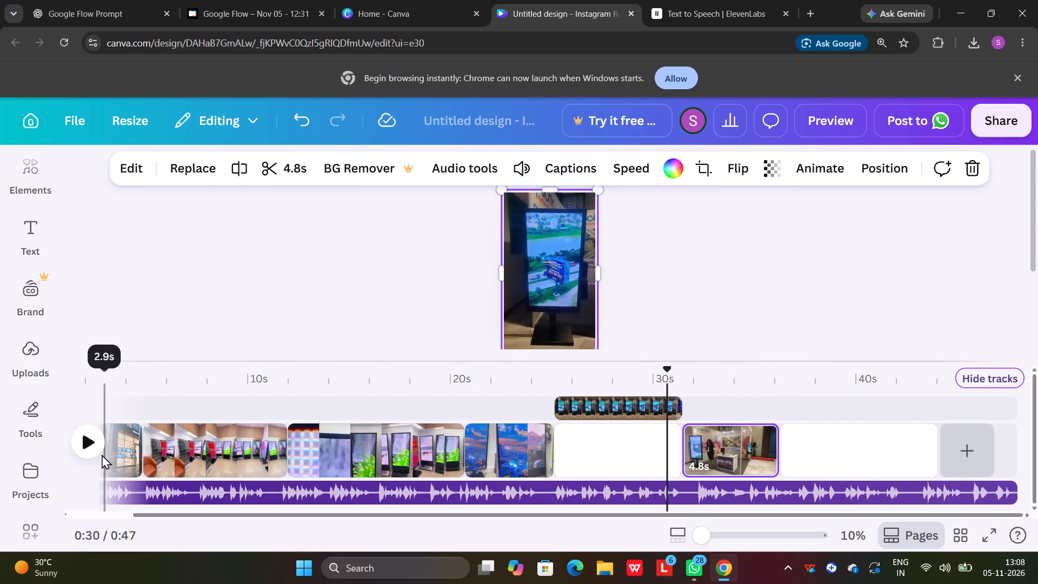
left_click(88, 441)
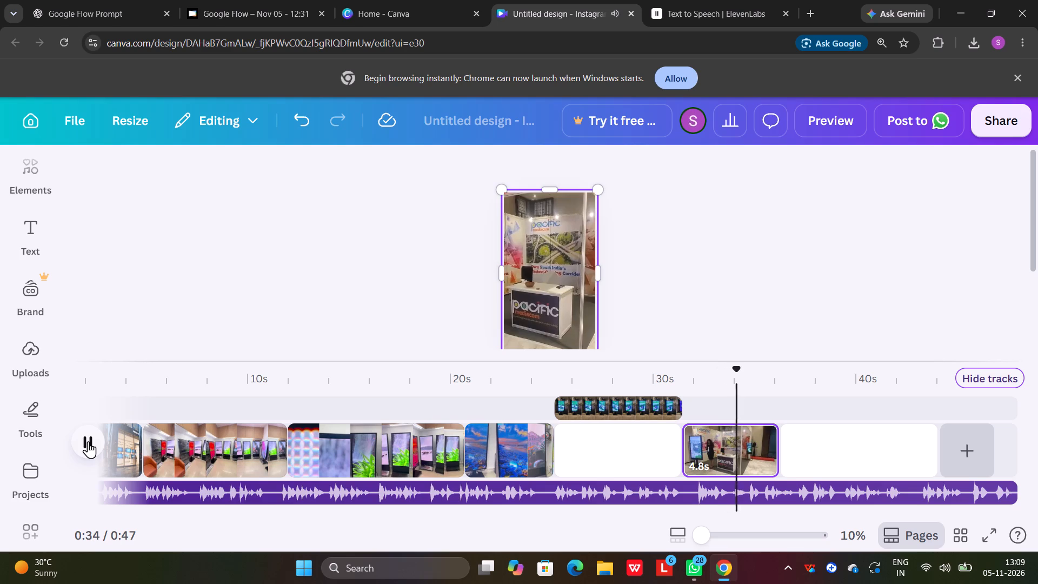
left_click(88, 441)
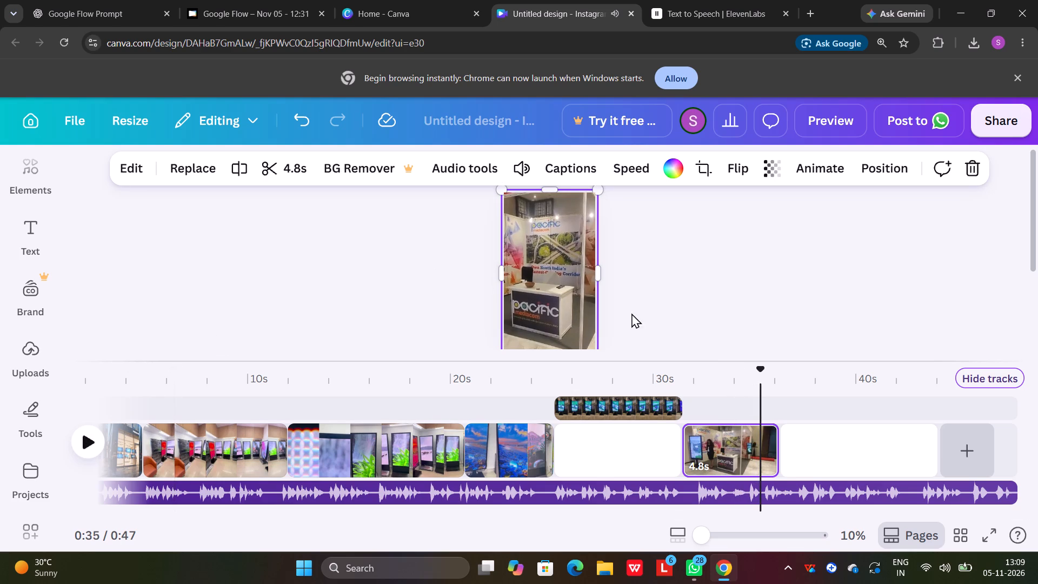
Detach the Pacific Mediacom booth video from the page background so it sits as a separate overlay clip.
left_click(549, 296)
scroll(549, 296, "down", 3)
scroll(549, 289, "up", 2)
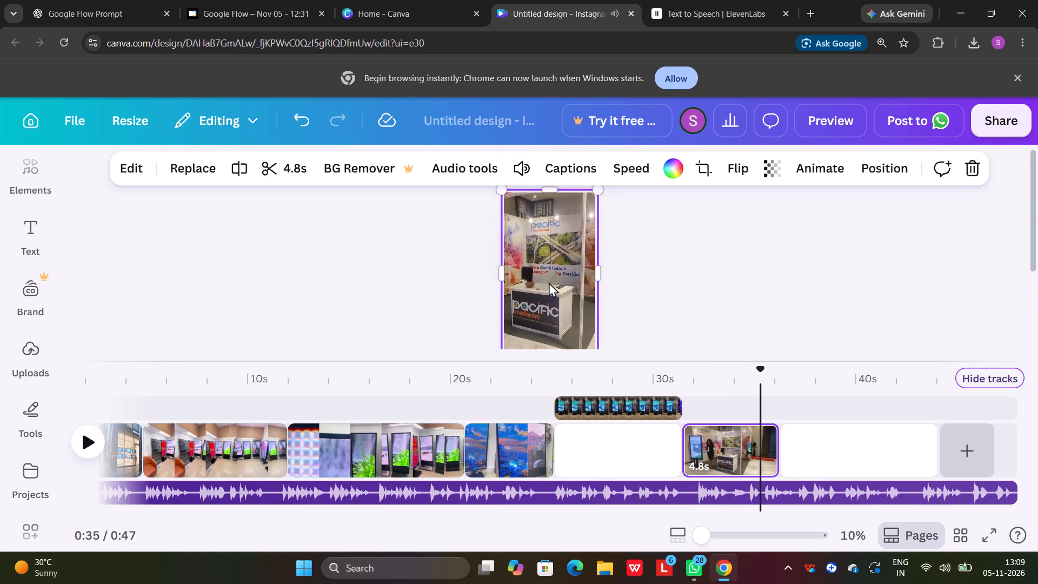
left_click_drag(549, 282, 571, 282)
left_click(555, 281)
left_click_drag(554, 281, 571, 273)
left_click_drag(710, 454, 716, 418)
left_click_drag(524, 282, 548, 268)
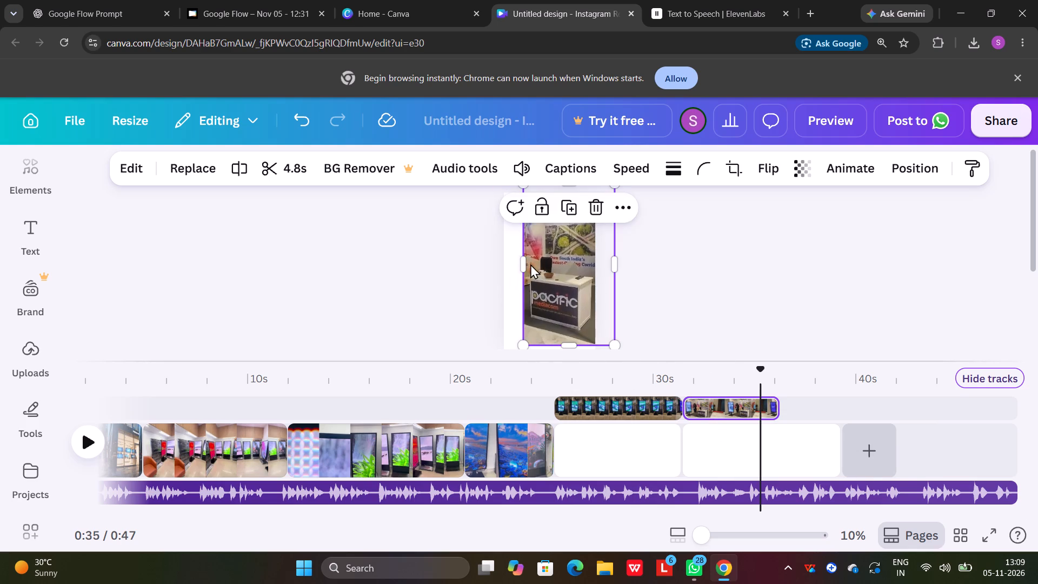
Widen the booth clip's crop, reposition it to frame the presenter beside the display, and enlarge it to cover the page.
left_click_drag(523, 261, 464, 259)
left_click_drag(543, 288, 581, 301)
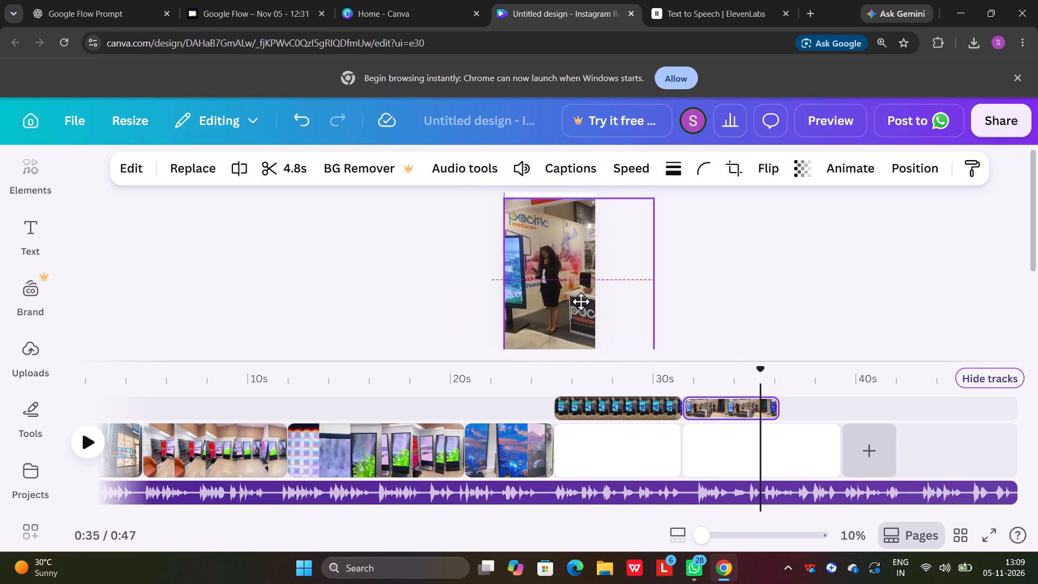
left_click_drag(581, 301, 581, 302)
scroll(609, 308, "up", 1)
scroll(633, 291, "down", 4)
scroll(508, 334, "up", 3)
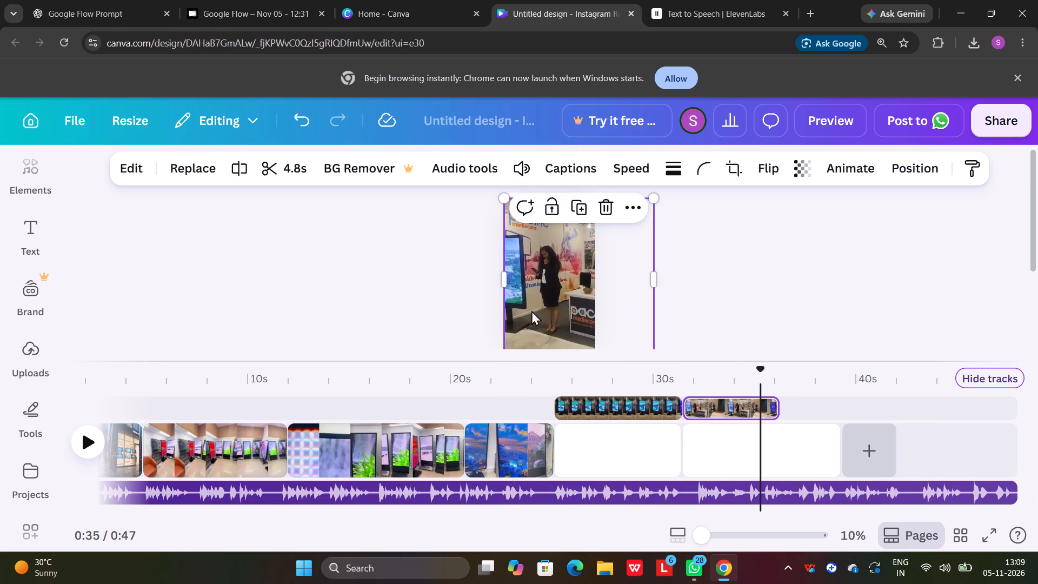
left_click(715, 269)
left_click(555, 245)
left_click_drag(696, 259, 703, 243)
left_click(565, 227)
left_click(675, 240)
left_click(556, 230)
left_click_drag(656, 196, 658, 194)
left_click_drag(658, 194, 664, 190)
left_click(731, 216)
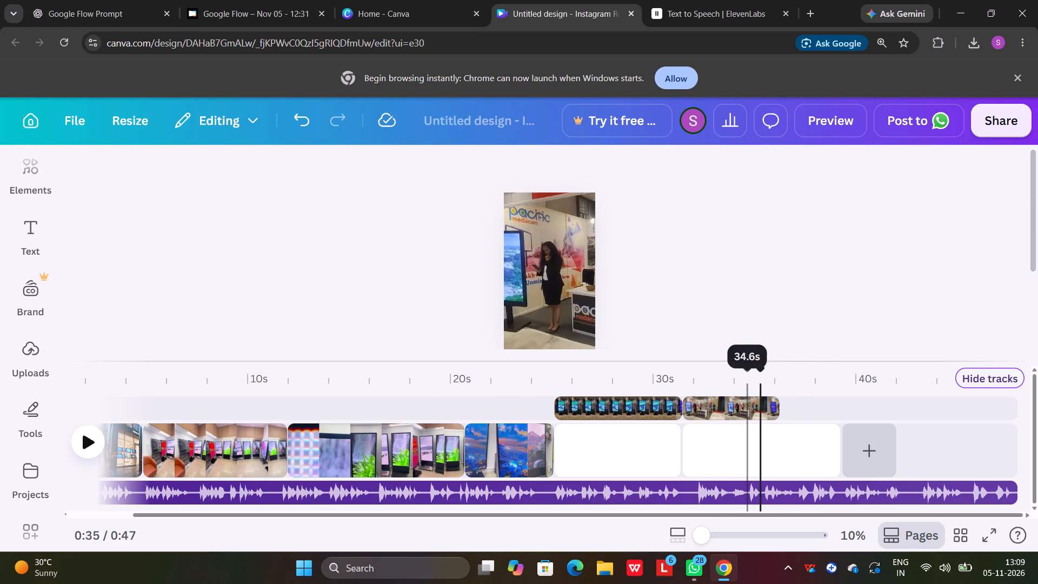
Align the booth overlay clip's end with the last blank page, trim its start to 4.0s, and play from about 35 s.
left_click_drag(713, 407, 780, 404)
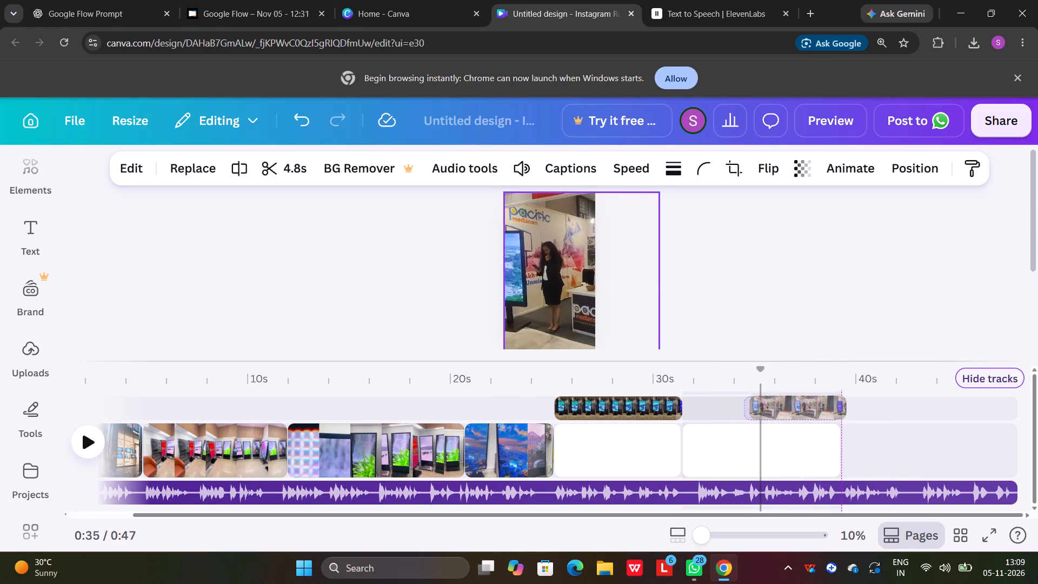
left_click_drag(780, 404, 781, 404)
left_click_drag(747, 407, 763, 406)
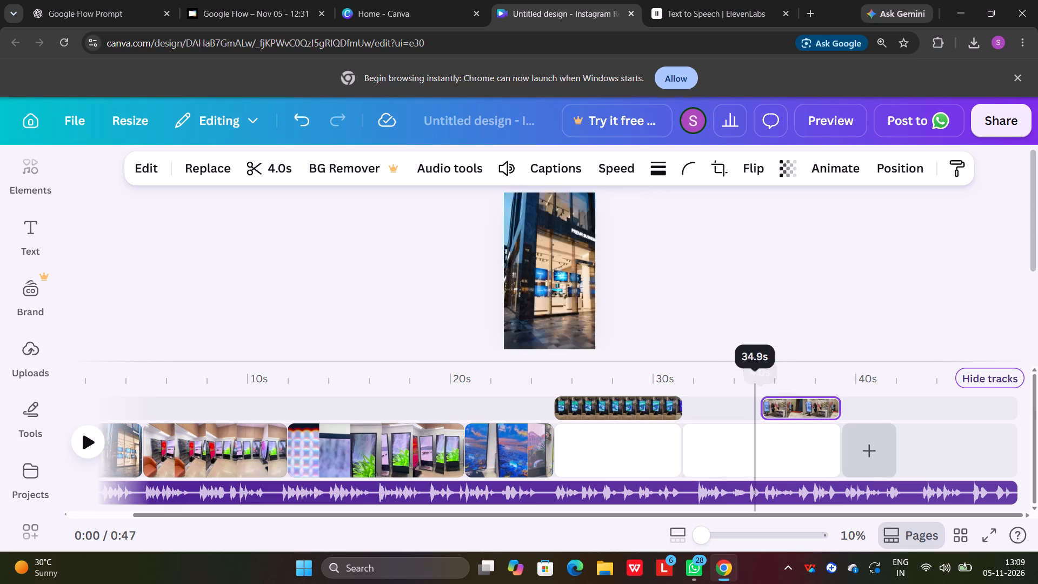
left_click(94, 443)
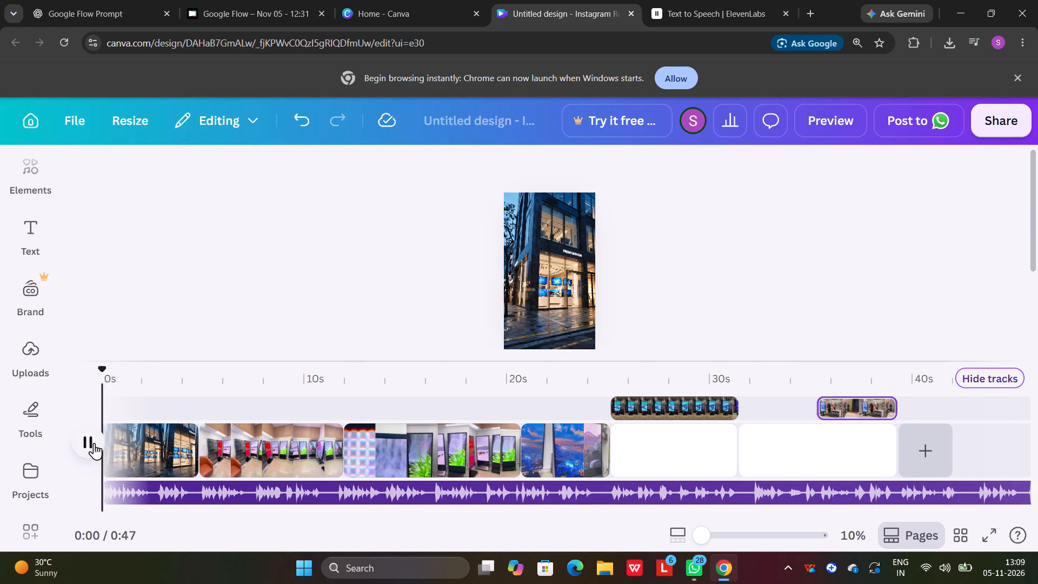
left_click_drag(135, 374, 647, 425)
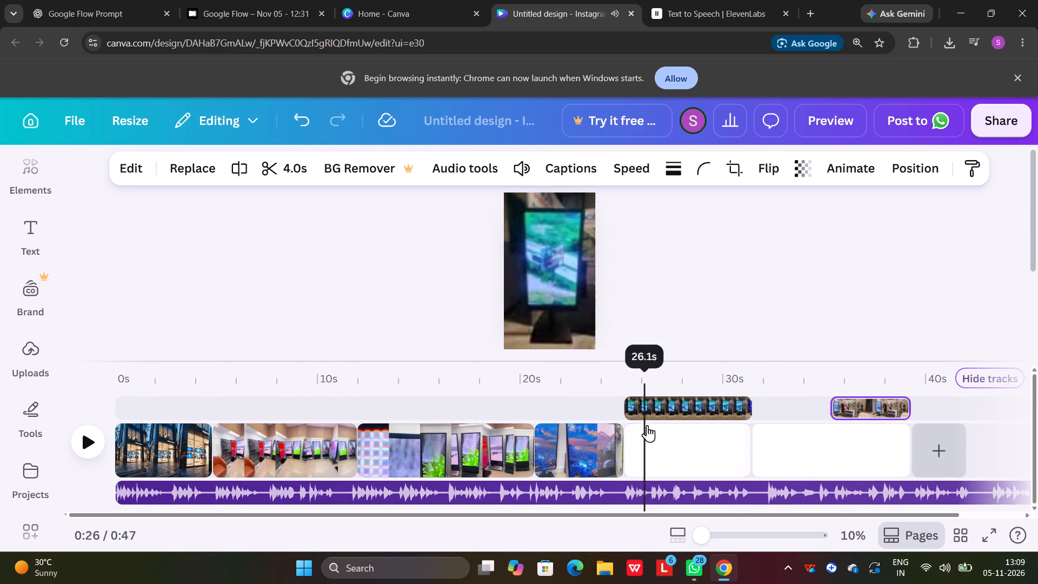
left_click_drag(647, 425, 837, 389)
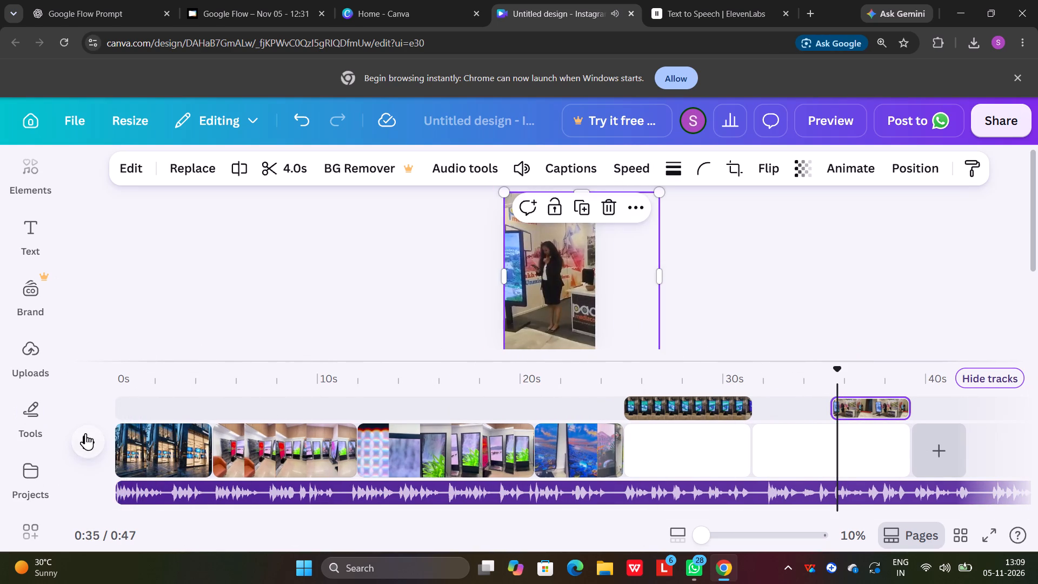
left_click(85, 433)
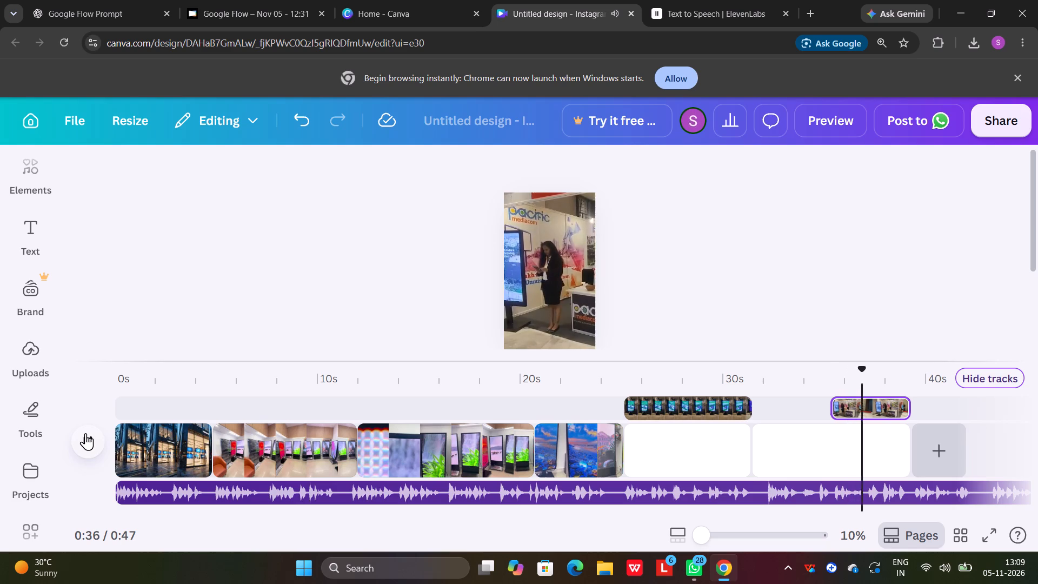
left_click(85, 433)
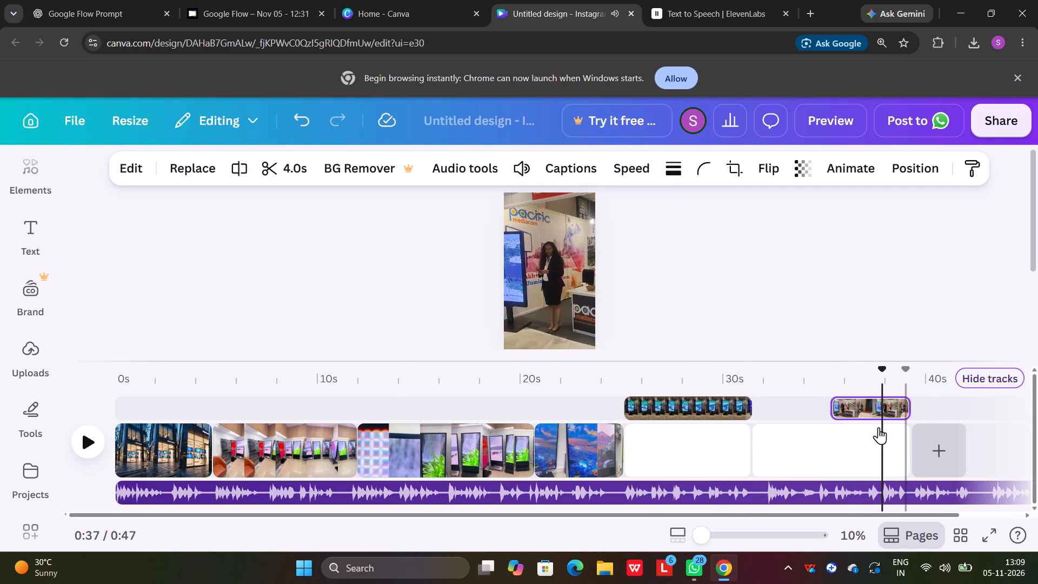
Move the booth overlay clip to start directly after the last blank page at about 39 s, checking it against the narration.
left_click_drag(892, 407, 964, 401)
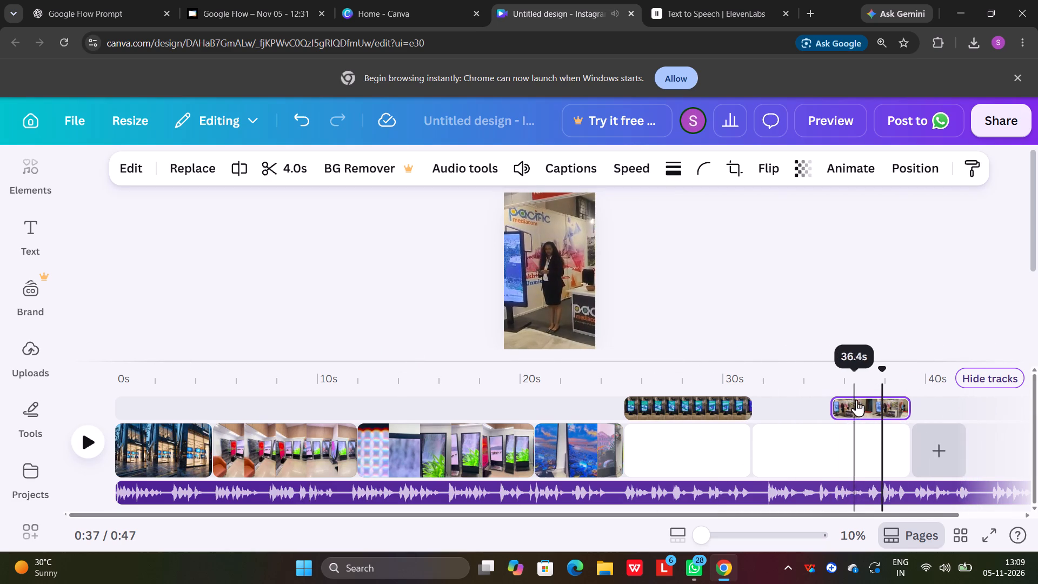
left_click(854, 408)
left_click_drag(854, 408, 874, 408)
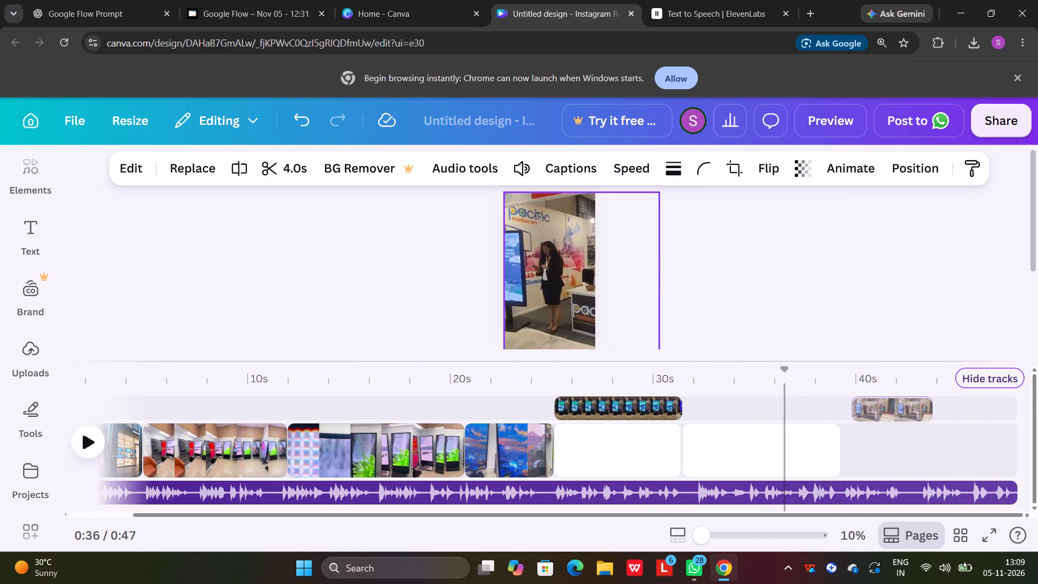
left_click_drag(874, 408, 882, 408)
left_click(86, 437)
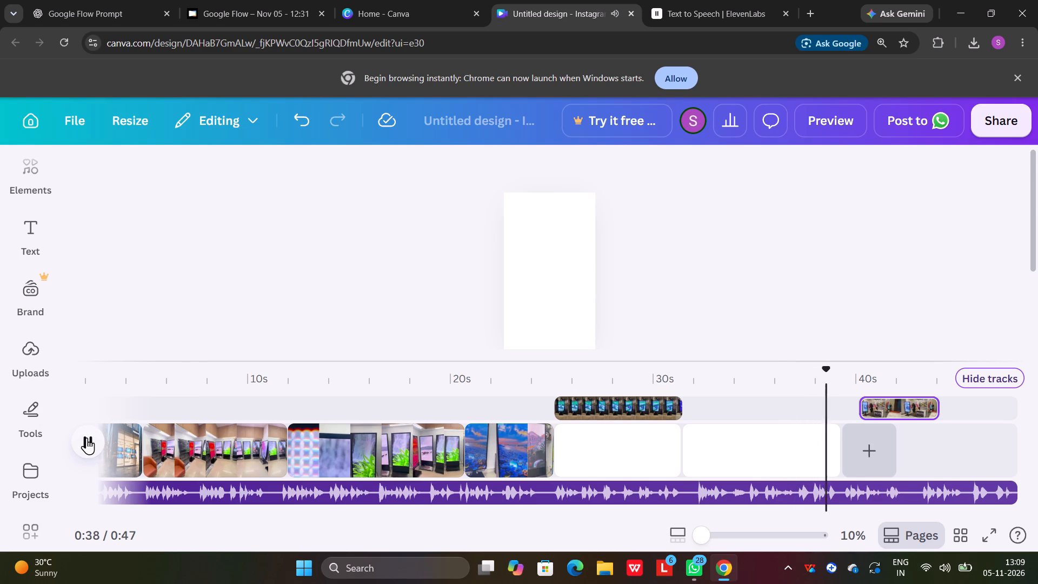
left_click(86, 437)
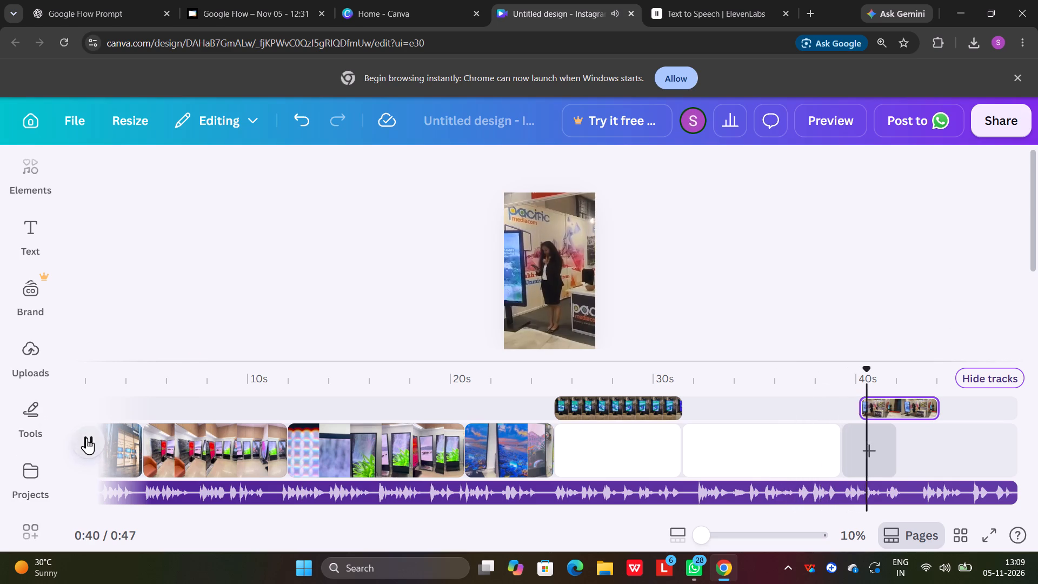
left_click_drag(893, 404, 875, 404)
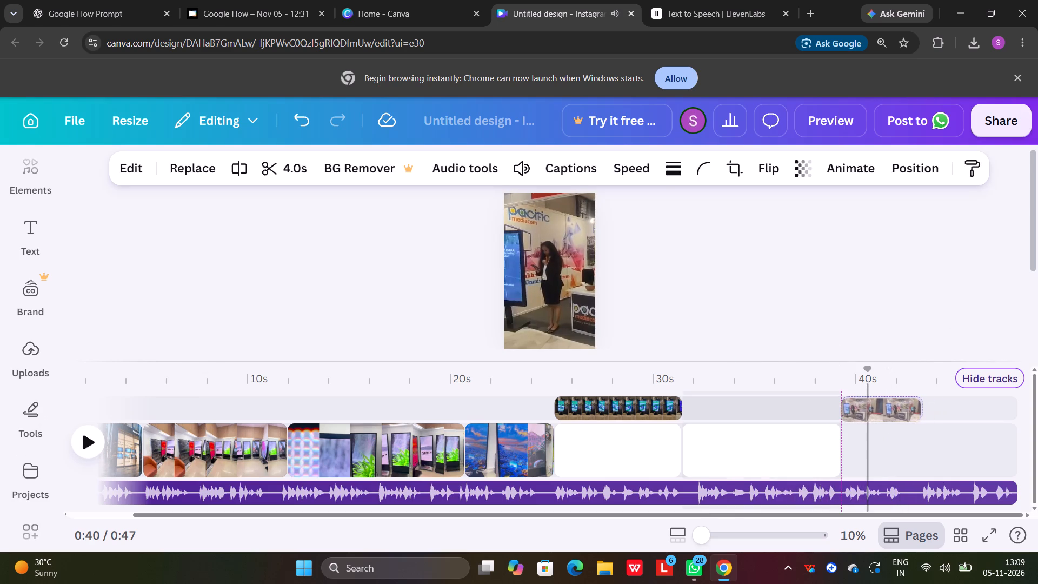
left_click_drag(875, 404, 874, 404)
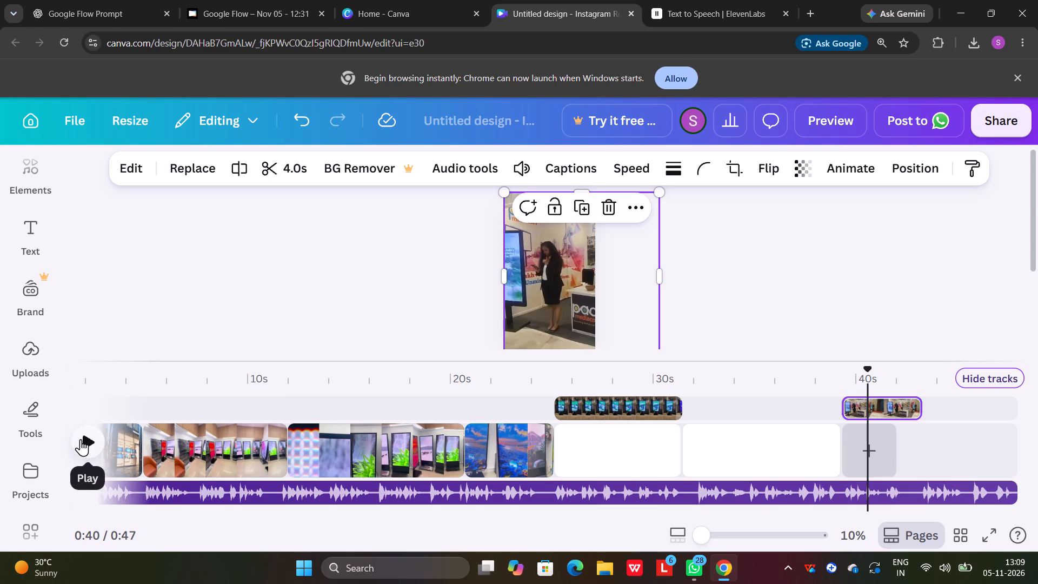
left_click_drag(868, 364, 843, 365)
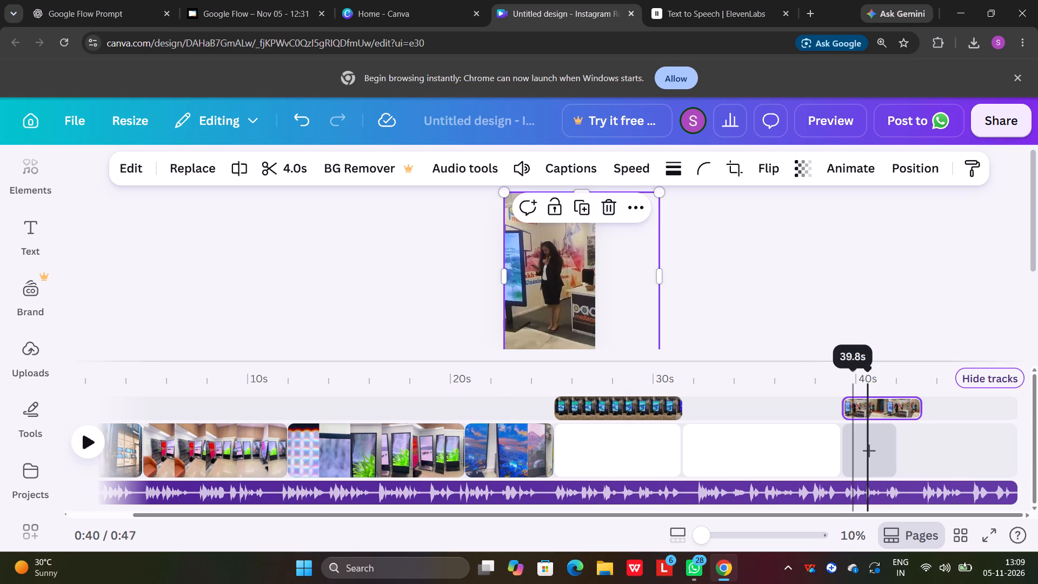
left_click_drag(868, 374, 843, 375)
left_click(88, 441)
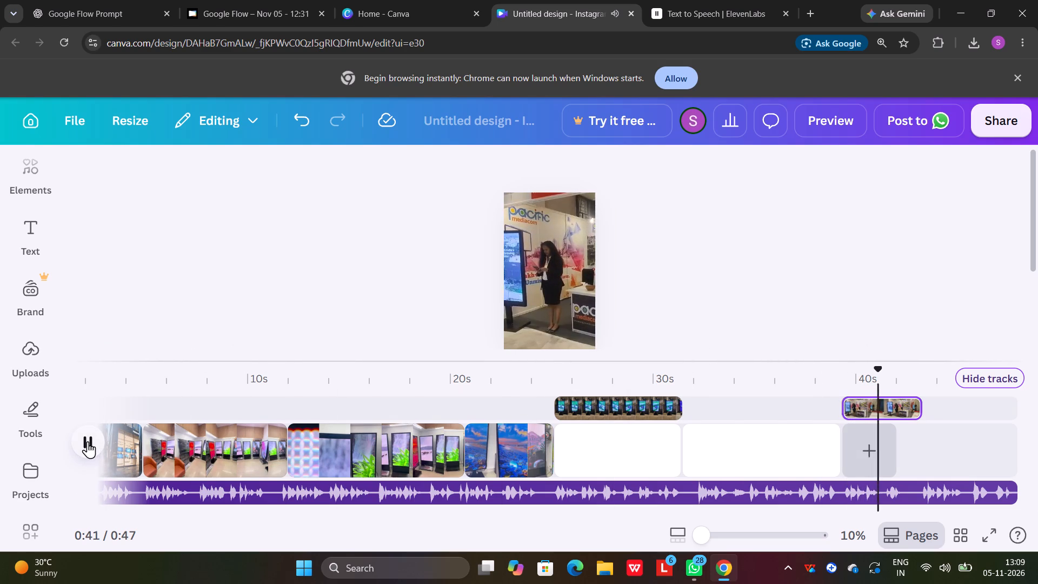
left_click(88, 441)
Apply the Chroma Wave animation to the booth clip for both enter and exit, and play it back from about 39 s.
left_click(852, 175)
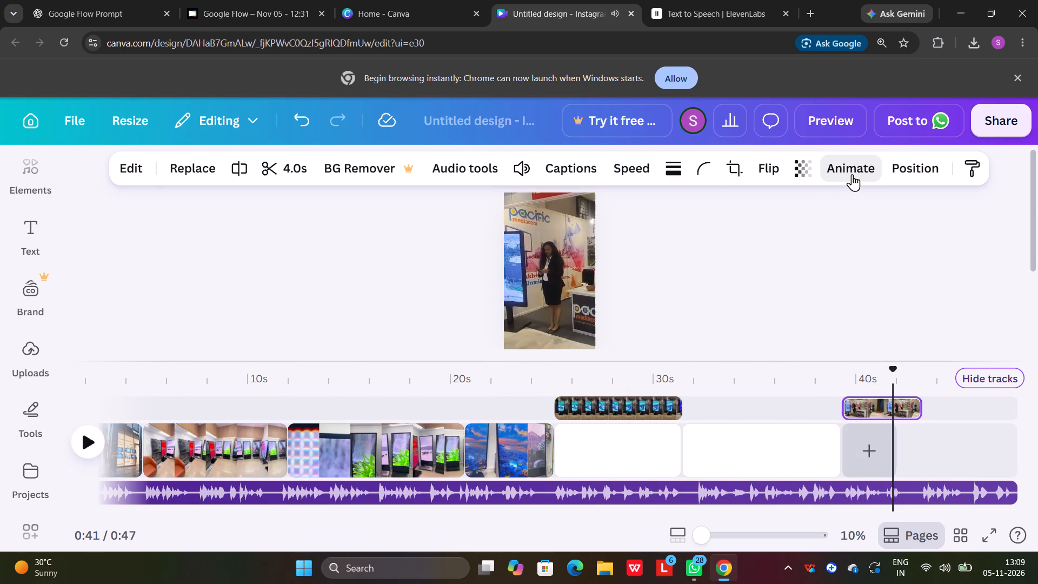
scroll(124, 459, "down", 2)
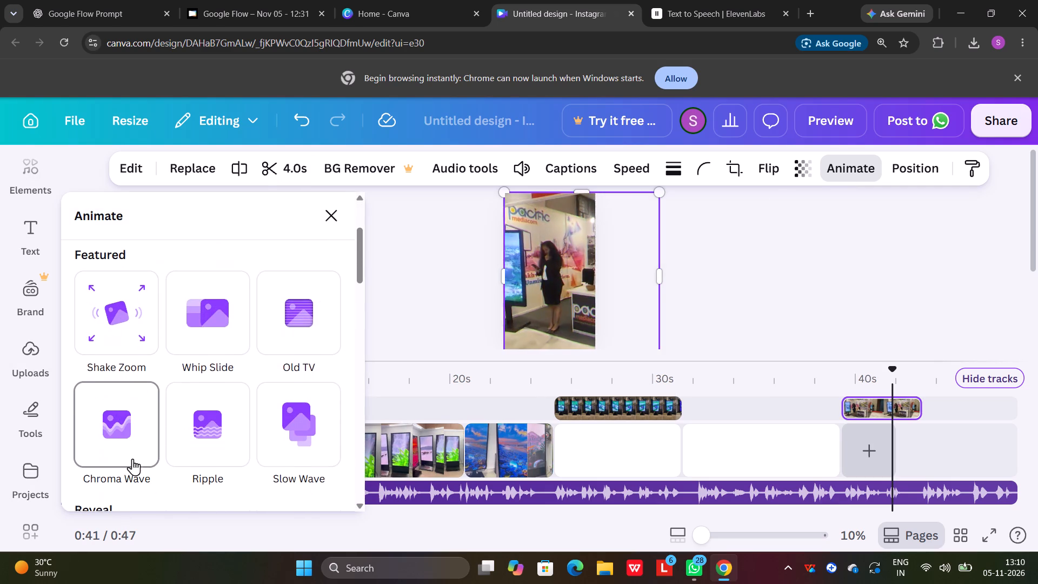
left_click(116, 442)
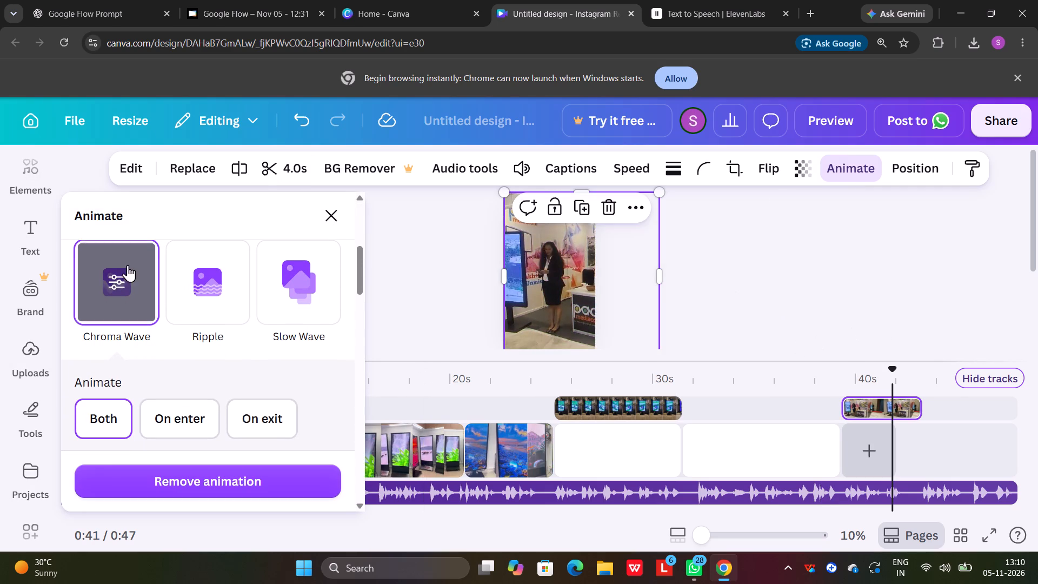
left_click(323, 220)
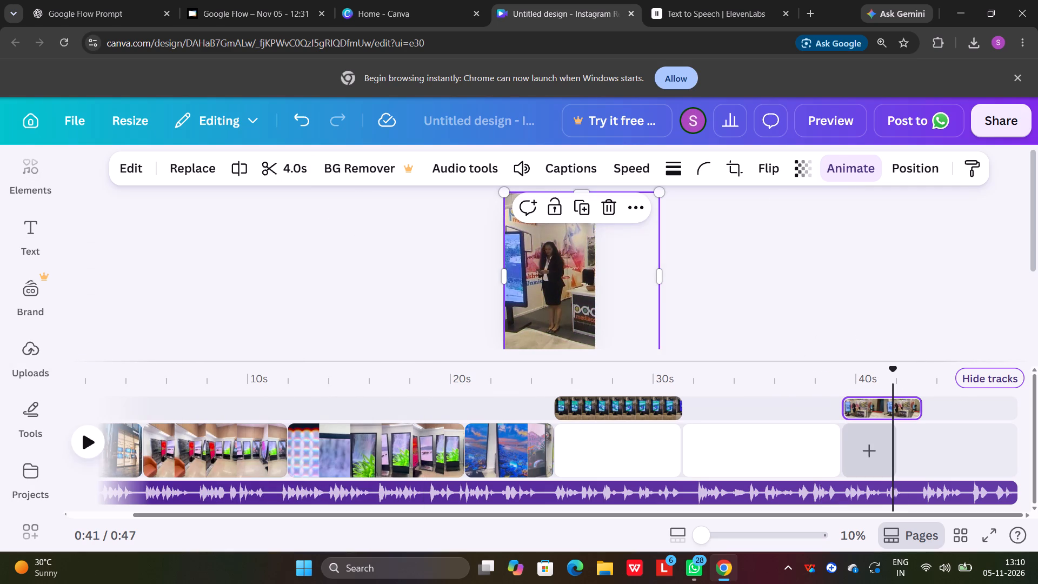
left_click_drag(895, 367, 836, 368)
left_click(94, 437)
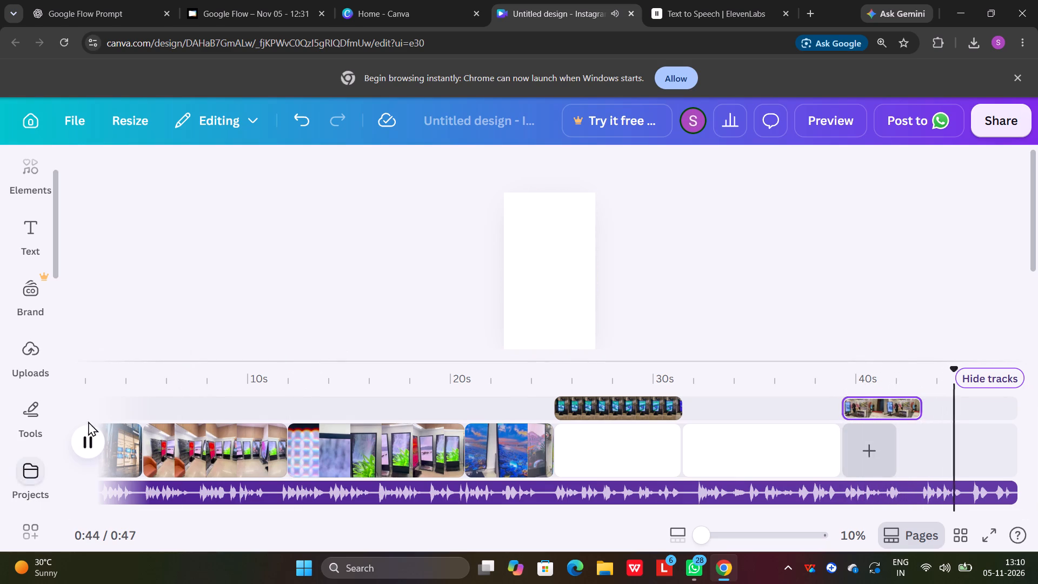
left_click(81, 435)
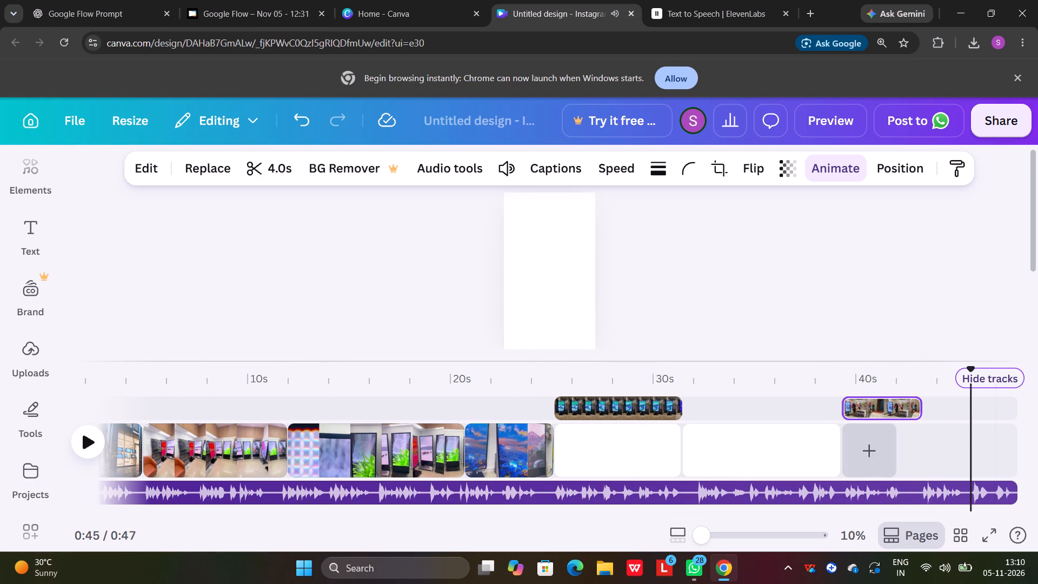
left_click_drag(973, 371, 913, 371)
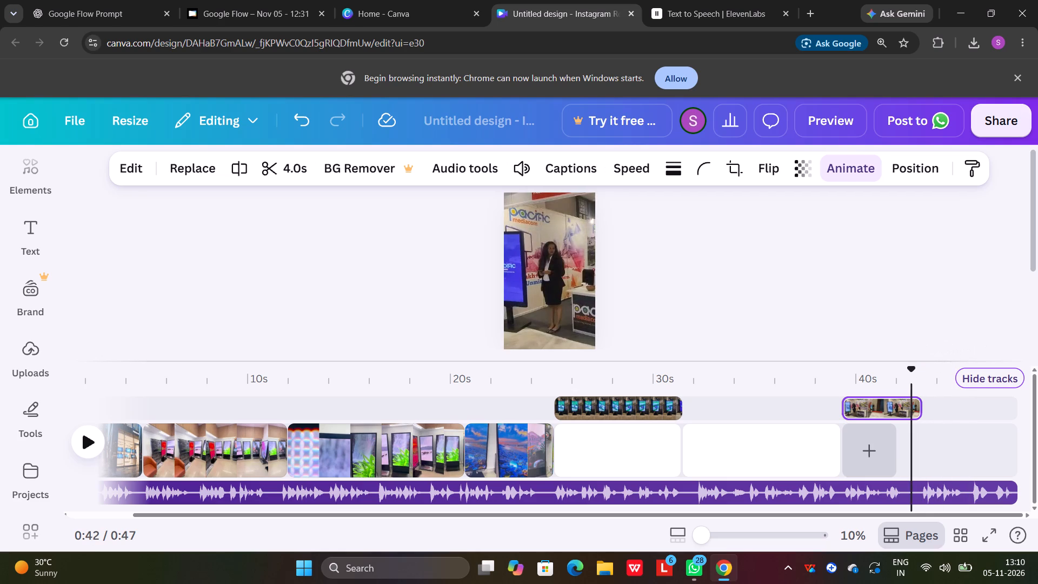
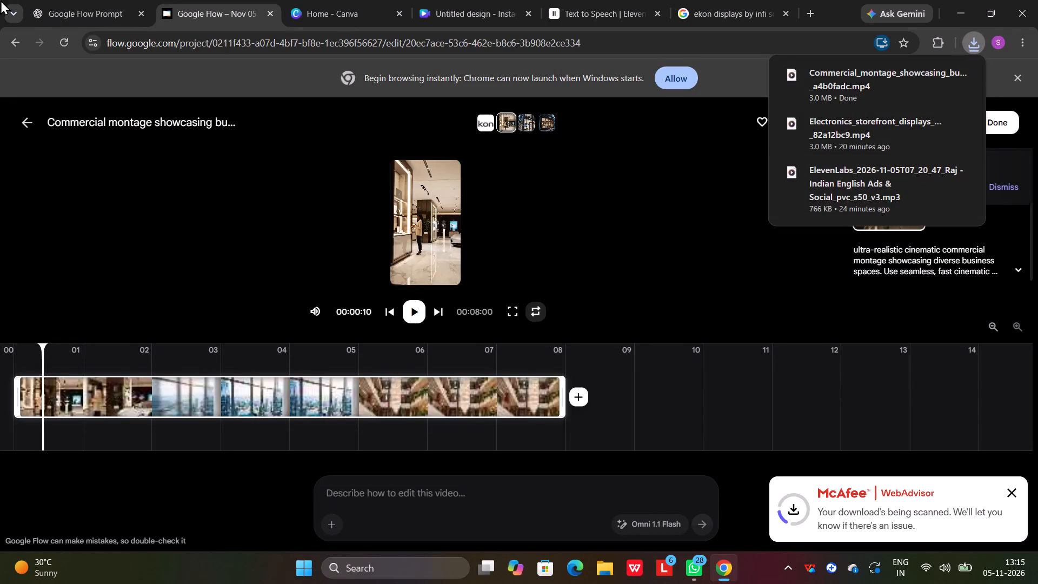
Switch to the Canva reel and import the Commercial_montage_showcasing clip from Downloads onto the blank page beneath the standee video at about 25 s.
left_click(361, 12)
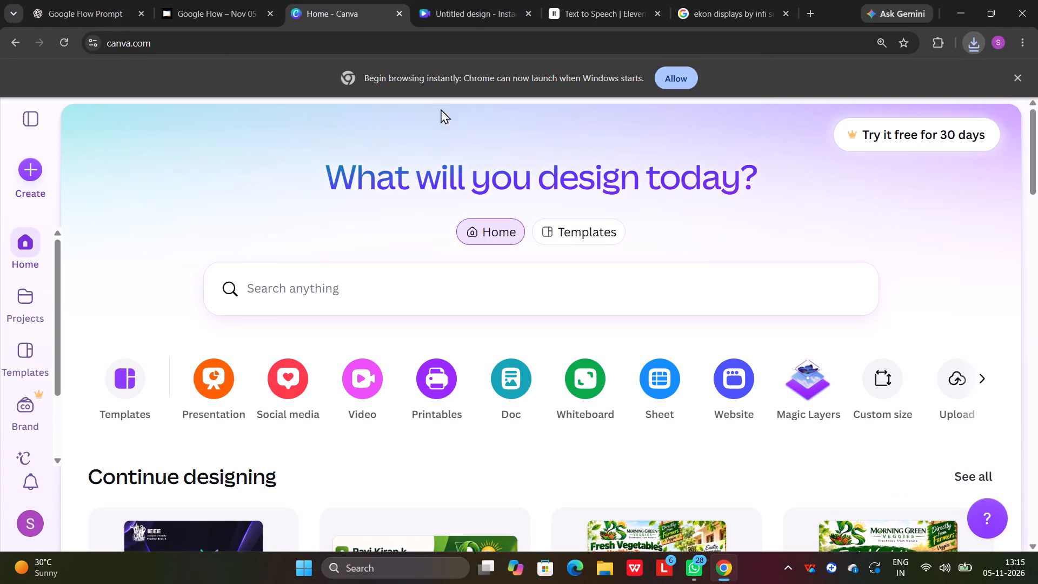
left_click(447, 7)
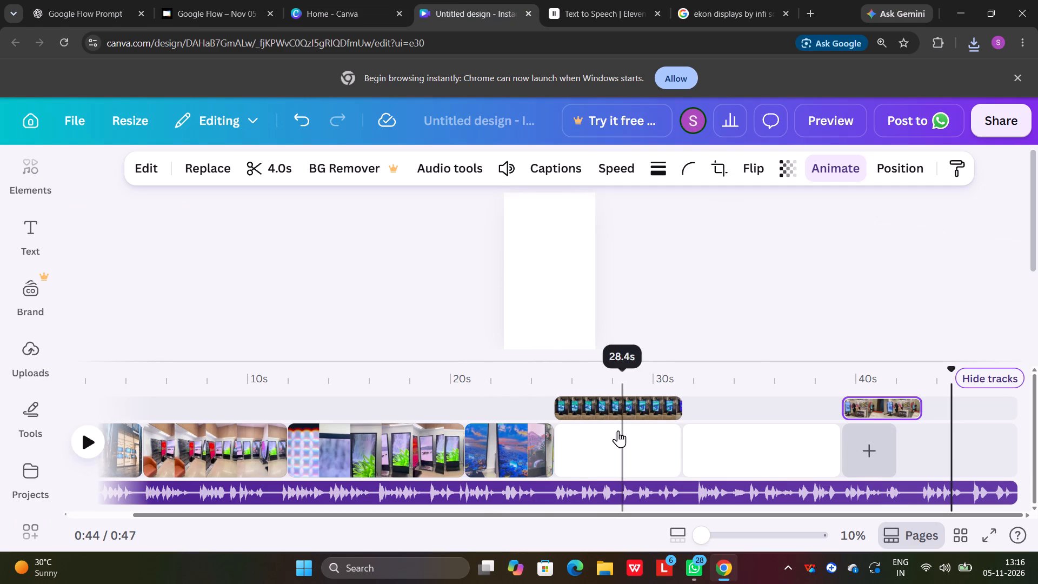
left_click(699, 422)
left_click(687, 422)
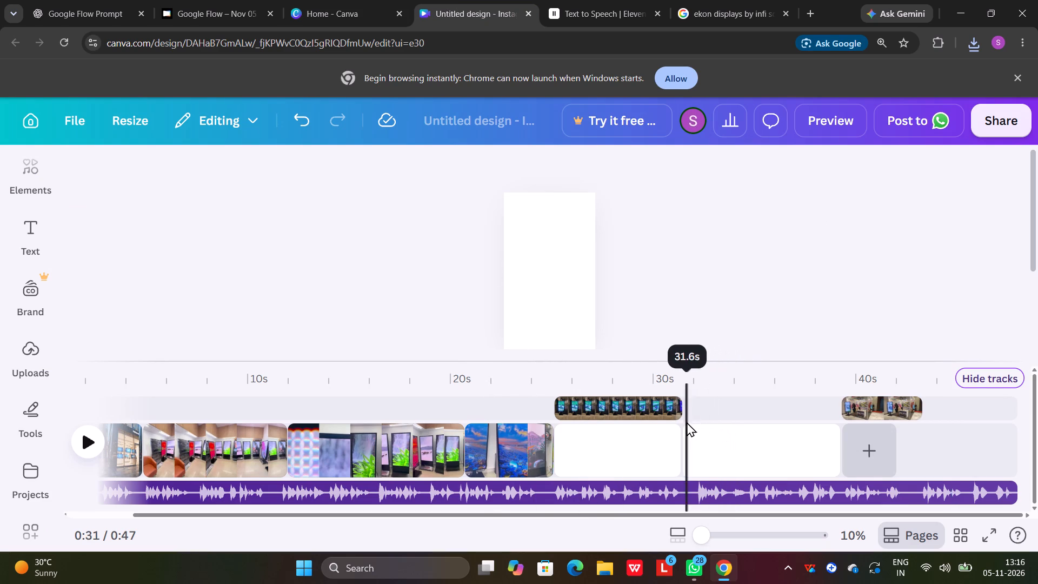
left_click_drag(684, 373, 677, 373)
left_click(27, 347)
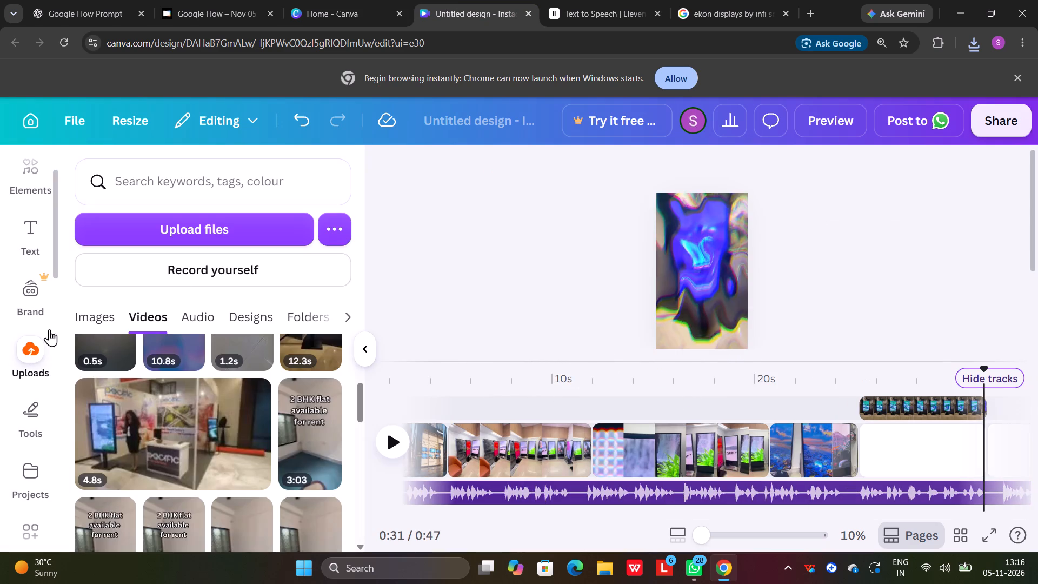
left_click(154, 226)
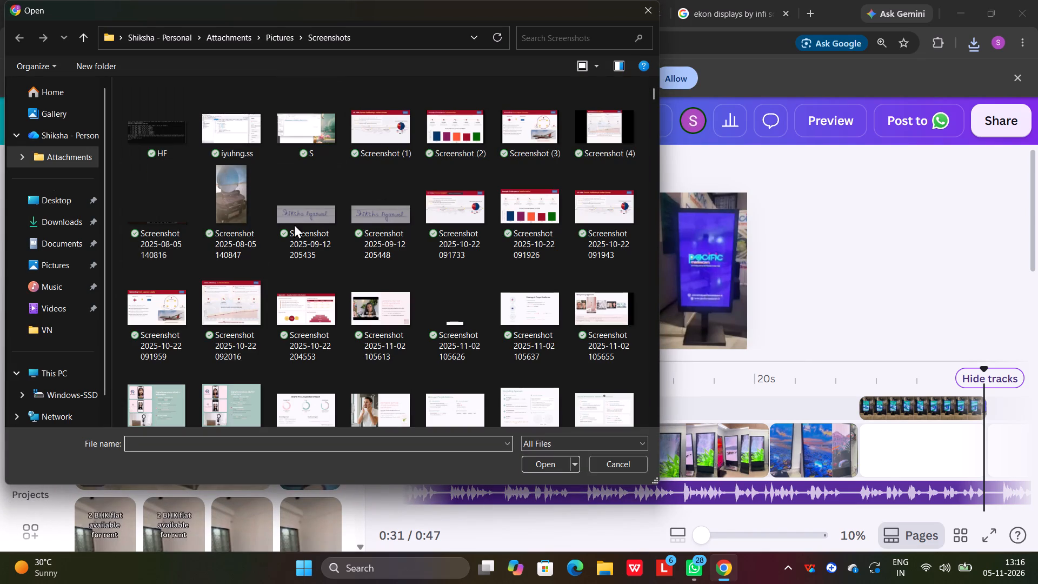
left_click(50, 227)
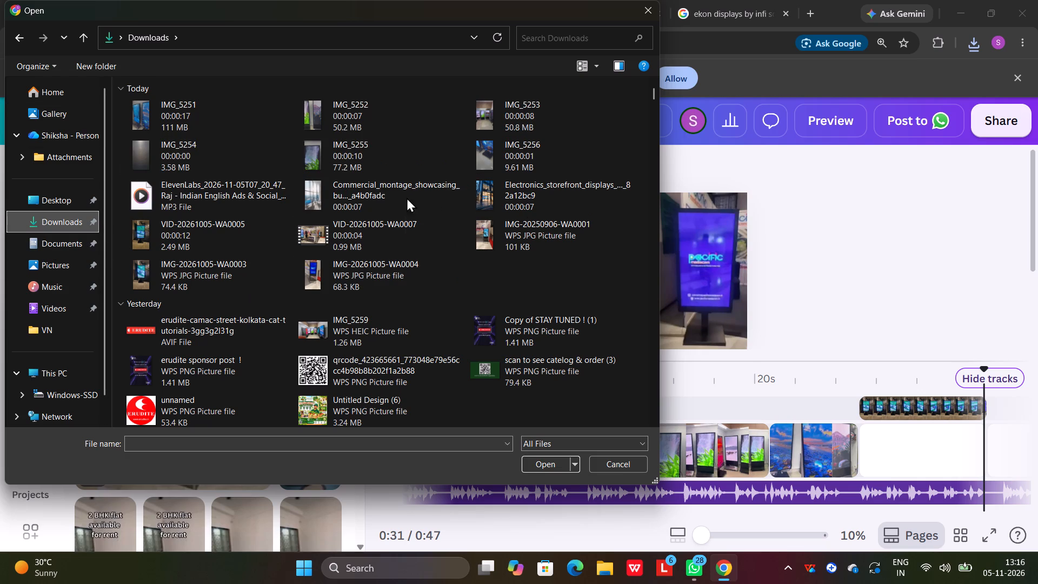
left_click_drag(393, 196, 671, 348)
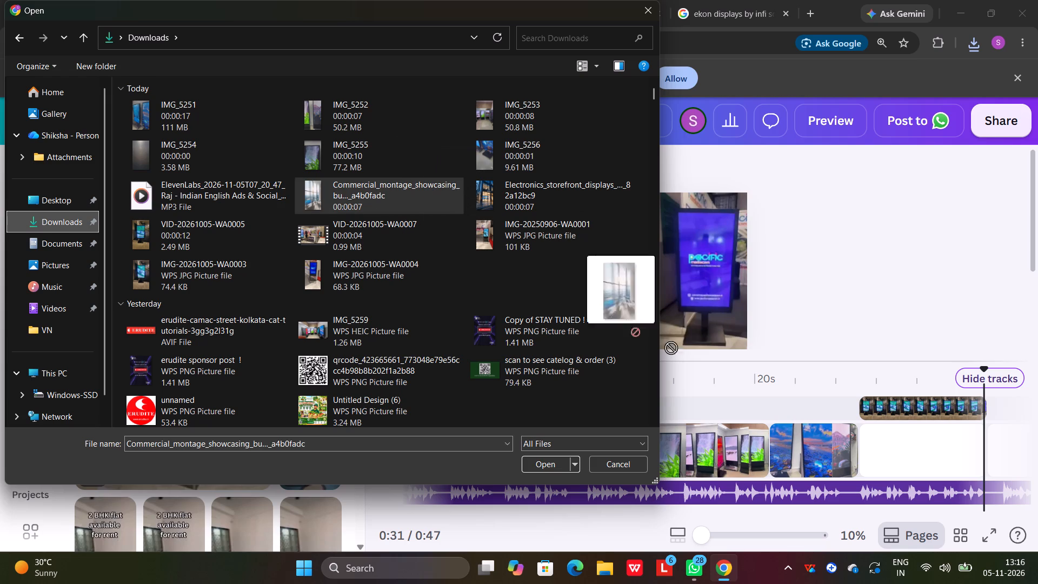
left_click_drag(671, 348, 768, 405)
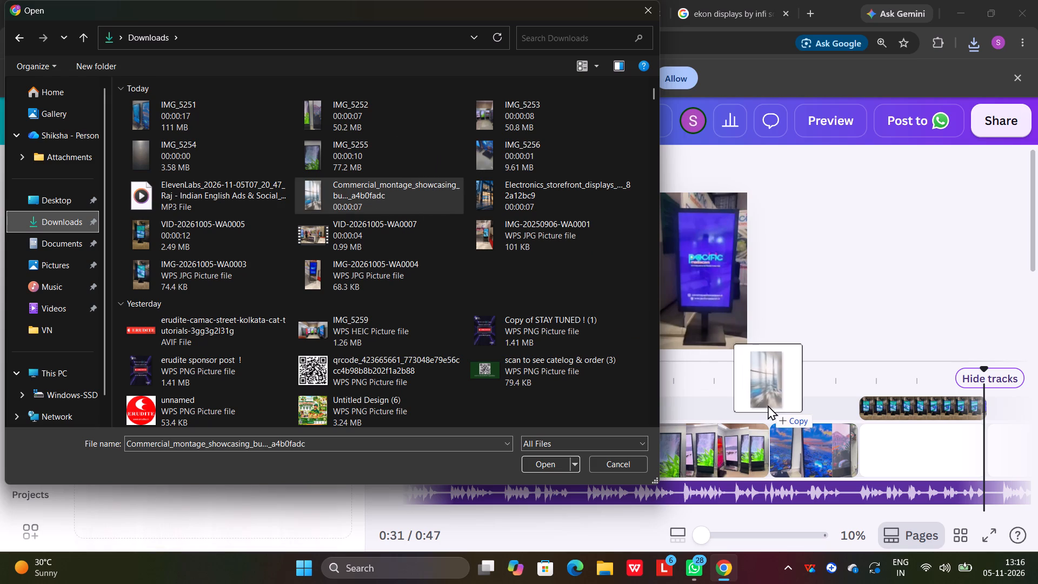
left_click_drag(768, 405, 905, 457)
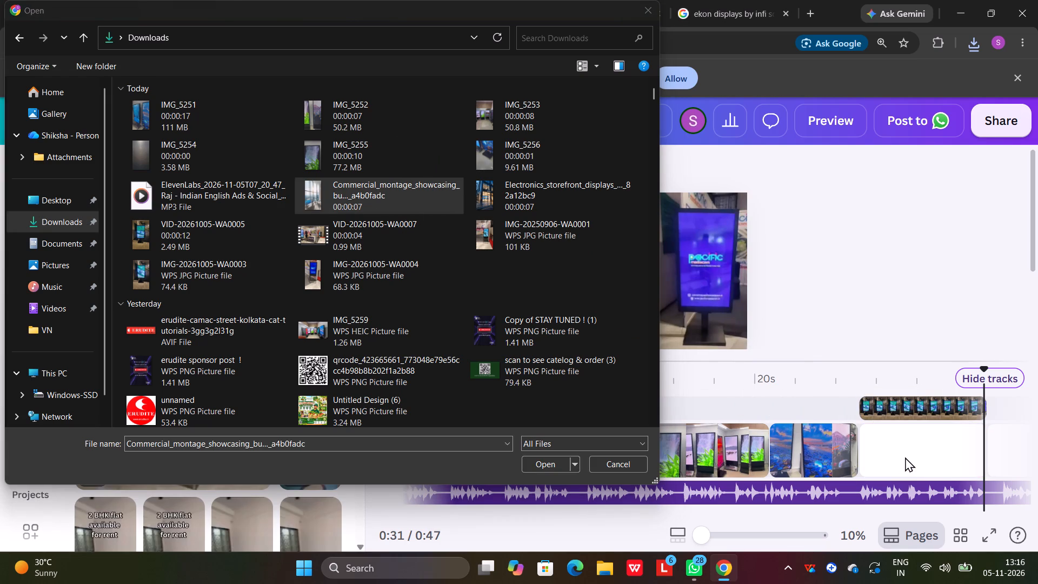
left_click(640, 4)
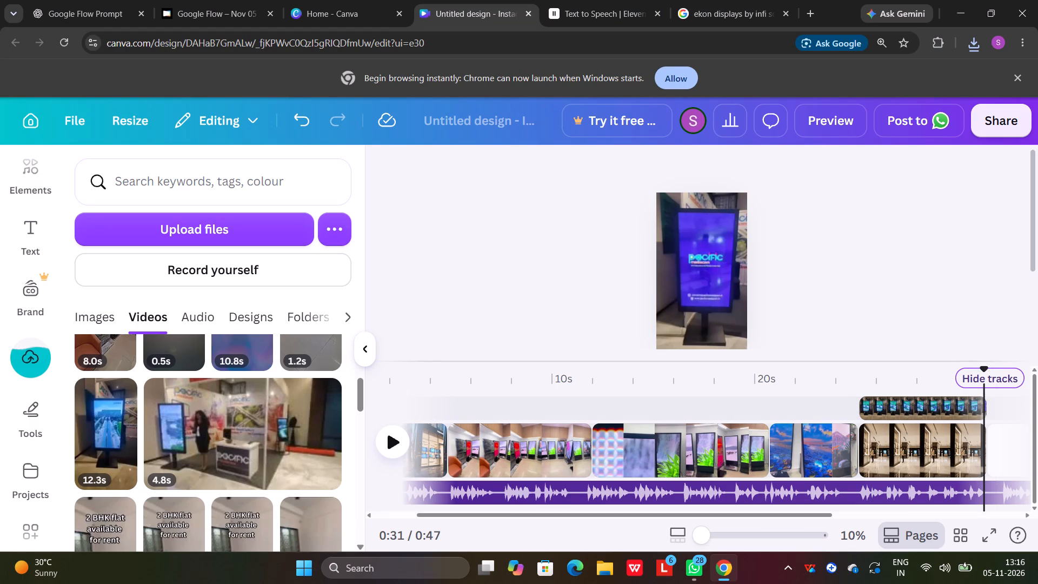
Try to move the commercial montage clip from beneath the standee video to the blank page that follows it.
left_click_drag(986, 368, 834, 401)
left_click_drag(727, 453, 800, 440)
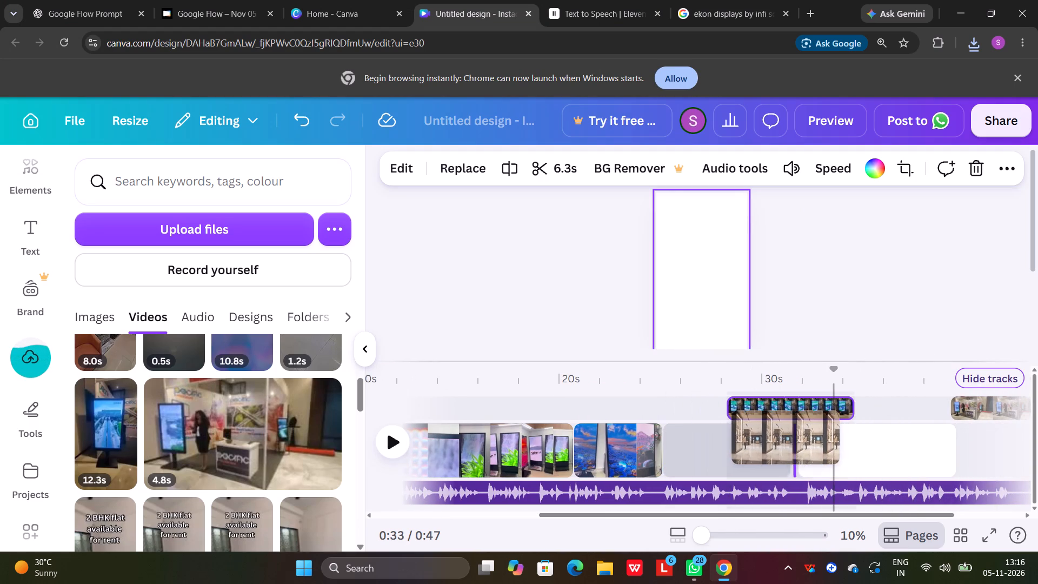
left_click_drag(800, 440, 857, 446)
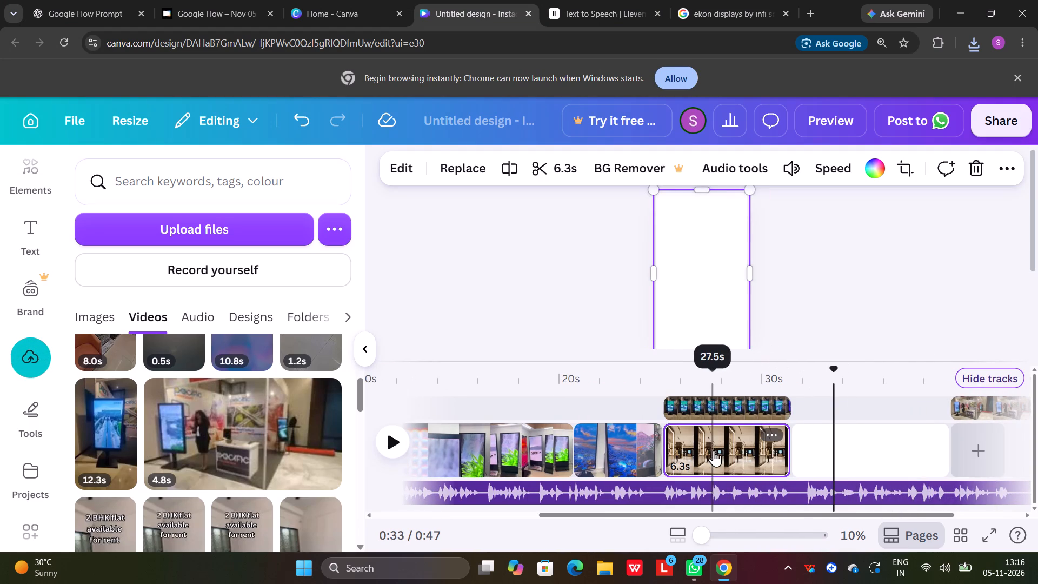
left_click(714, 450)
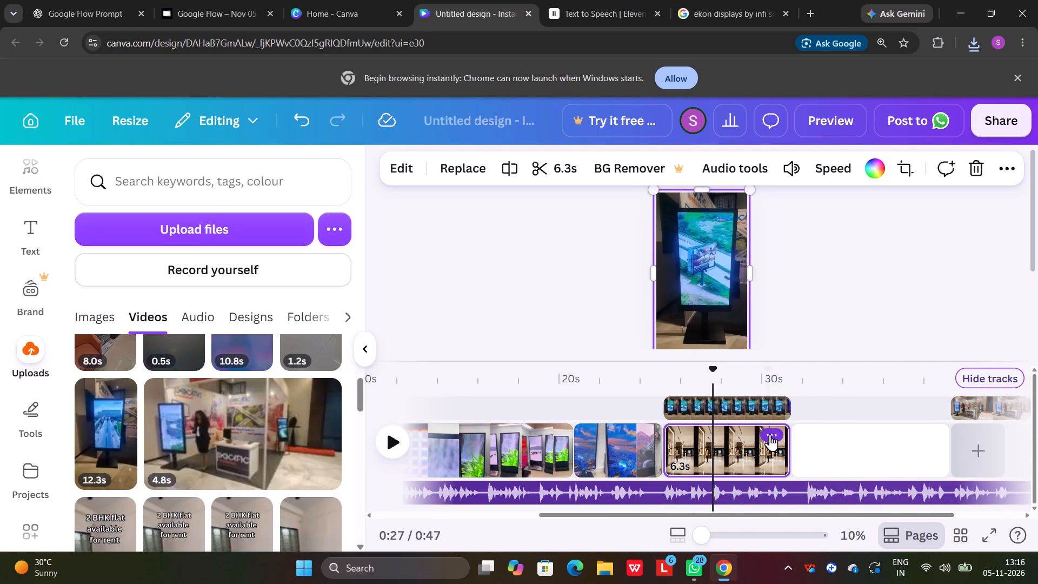
In the Canva reel, undo the placement of the business-spaces montage video on the 6.3-second page.
left_click(772, 436)
scroll(786, 263, "down", 1)
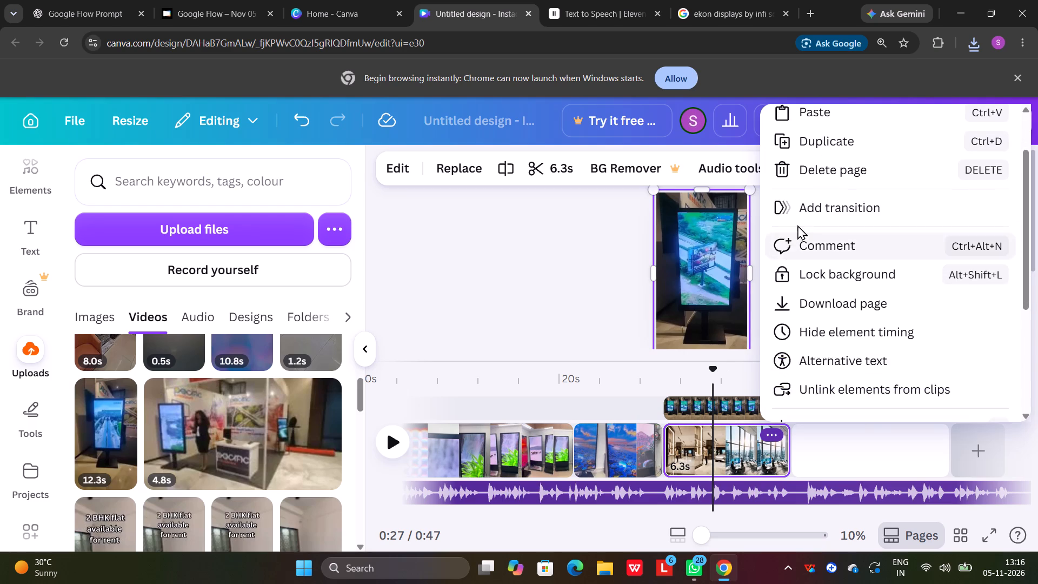
scroll(803, 209, "up", 1)
left_click(302, 121)
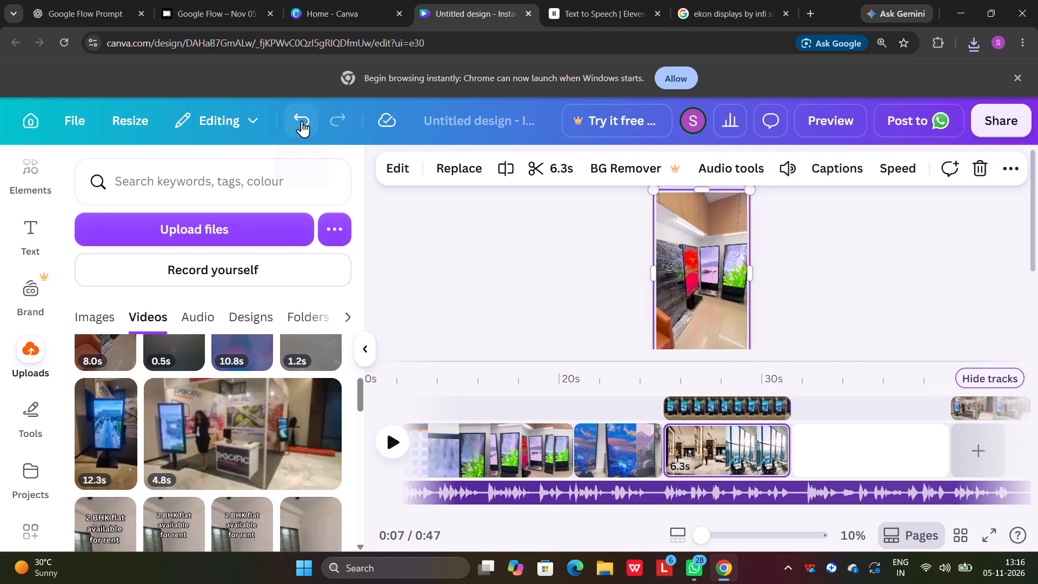
left_click(302, 121)
Place the uploaded 7.9-second montage video on the last blank page, which starts at about 31 seconds.
scroll(144, 360, "up", 5)
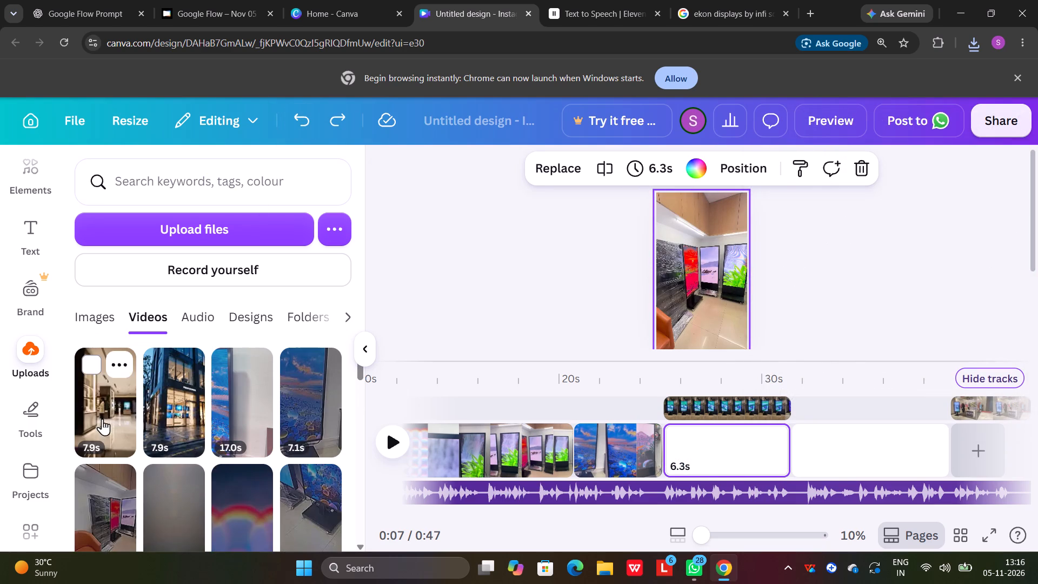
left_click_drag(102, 419, 885, 424)
Play the reel from about 26 seconds to check the newly placed montage clip against the narration.
left_click(657, 395)
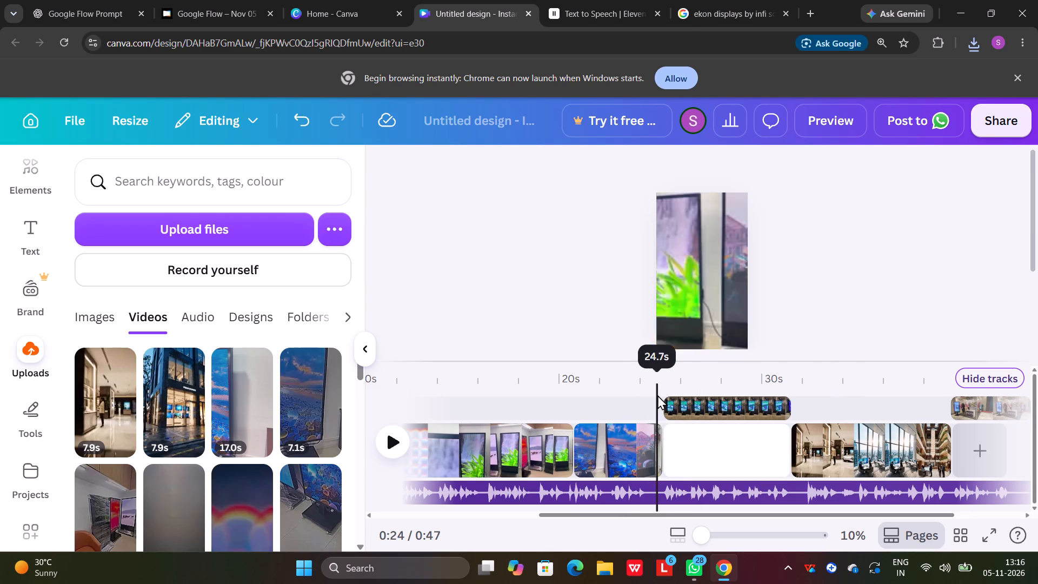
left_click_drag(657, 371, 685, 371)
left_click(396, 436)
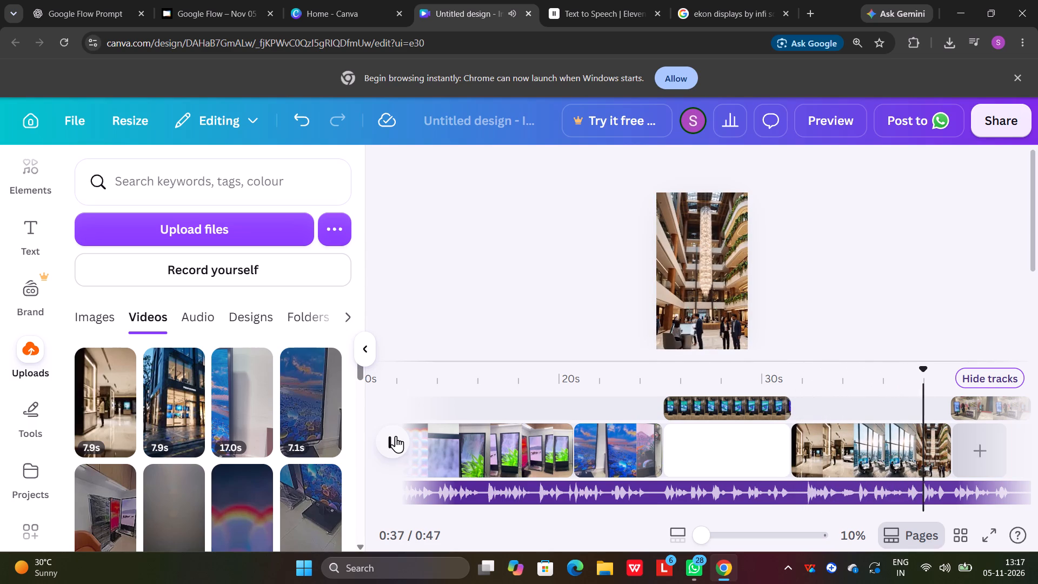
left_click(396, 435)
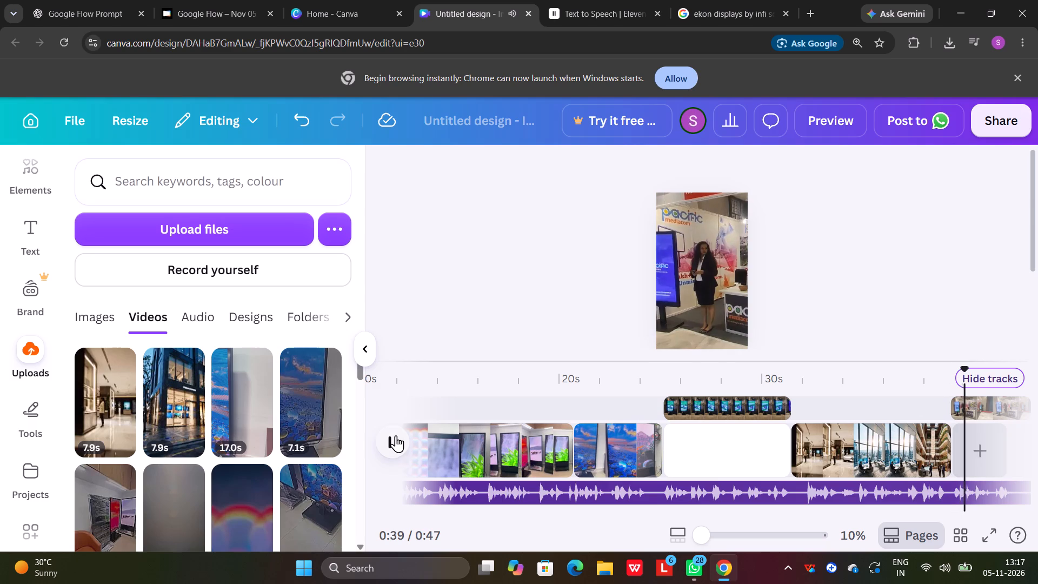
Replay the reel from about 39 seconds with the uploads list collapsed to review the last overlay clip and the blank ending.
left_click_drag(966, 371, 953, 371)
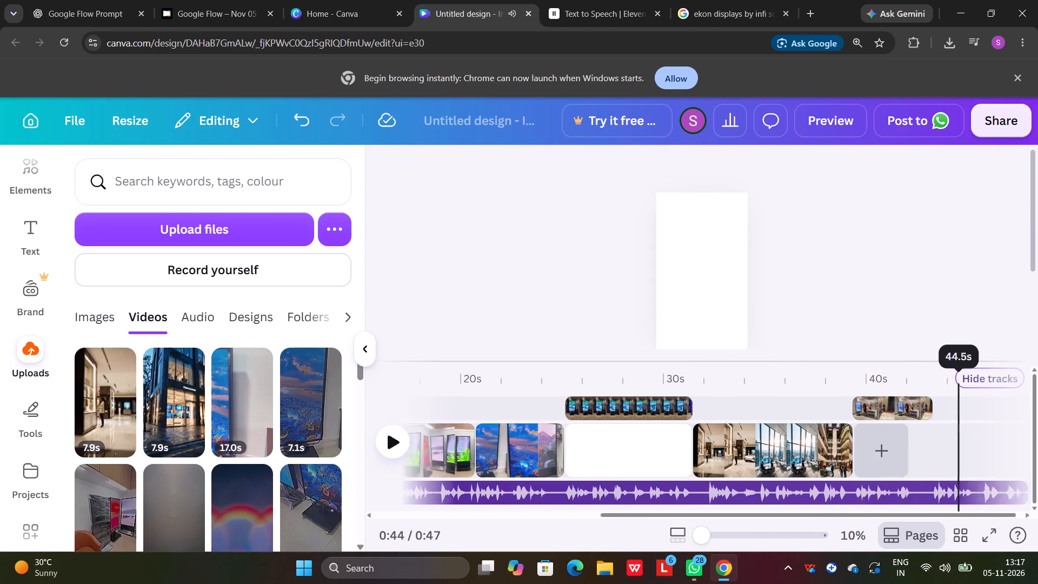
left_click_drag(953, 371, 836, 372)
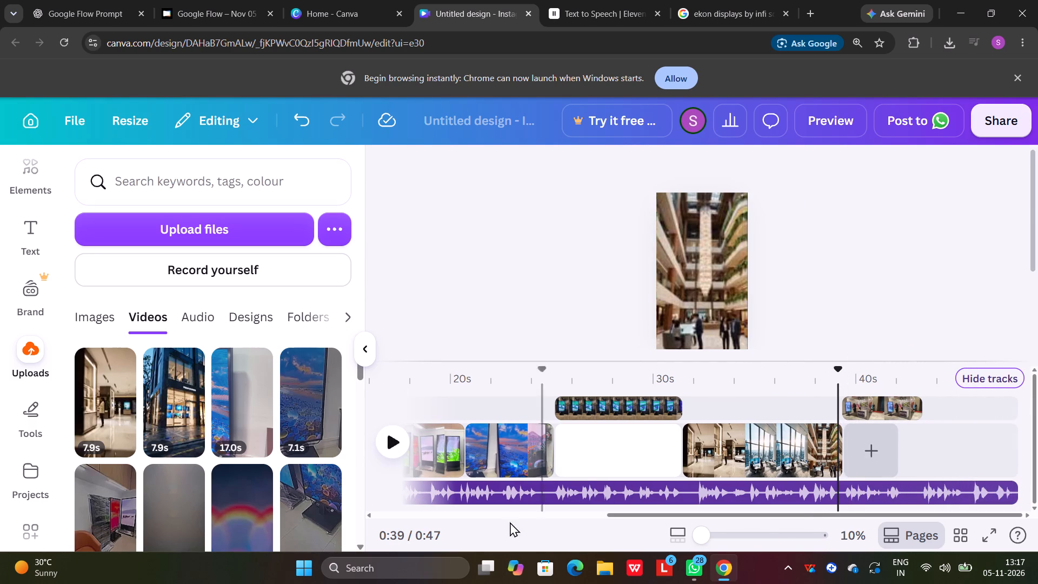
left_click(389, 438)
left_click(356, 355)
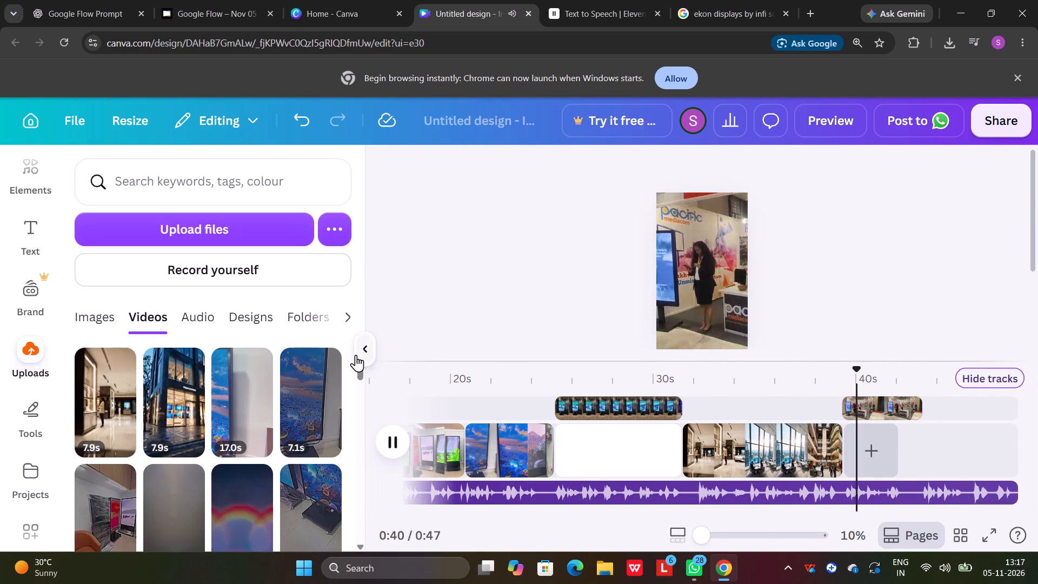
left_click(85, 440)
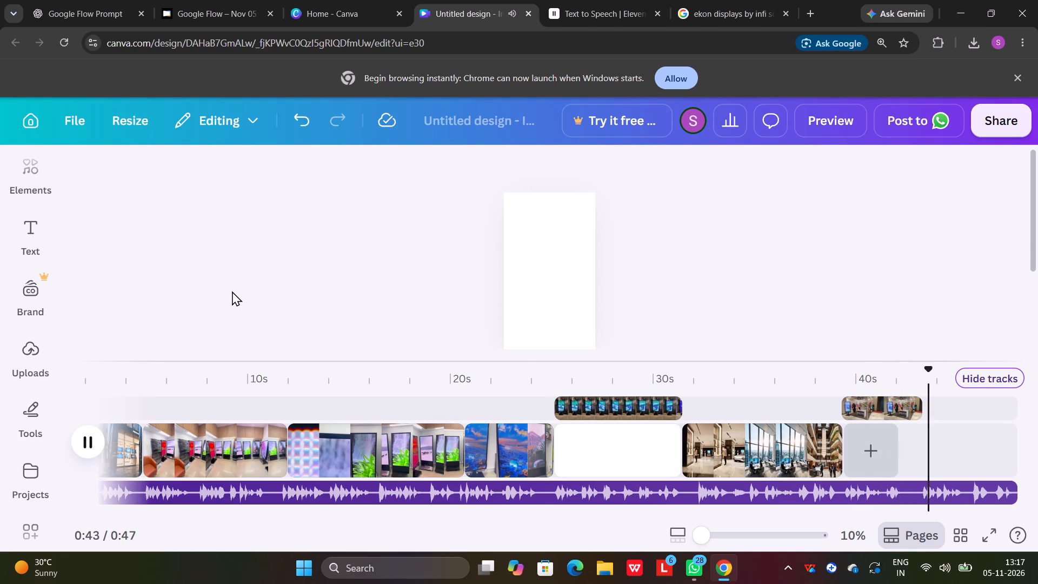
left_click(89, 446)
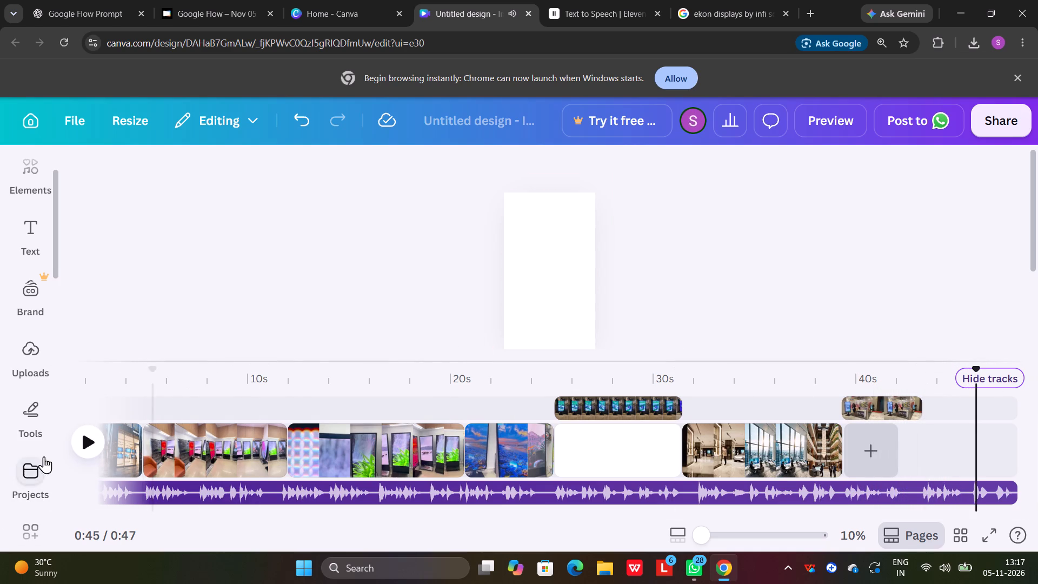
left_click(83, 449)
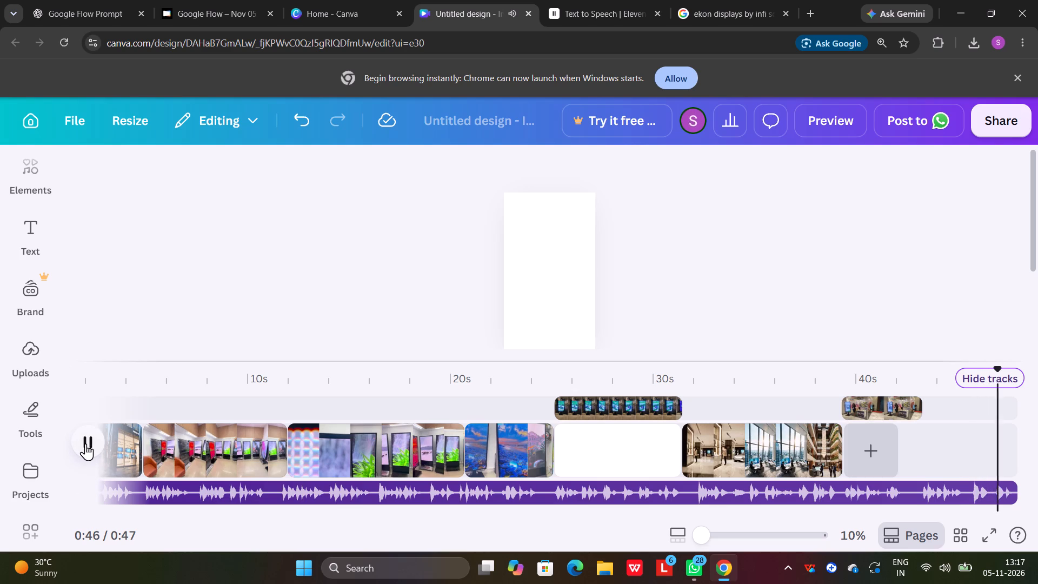
left_click(85, 443)
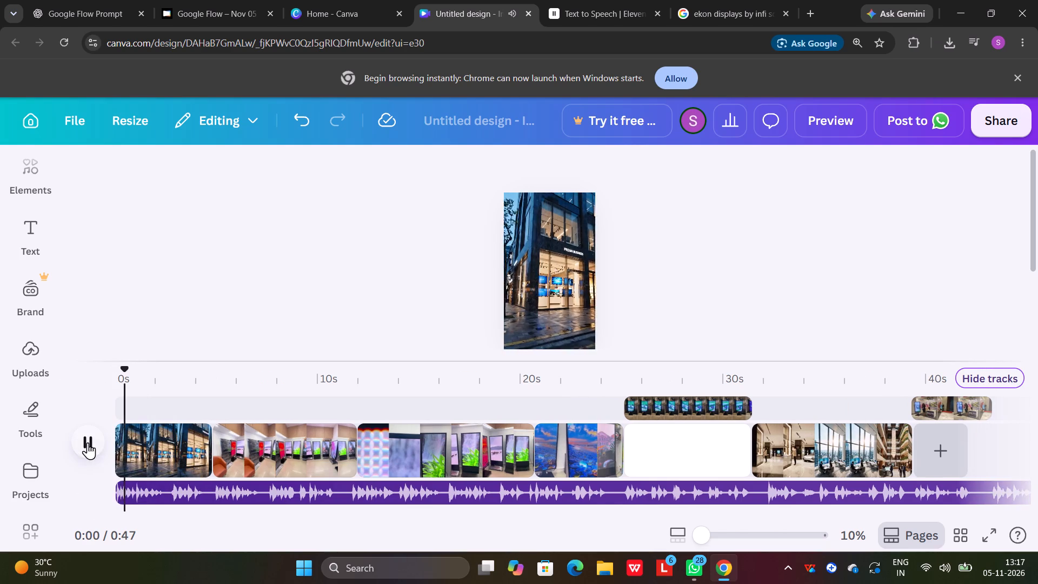
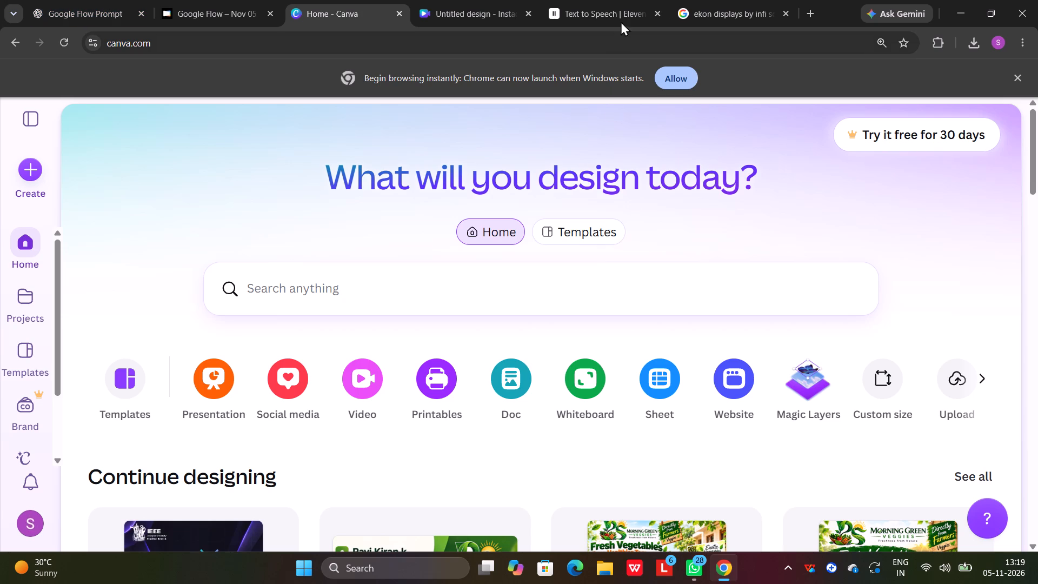
Return to the Instagram reel design in Canva and play it from the very beginning to review the opening clips against the narration.
left_click(452, 1)
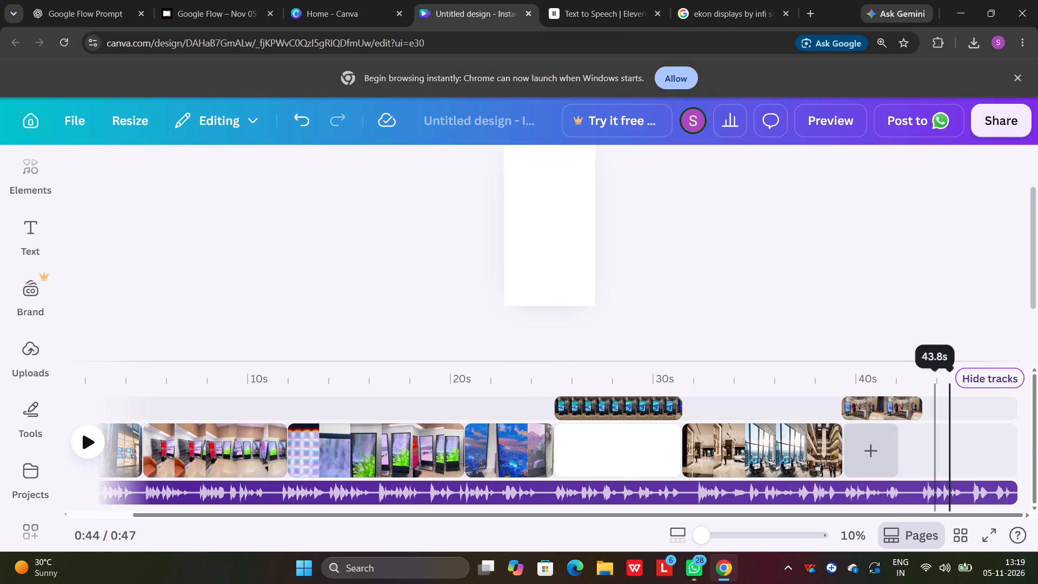
left_click_drag(947, 373, 108, 456)
scroll(947, 373, "down", 1)
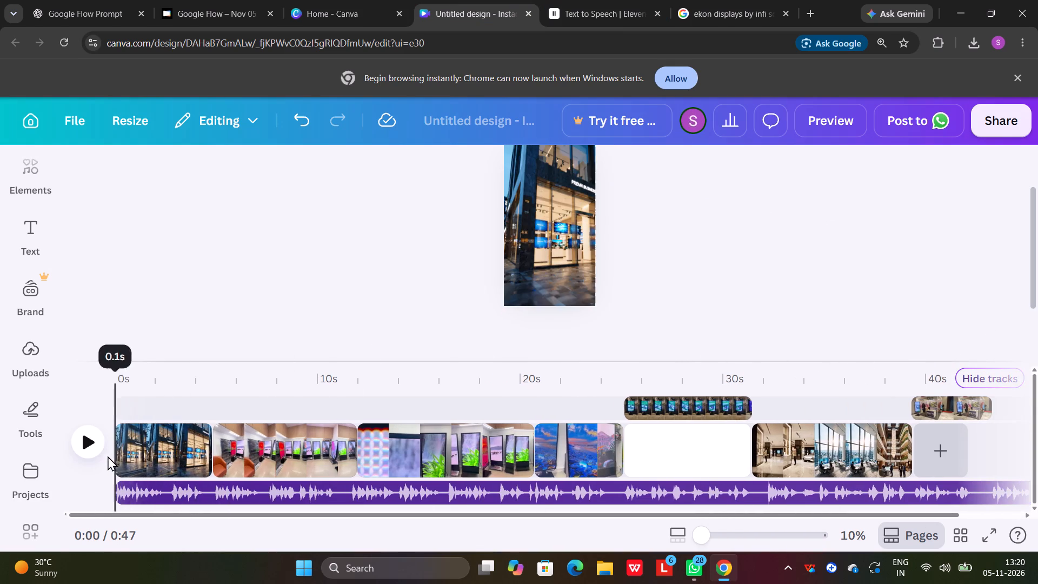
left_click_drag(108, 456, 103, 456)
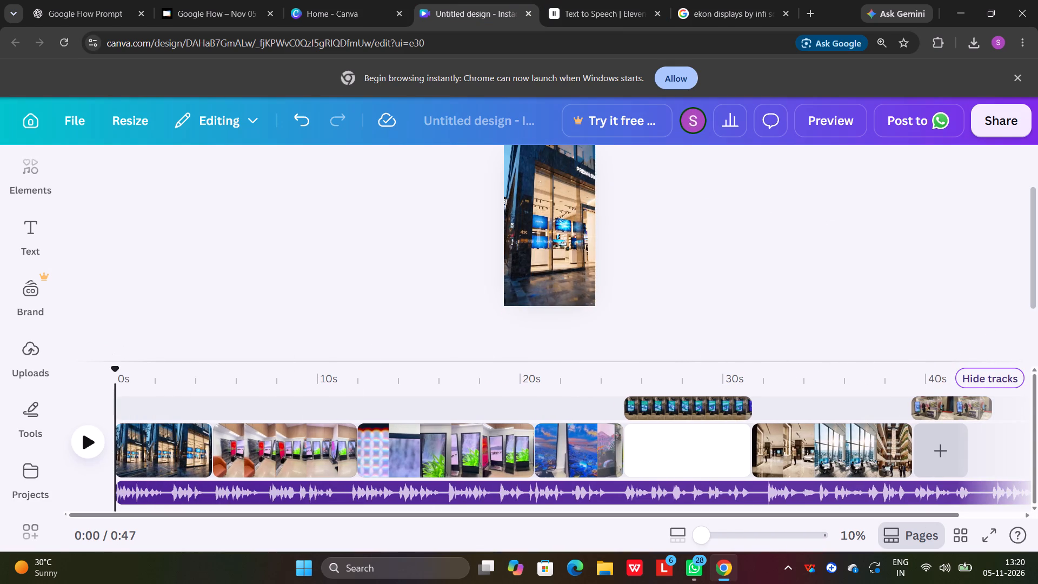
left_click_drag(117, 369, 194, 367)
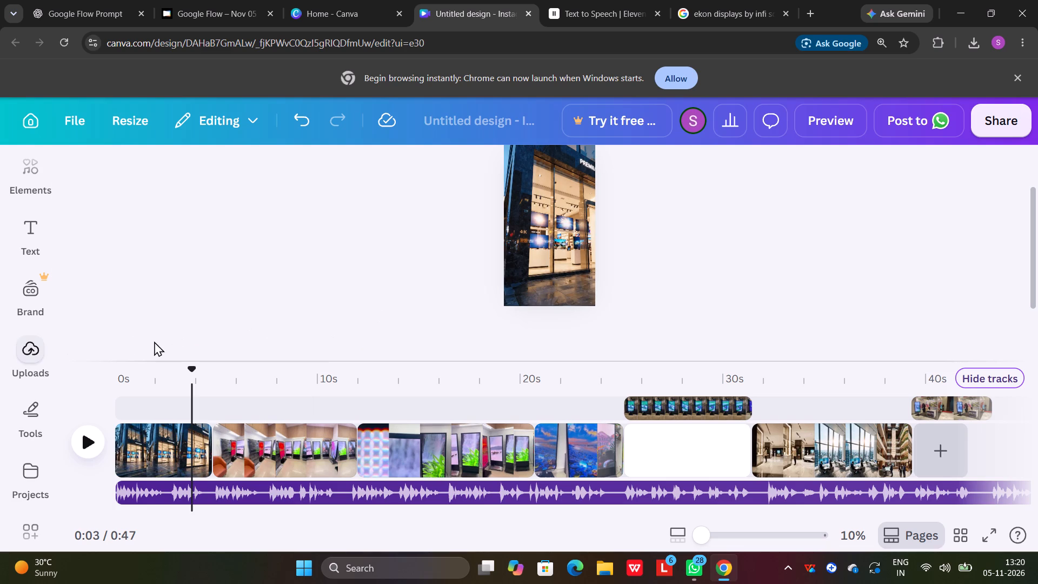
left_click_drag(189, 373, 97, 389)
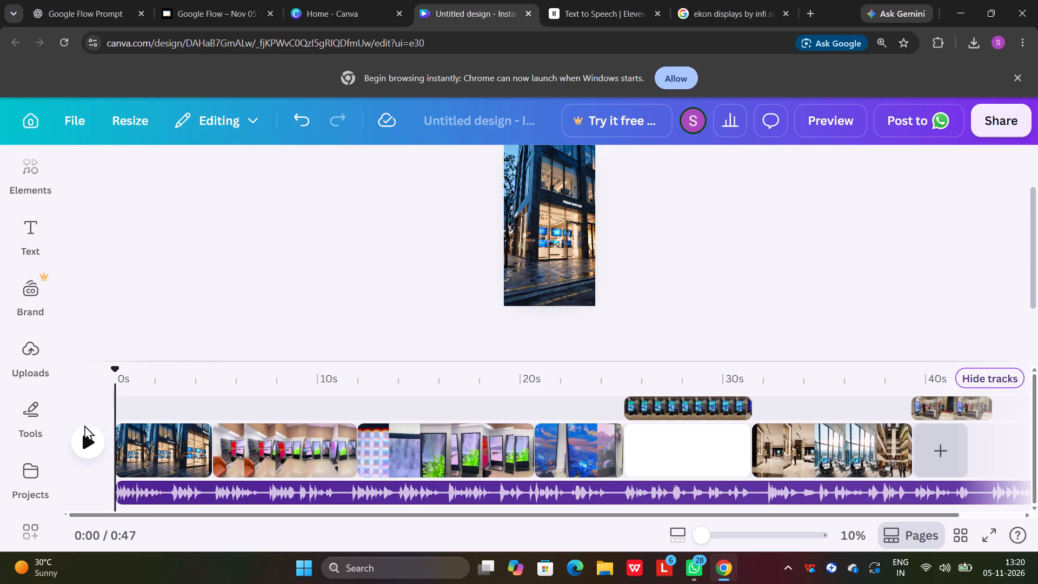
left_click(89, 439)
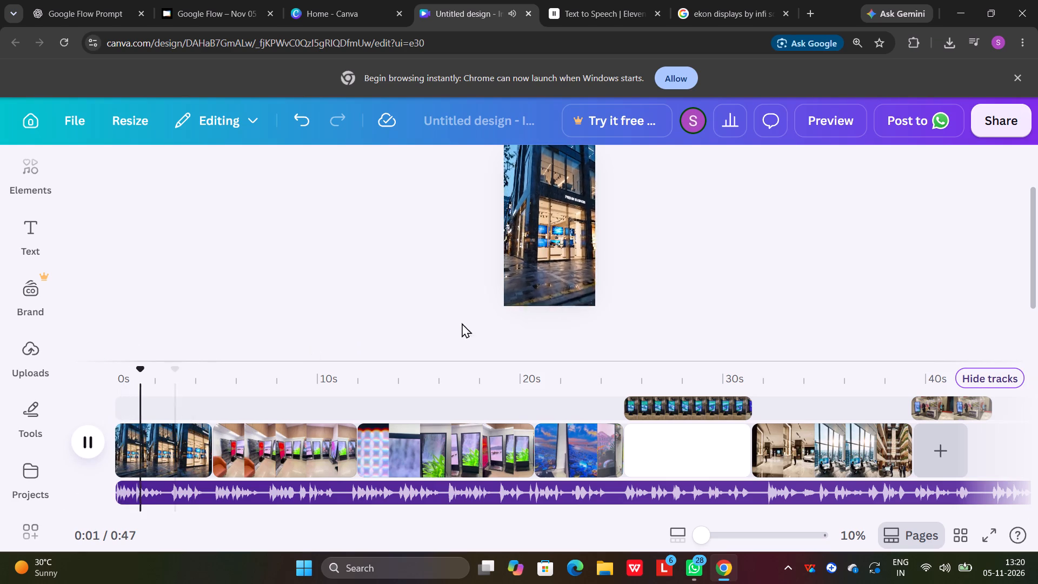
scroll(562, 303, "up", 2)
scroll(560, 306, "down", 1)
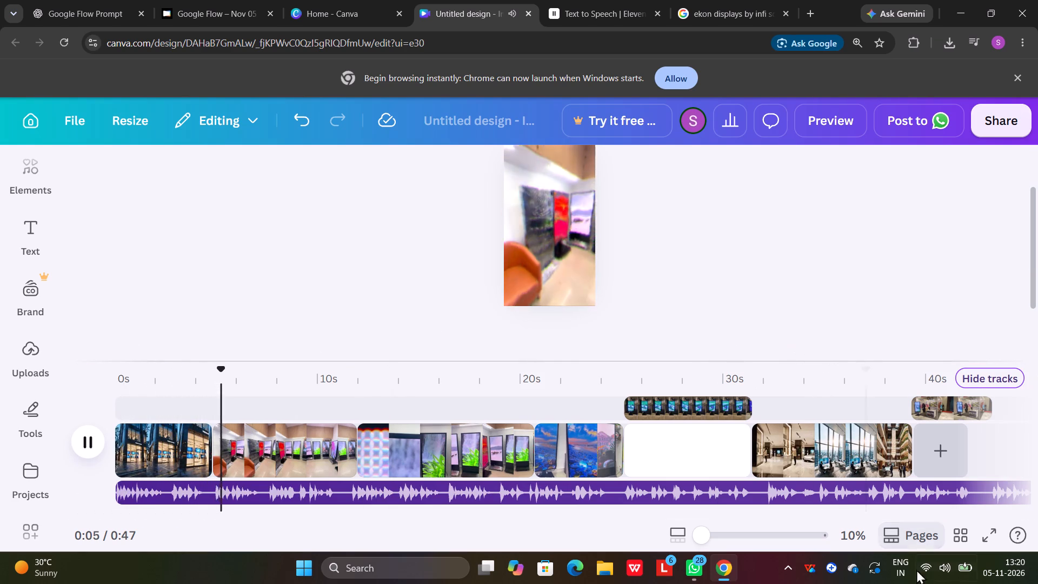
Set the computer's sound volume to 61 while the reel is playing.
left_click(942, 552)
left_click(941, 570)
left_click(941, 570)
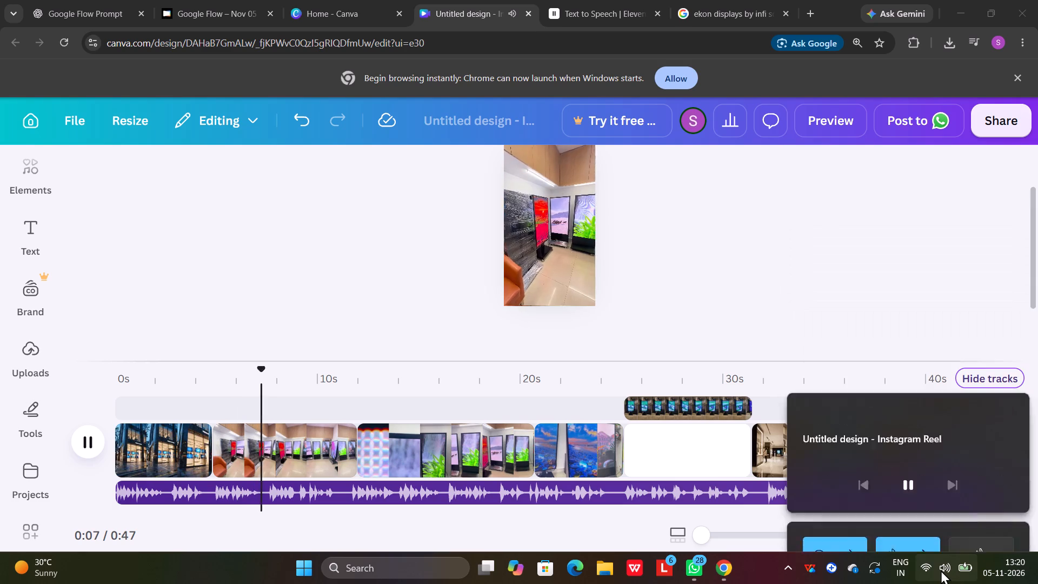
left_click(941, 570)
left_click(941, 485)
left_click(925, 485)
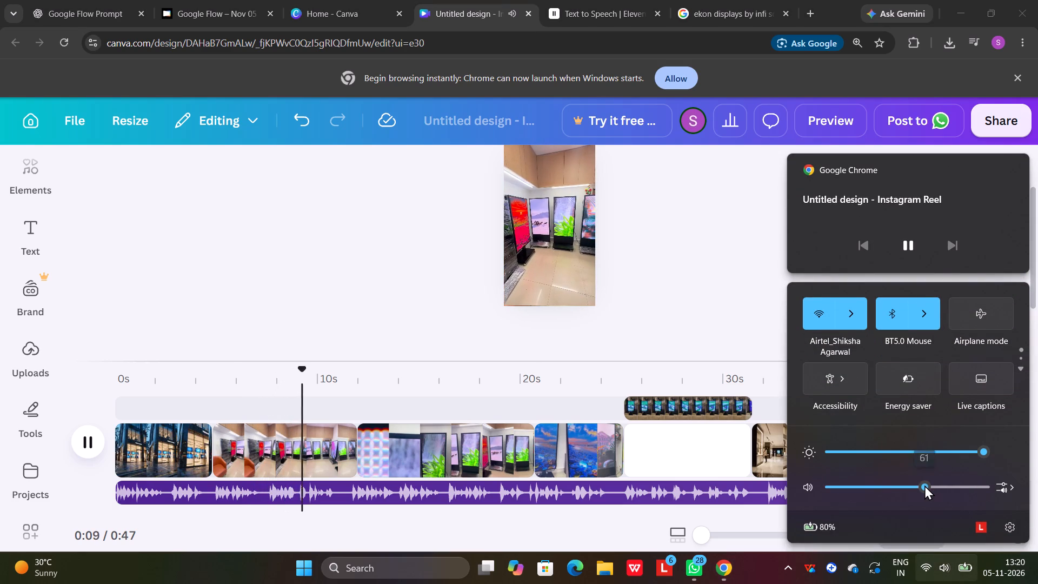
left_click(687, 282)
left_click(687, 282)
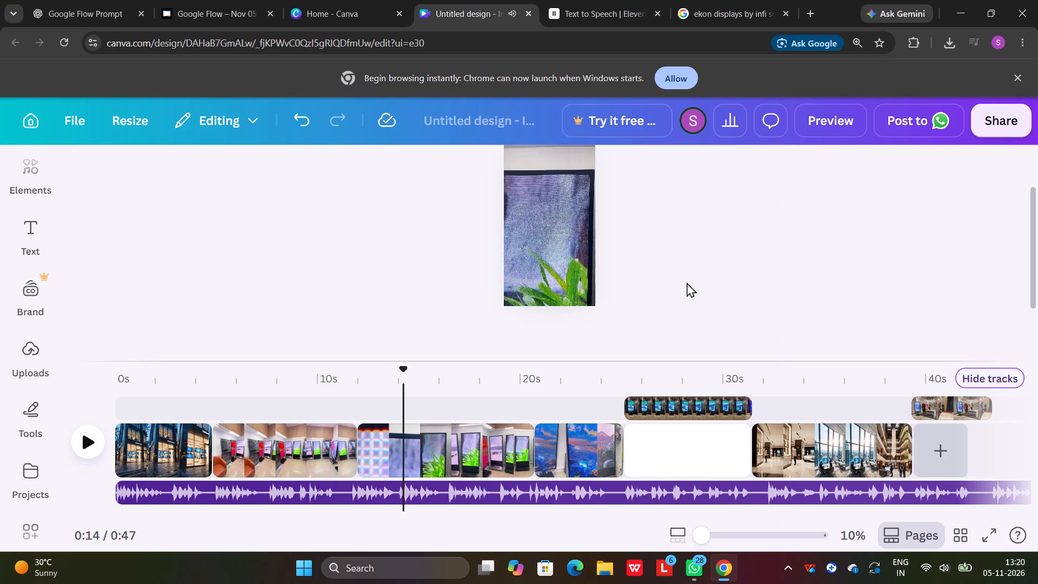
Resume the reel playback from about 14 seconds to review the remaining clips with the narration.
left_click(79, 444)
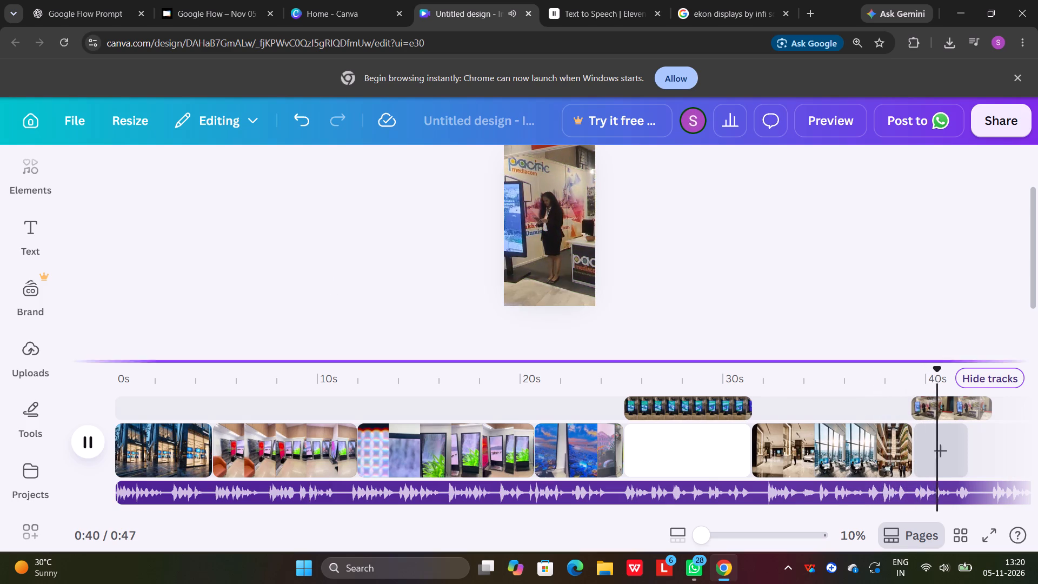
In the Canva reel, move playback back to about 31 seconds and briefly review the start of the business-spaces montage clip.
left_click_drag(943, 369, 885, 376)
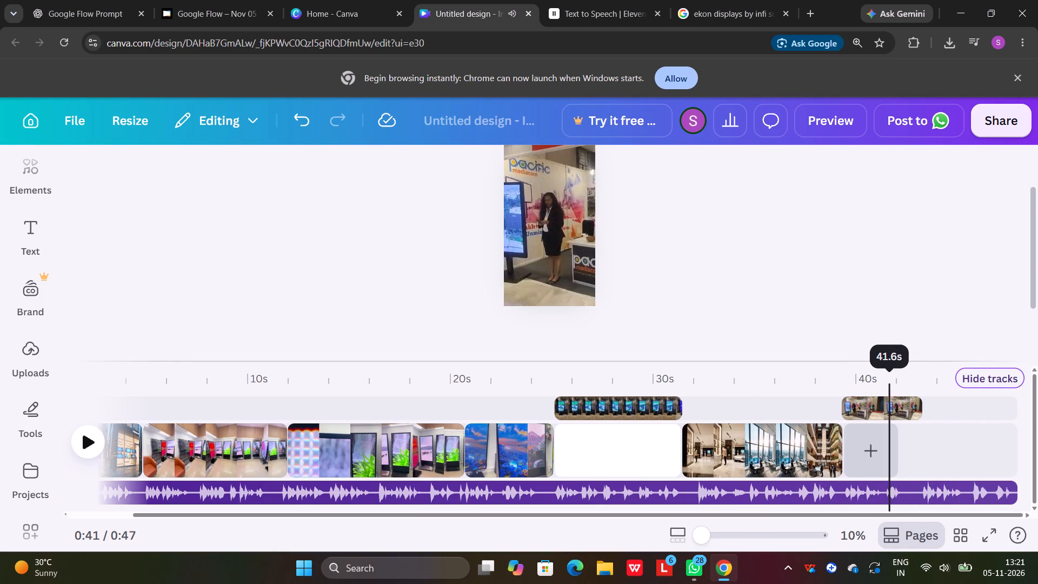
left_click_drag(885, 376, 865, 369)
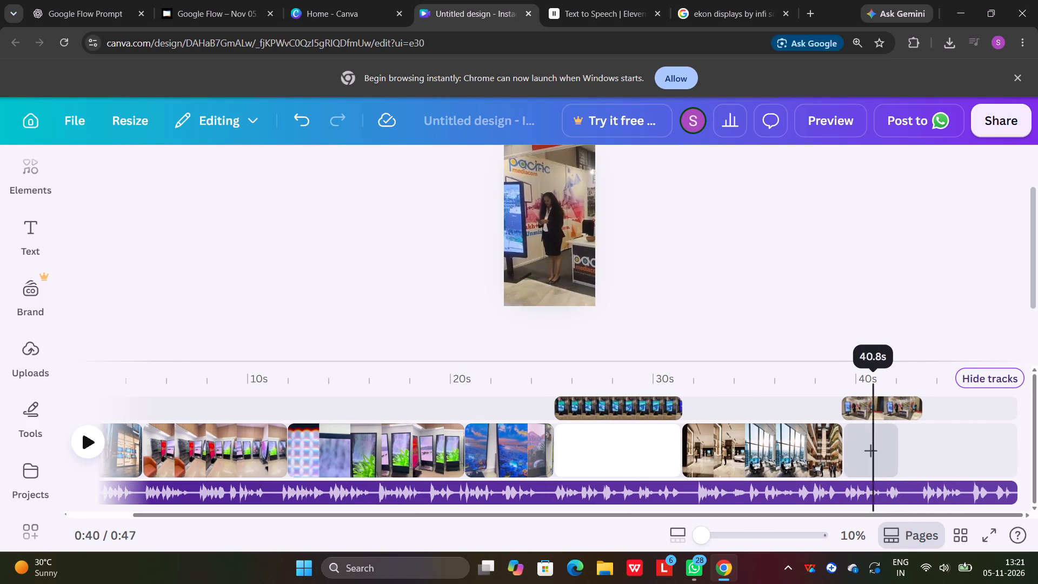
left_click_drag(865, 369, 664, 360)
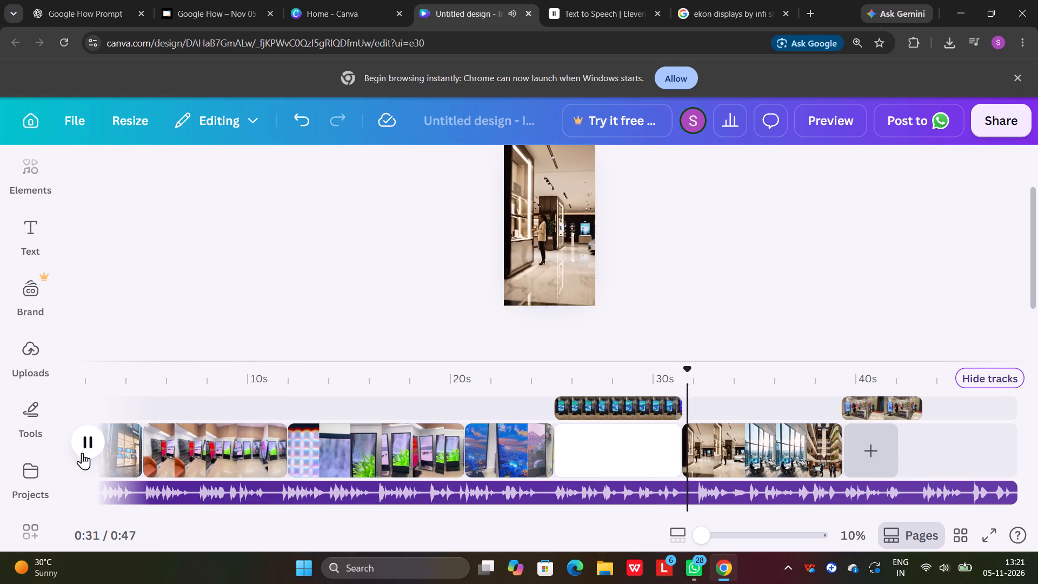
left_click(87, 448)
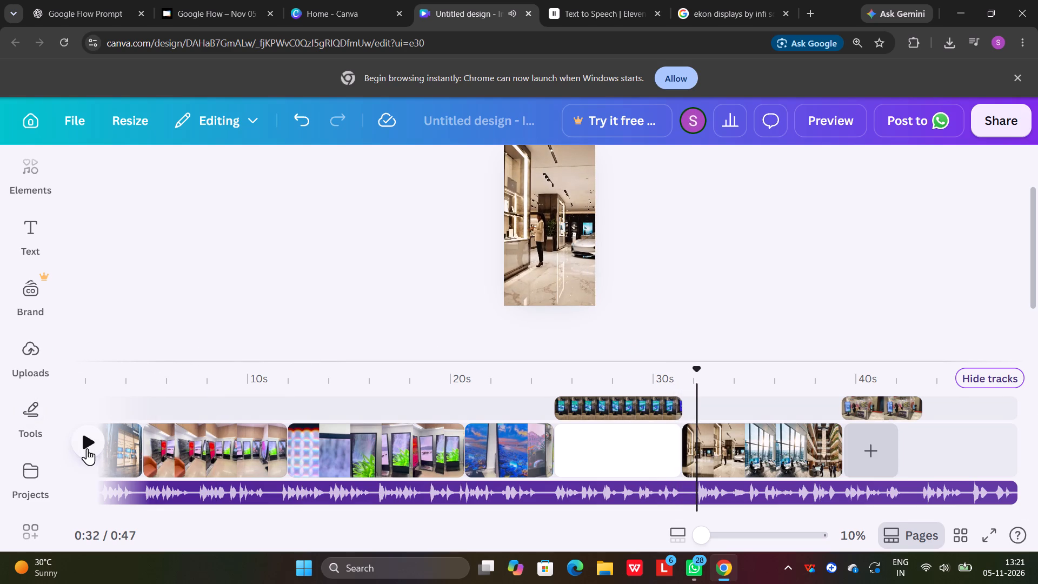
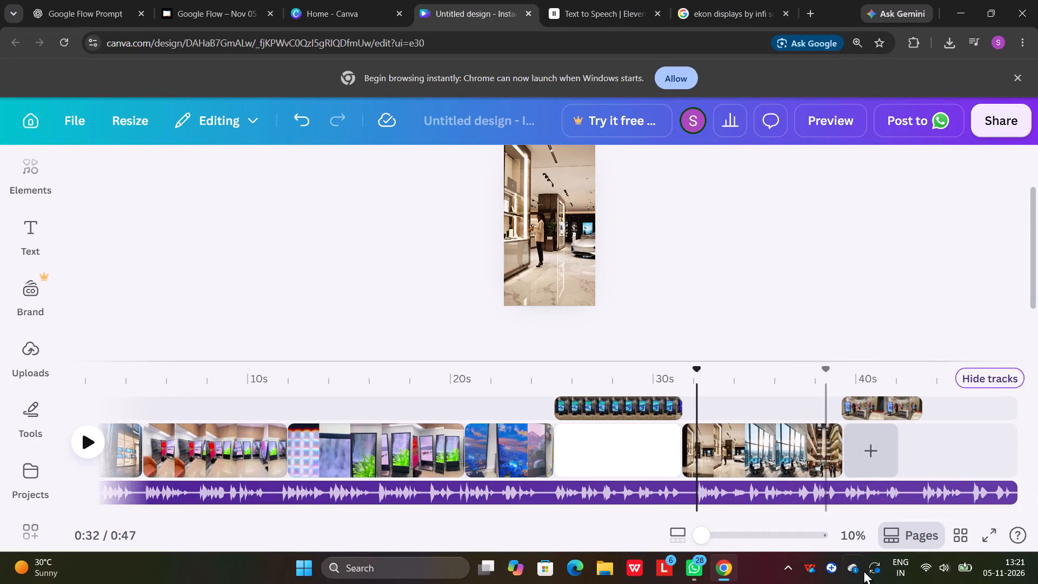
Play the reel from about 32 to 37 seconds to review the business-spaces montage clip against the narration.
scroll(870, 576, "up", 3)
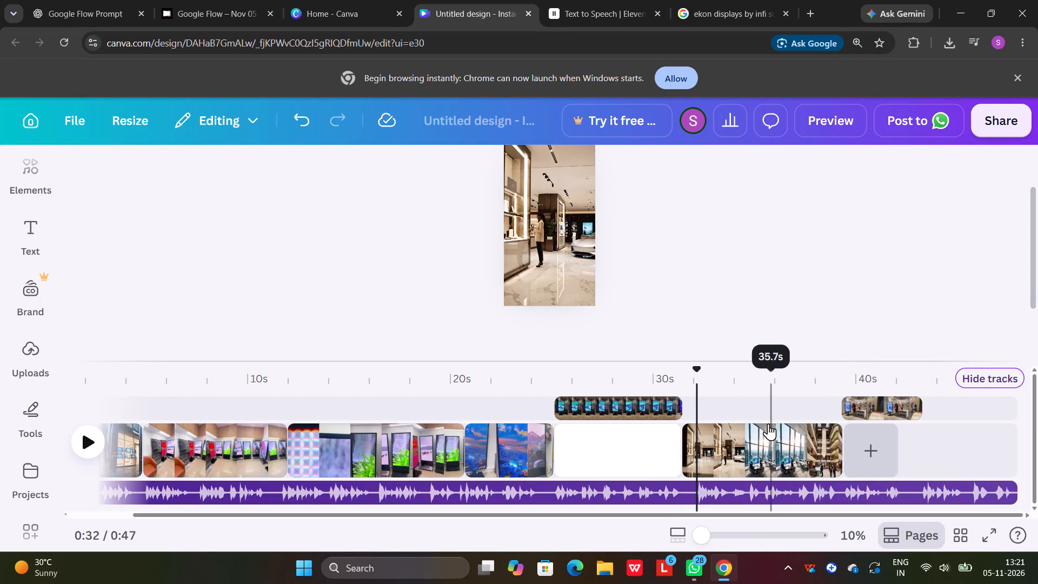
scroll(376, 382, "down", 1)
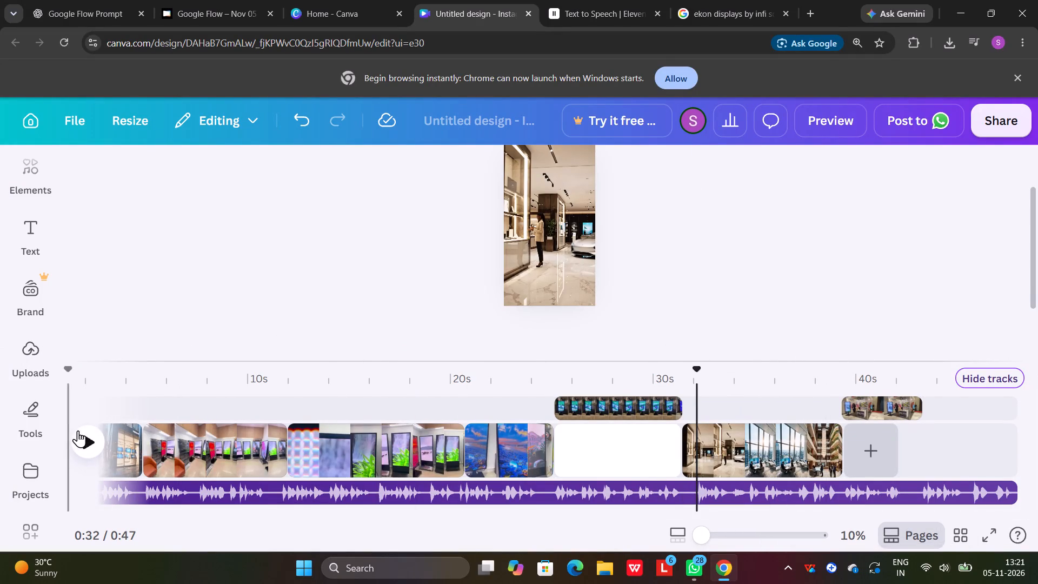
left_click(86, 436)
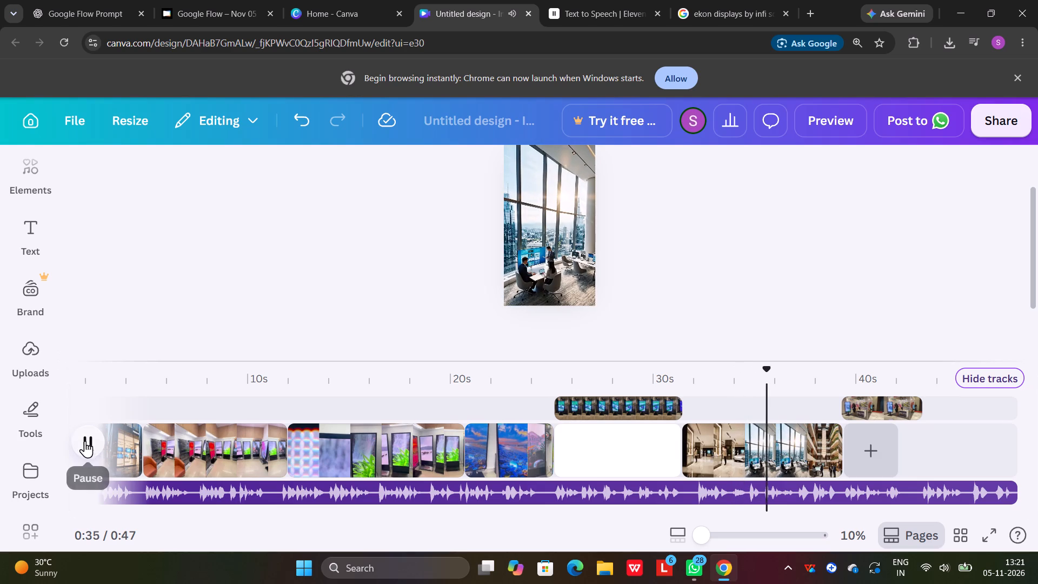
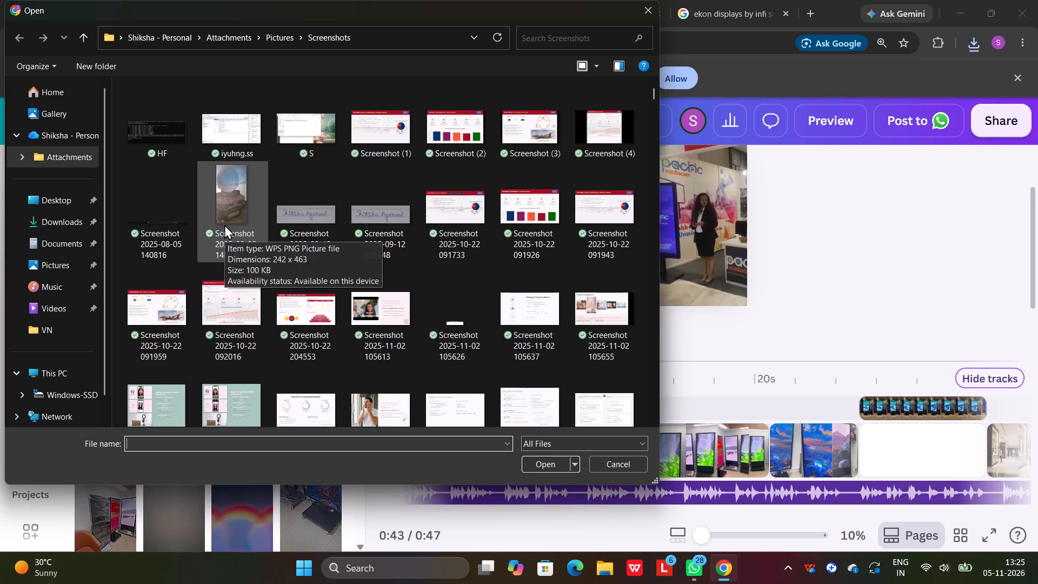
Upload the EKON_logo_animation_reveal_f7b42629 video from the Downloads folder to the design's uploads.
left_click(46, 224)
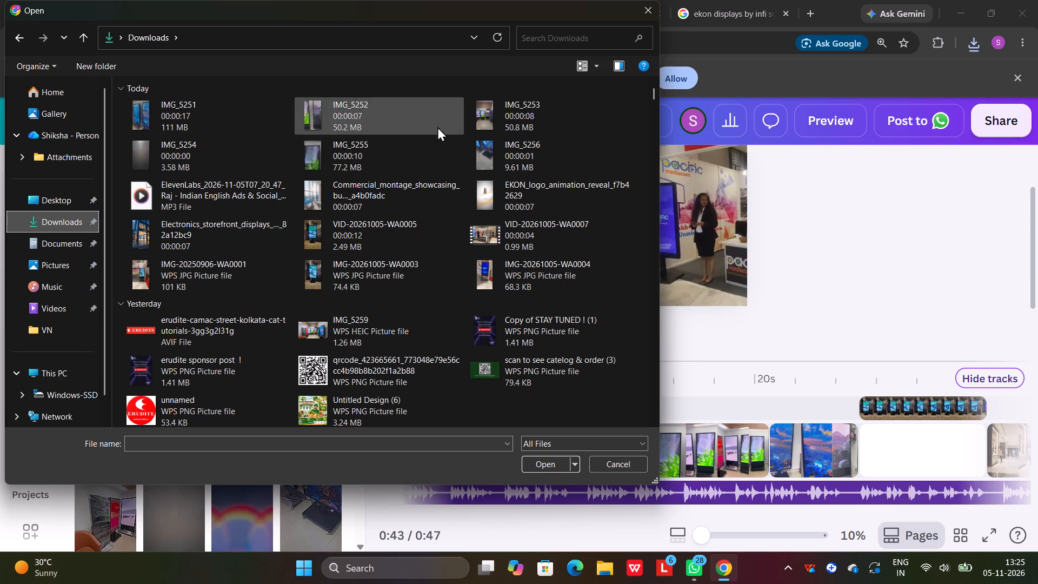
left_click(490, 188)
left_click(530, 464)
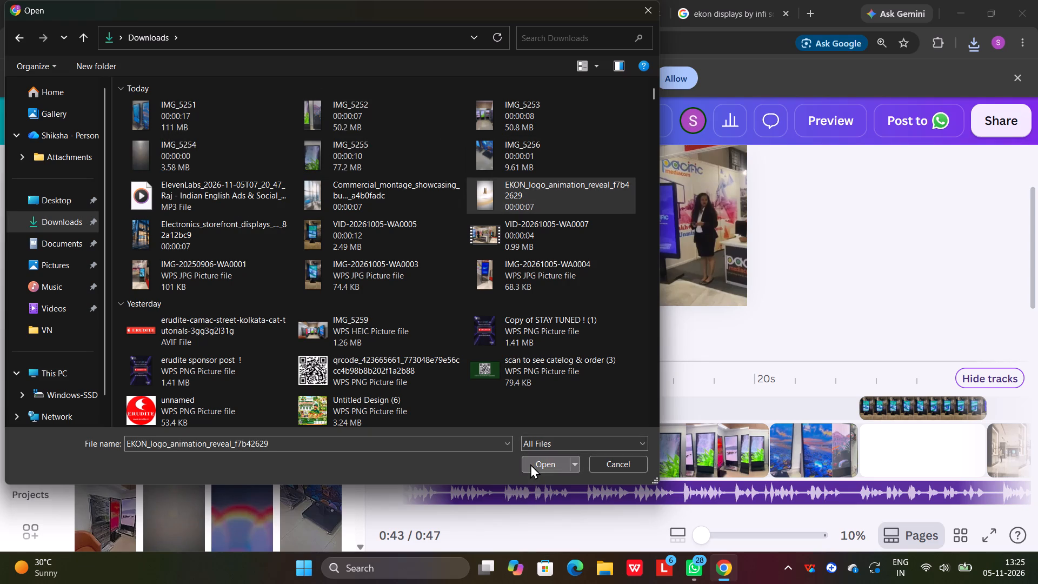
Bring the newly uploaded EKON logo animation clip into the reel's timeline.
left_click_drag(114, 380, 1037, 350)
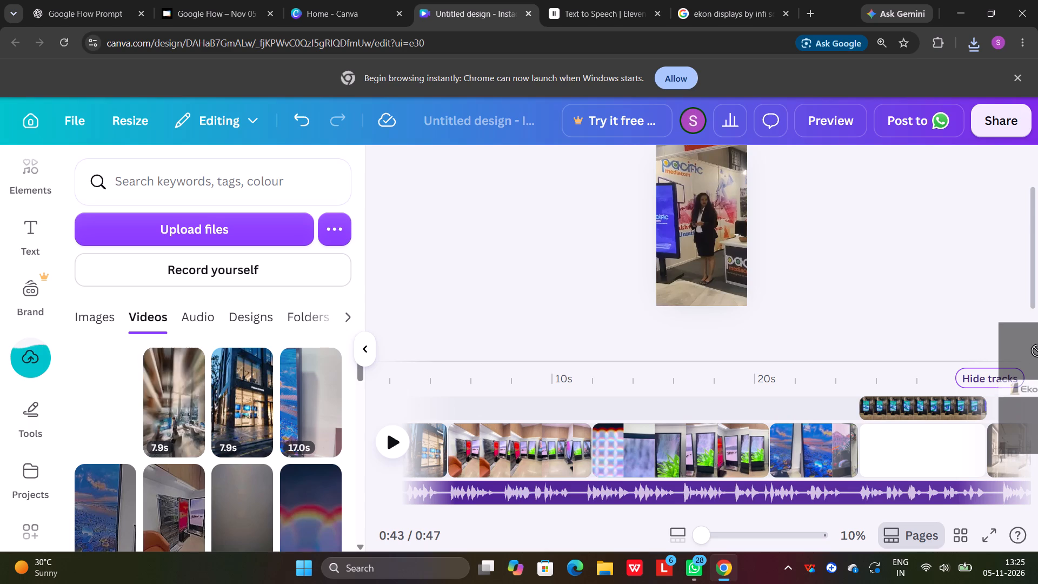
In the Canva reel, place the uploaded Ekon logo video on the overlay track at about 43 s, directly after the exhibition booth clip.
left_click_drag(1037, 350, 1037, 315)
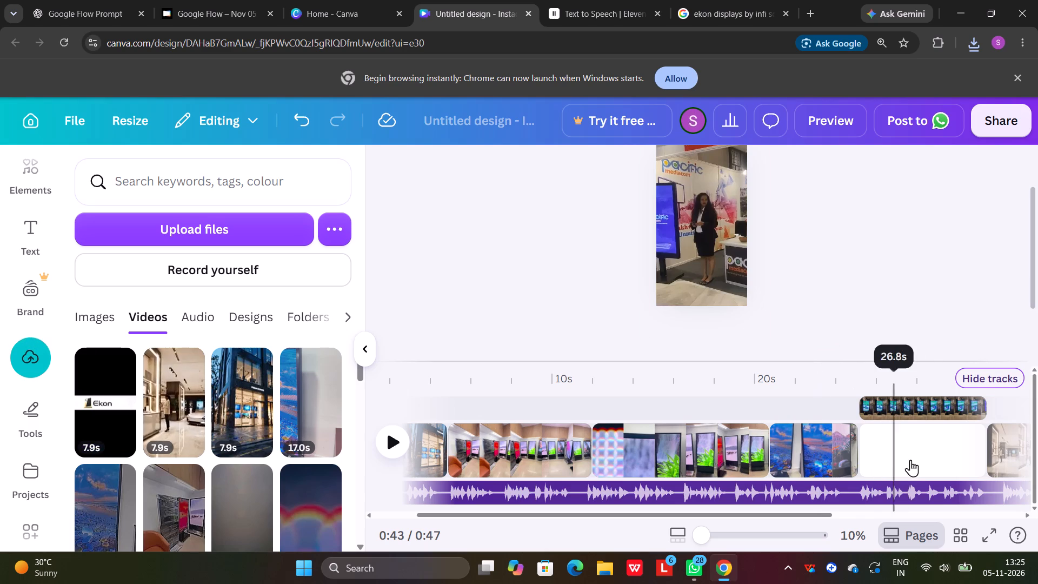
left_click(914, 376)
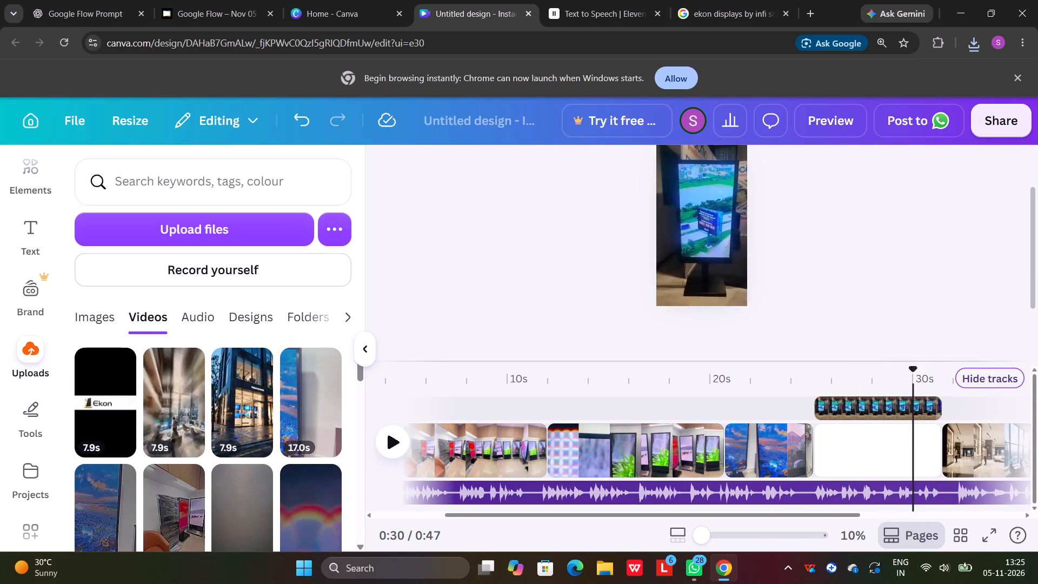
left_click_drag(912, 369, 921, 367)
left_click_drag(106, 412, 903, 410)
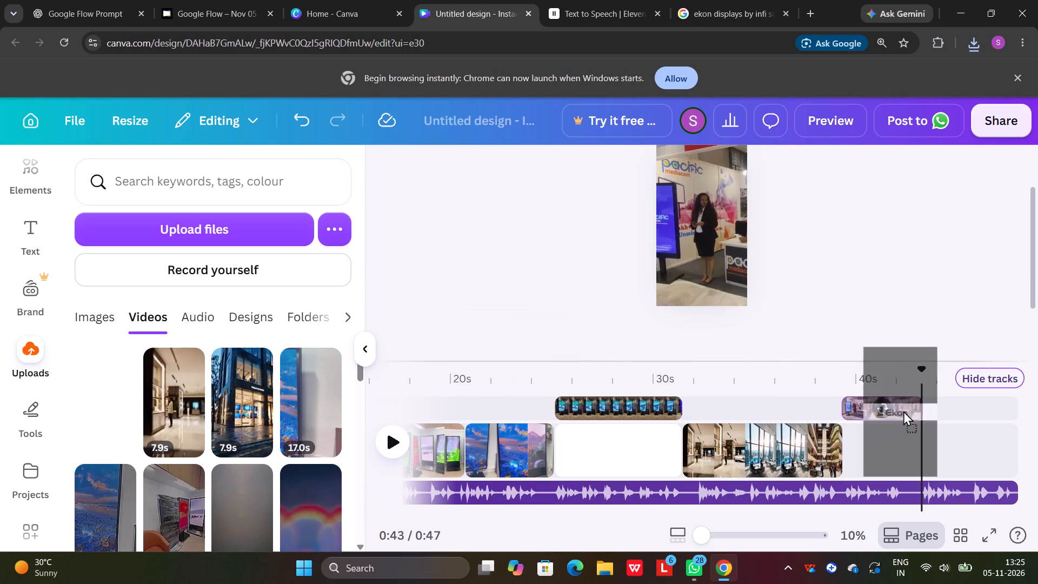
left_click_drag(903, 410, 957, 402)
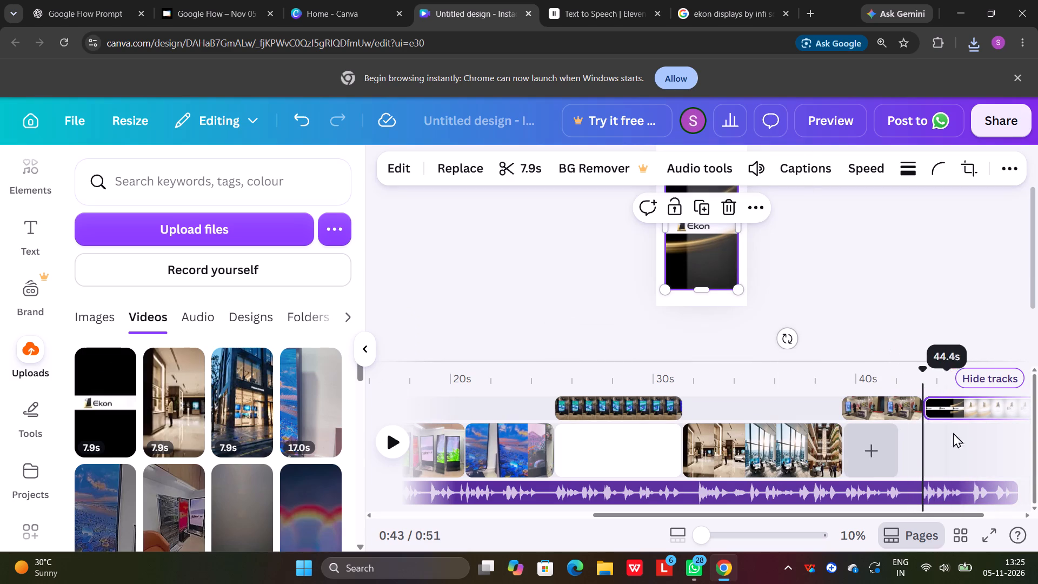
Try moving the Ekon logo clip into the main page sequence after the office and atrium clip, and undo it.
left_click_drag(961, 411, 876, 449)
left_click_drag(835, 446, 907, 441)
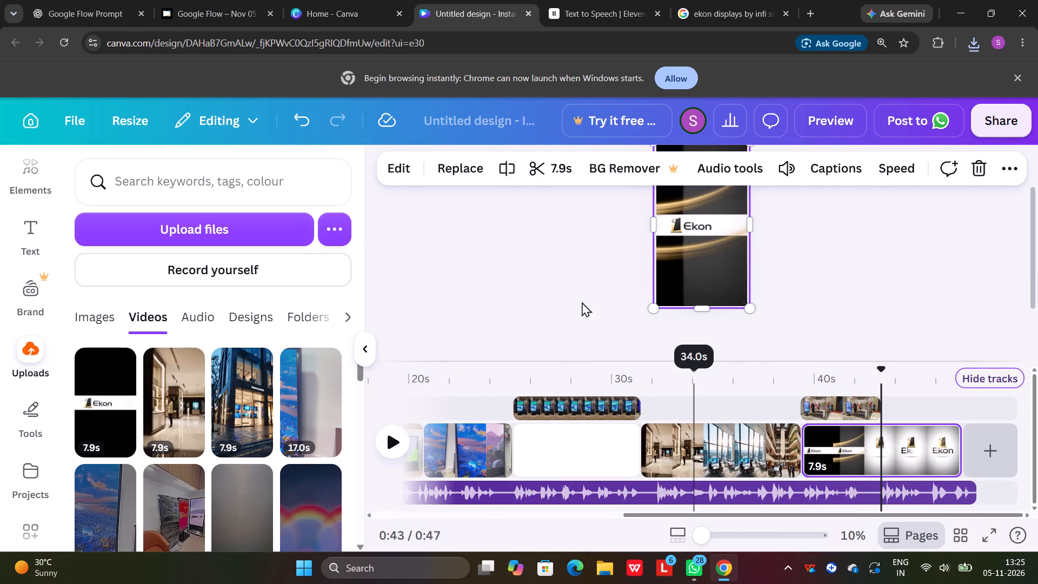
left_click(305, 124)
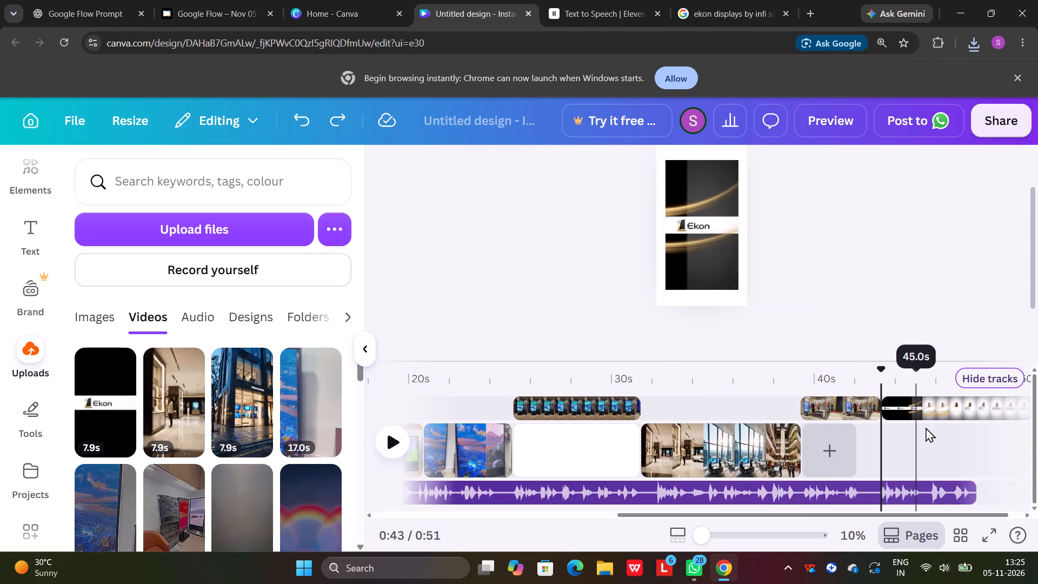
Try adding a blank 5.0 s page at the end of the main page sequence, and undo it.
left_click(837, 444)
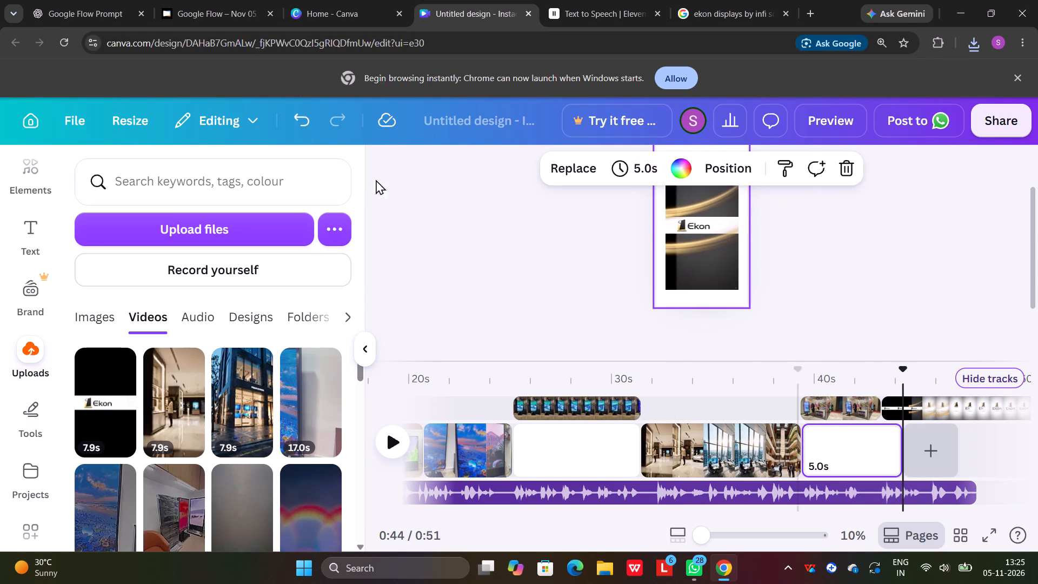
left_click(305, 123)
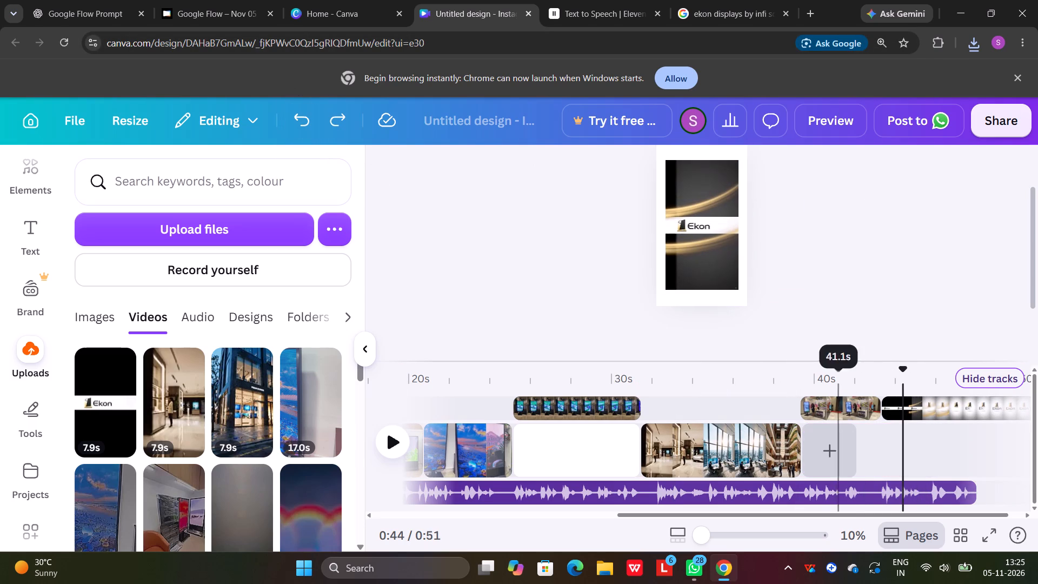
Collapse the uploads area and play the reel from about 35 s.
left_click_drag(907, 374, 713, 350)
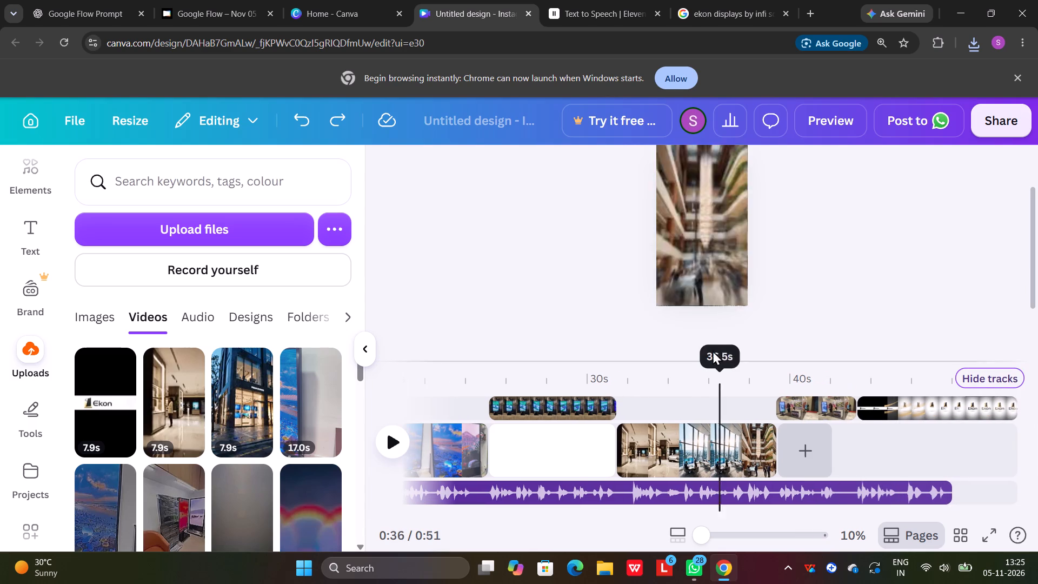
left_click_drag(713, 350, 703, 349)
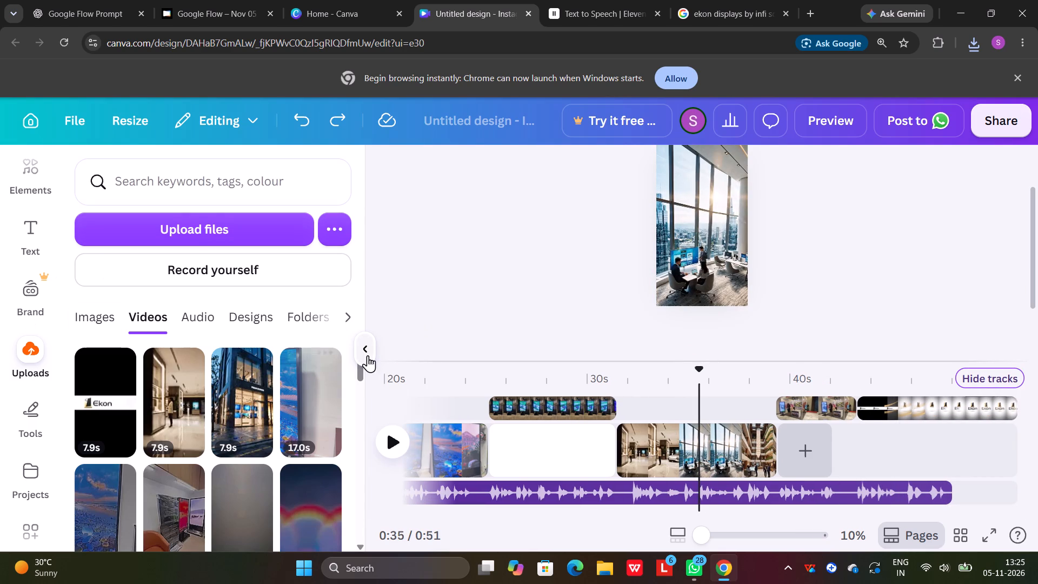
left_click(368, 354)
left_click(92, 444)
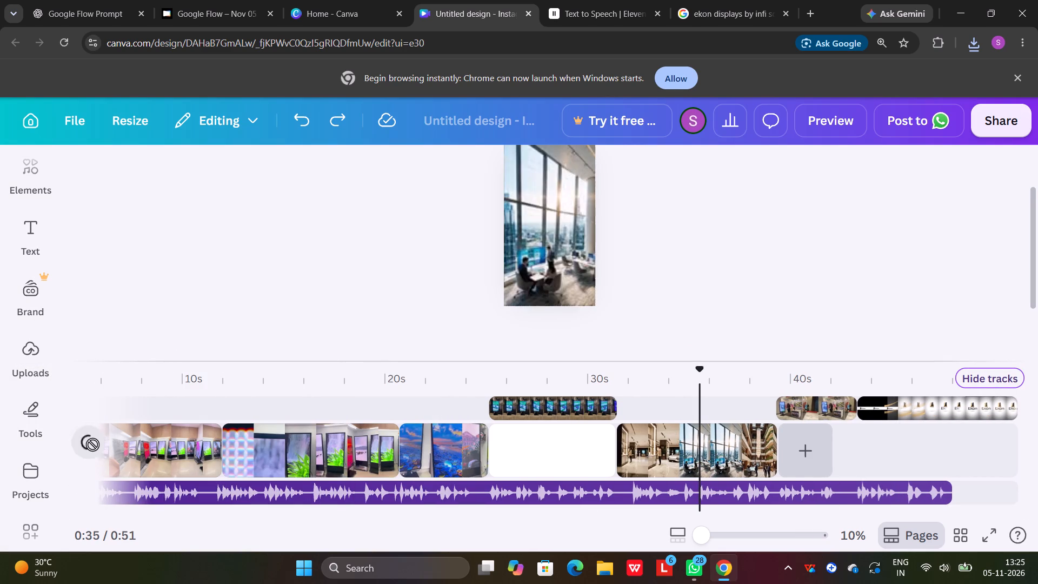
left_click(92, 445)
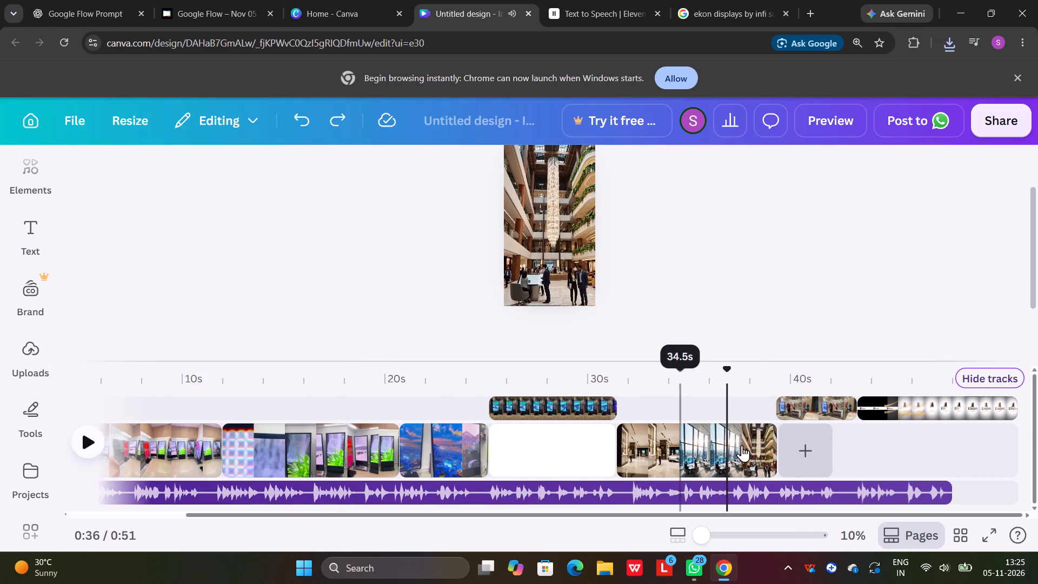
Trim the start of the Ekon logo clip so it lasts 5.5 s, and snap it against the end of the booth clip.
left_click(888, 418)
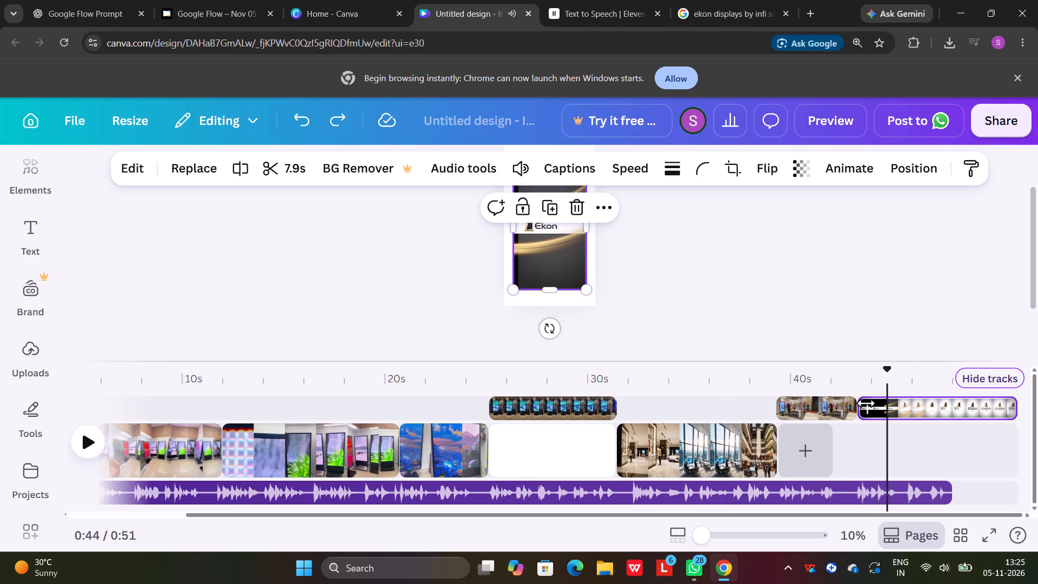
left_click_drag(866, 403, 903, 404)
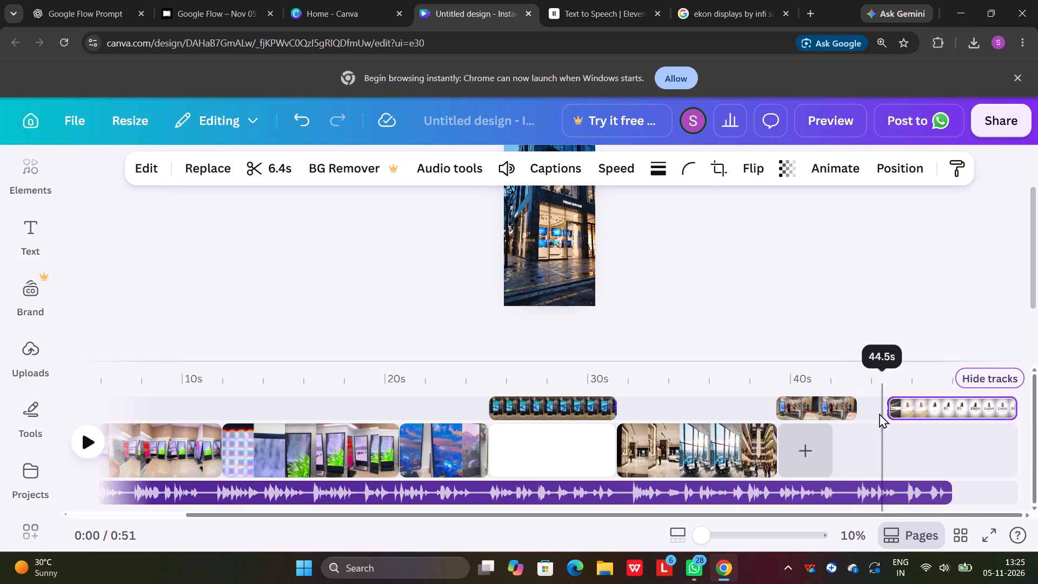
left_click_drag(888, 408, 899, 408)
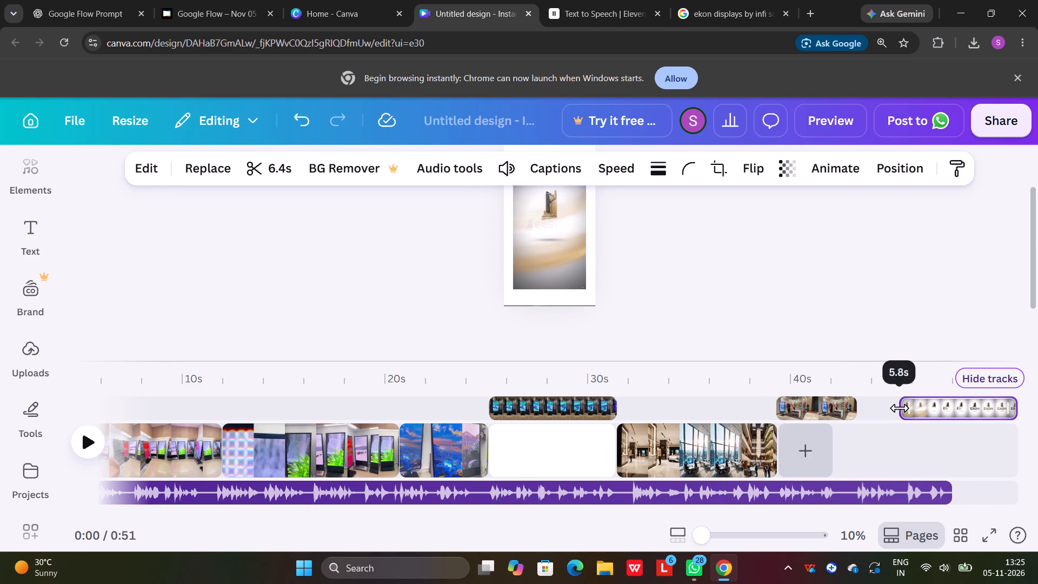
left_click_drag(899, 408, 893, 408)
left_click_drag(916, 404, 879, 406)
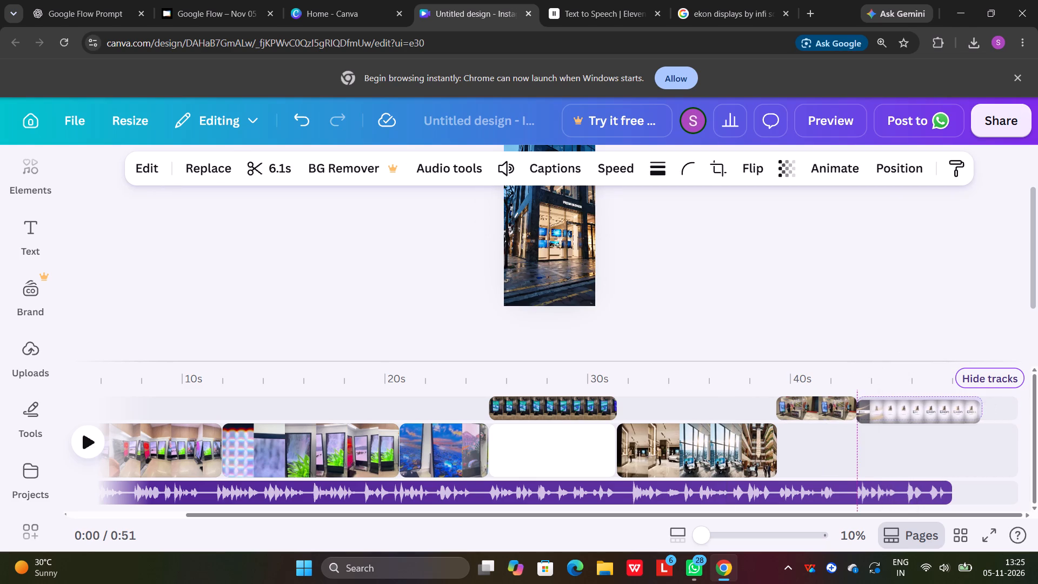
left_click_drag(879, 406, 879, 402)
left_click_drag(903, 402, 909, 417)
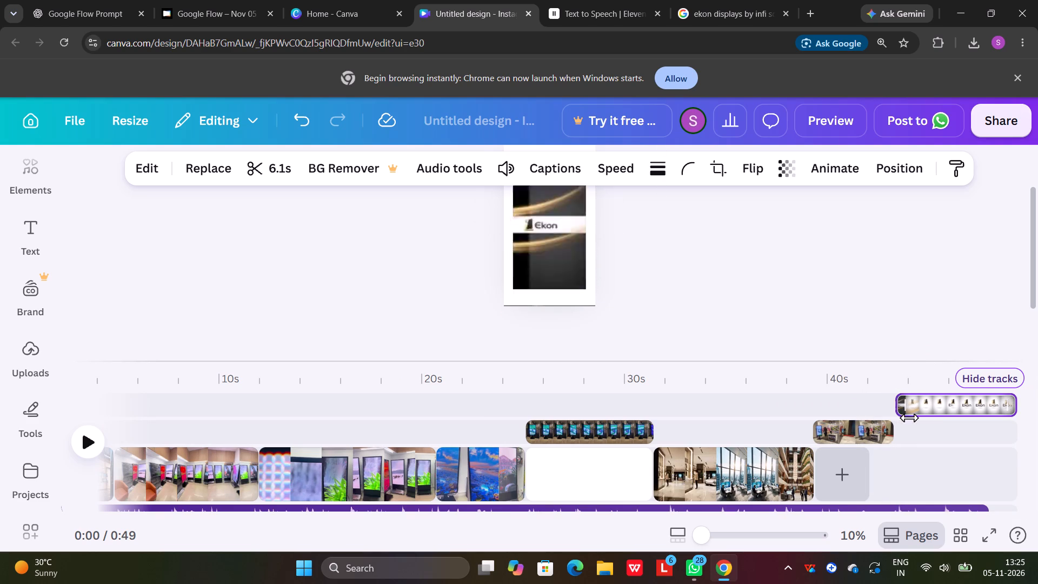
left_click_drag(909, 417, 915, 422)
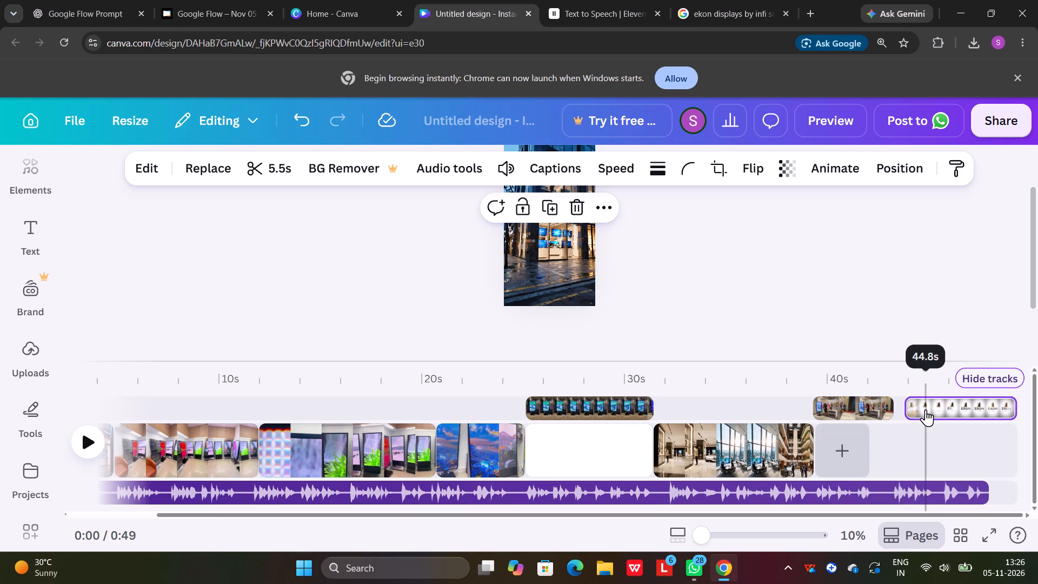
left_click_drag(924, 408, 915, 406)
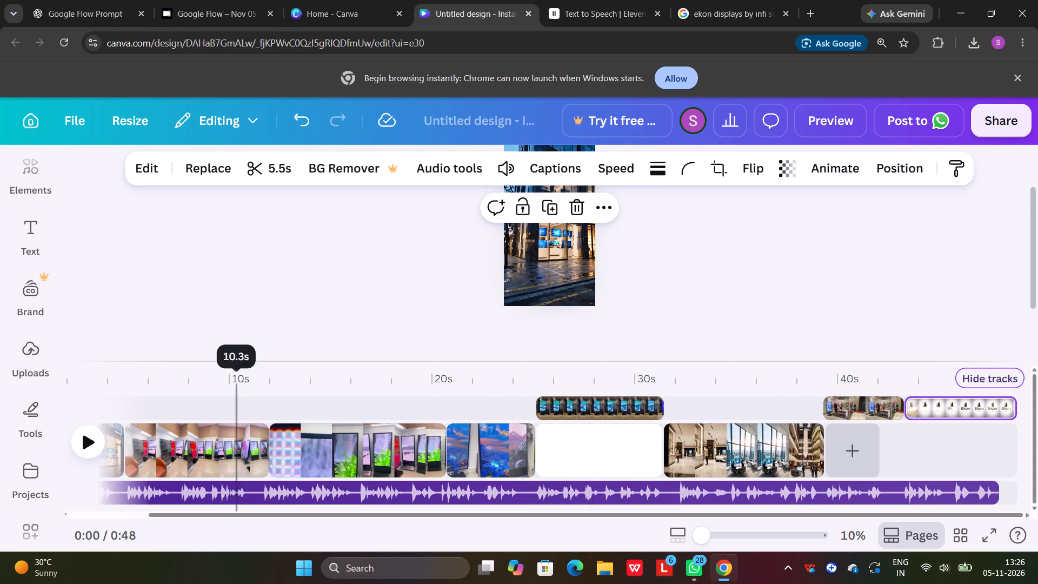
Play the reel's ending to review the trimmed Ekon logo clip against the narration.
left_click(804, 394)
left_click(90, 441)
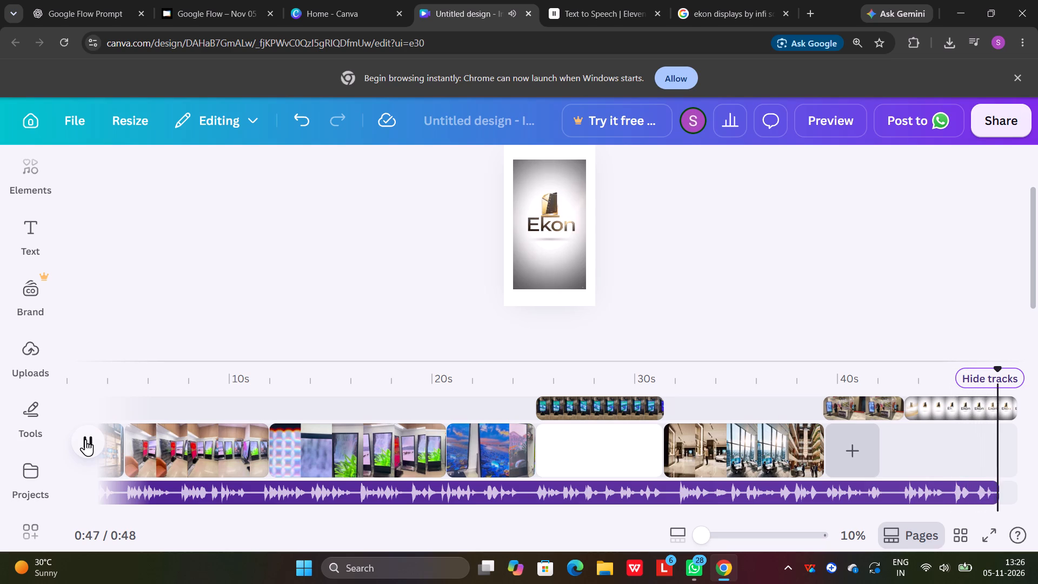
left_click(85, 439)
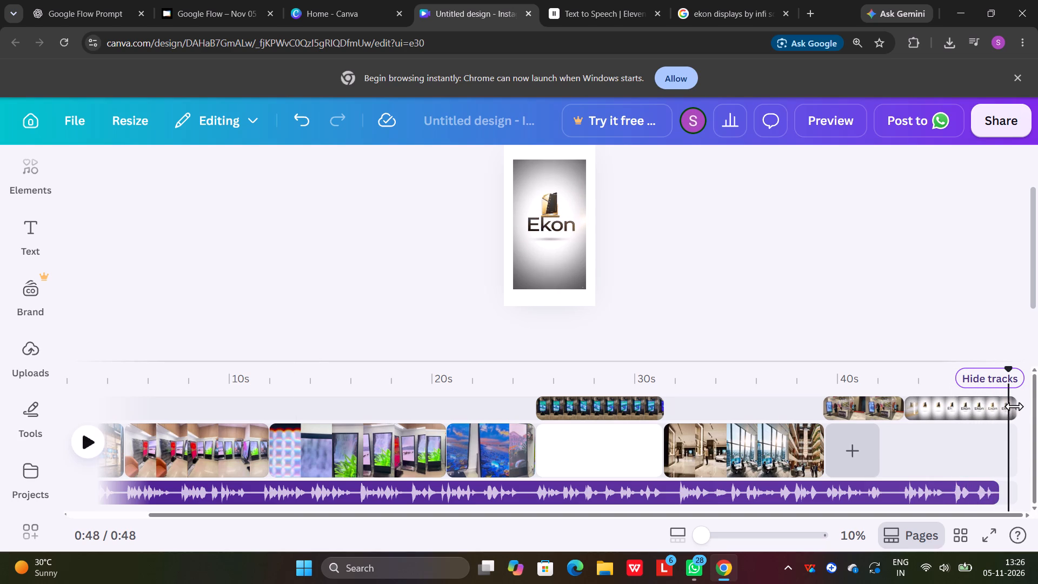
Hide the overlay tracks in the timeline.
left_click(969, 389)
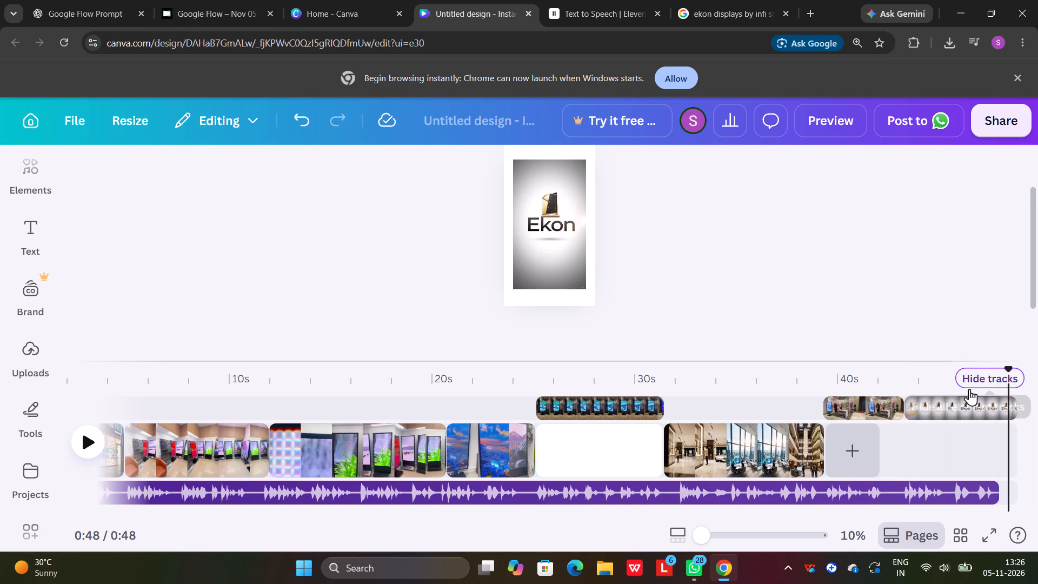
scroll(954, 441, "up", 6)
scroll(1025, 461, "down", 1)
scroll(1022, 450, "up", 3)
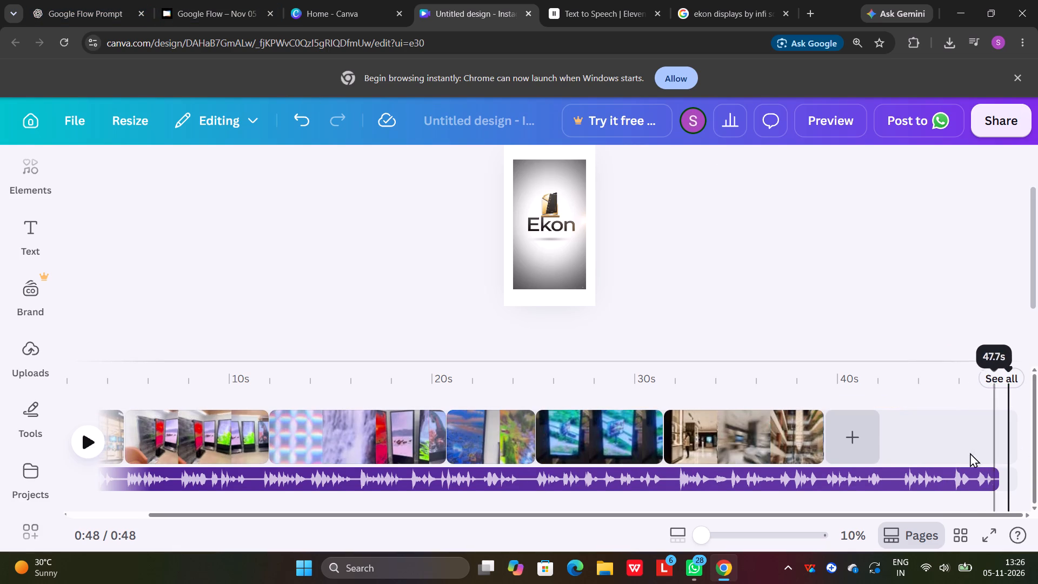
scroll(966, 448, "up", 8)
scroll(895, 456, "down", 5)
left_click(245, 270)
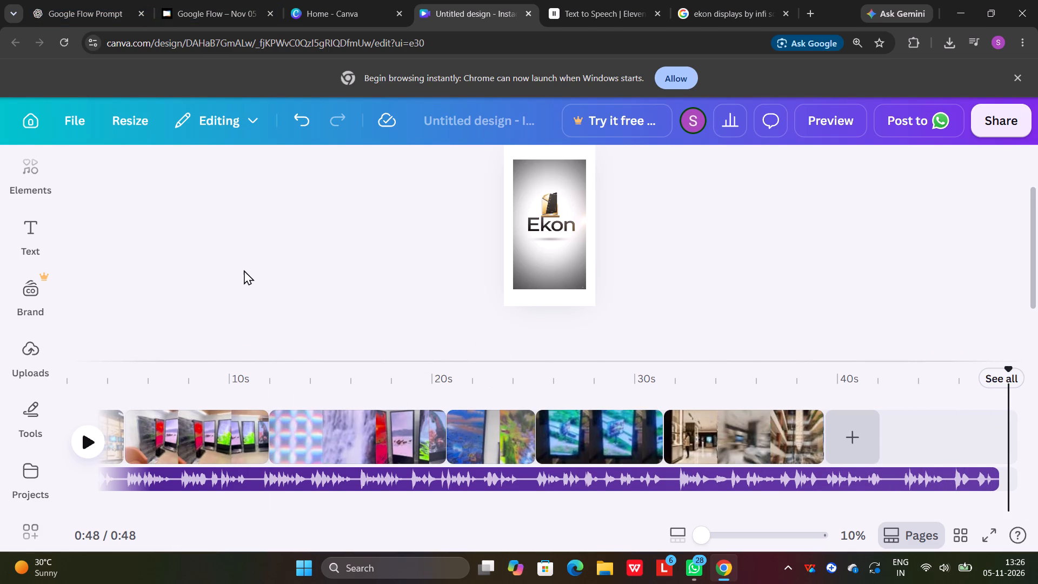
Replay the reel briefly and scrub through its ending, from the Ekon logo back to the booth clip at about 42 s.
left_click(79, 449)
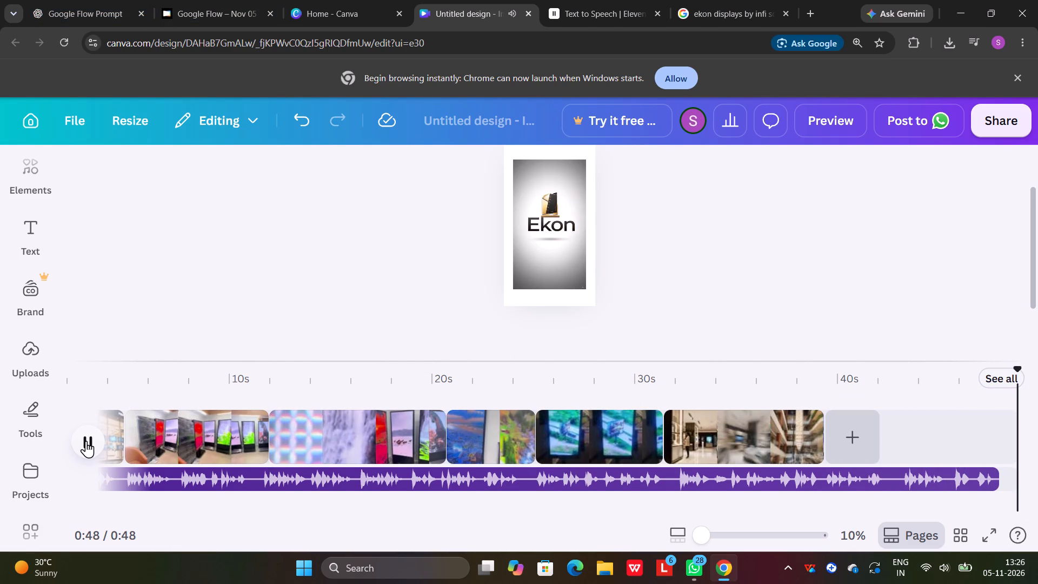
left_click(86, 441)
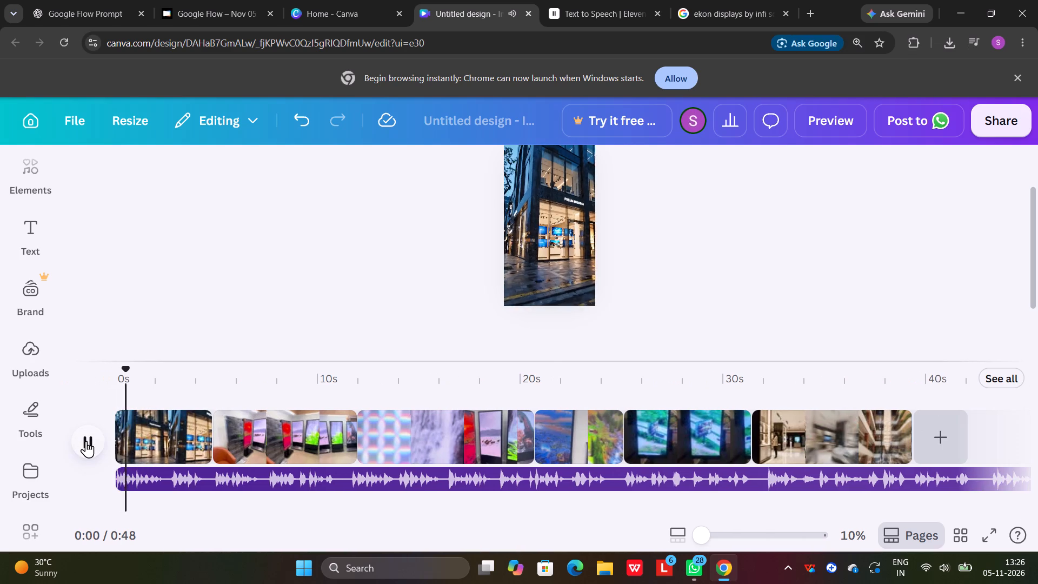
left_click(86, 441)
left_click_drag(129, 369, 966, 469)
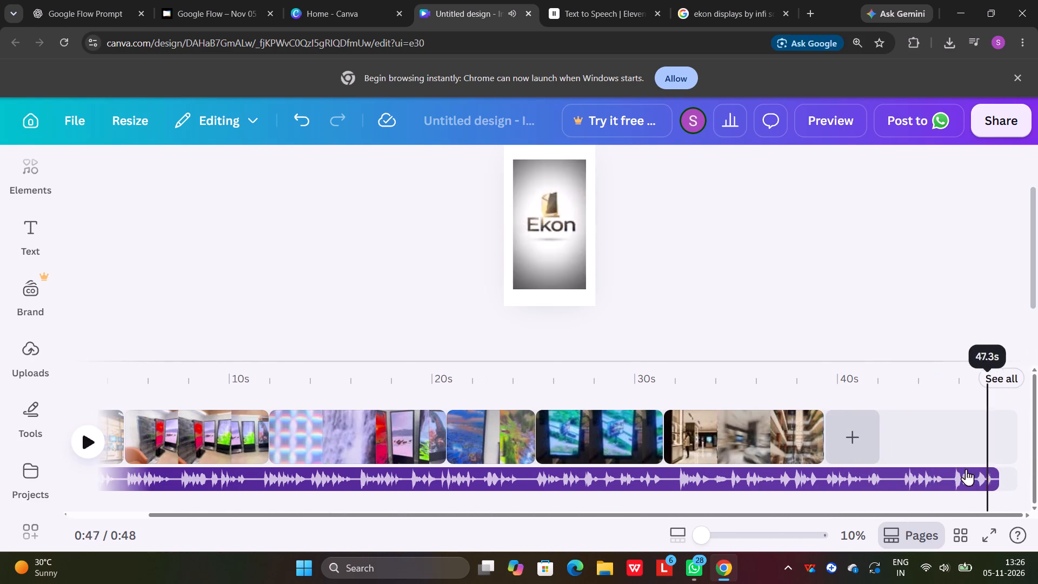
left_click_drag(966, 469, 885, 453)
scroll(885, 453, "up", 5)
scroll(774, 435, "down", 4)
scroll(686, 435, "down", 8)
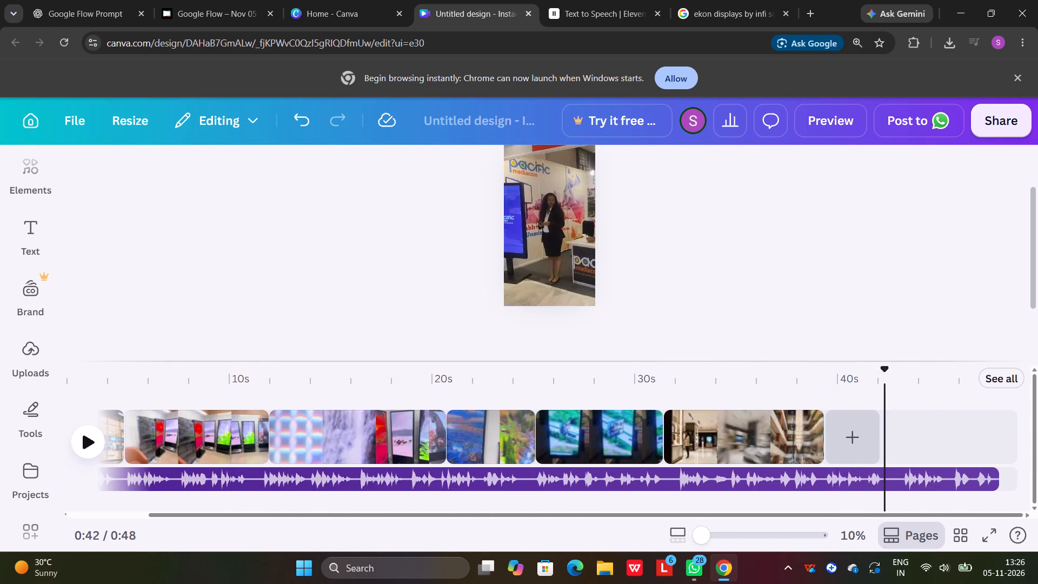
Scrub the reel's ending from the booth clip to the Ekon logo at about 46 s.
left_click_drag(883, 373, 963, 397)
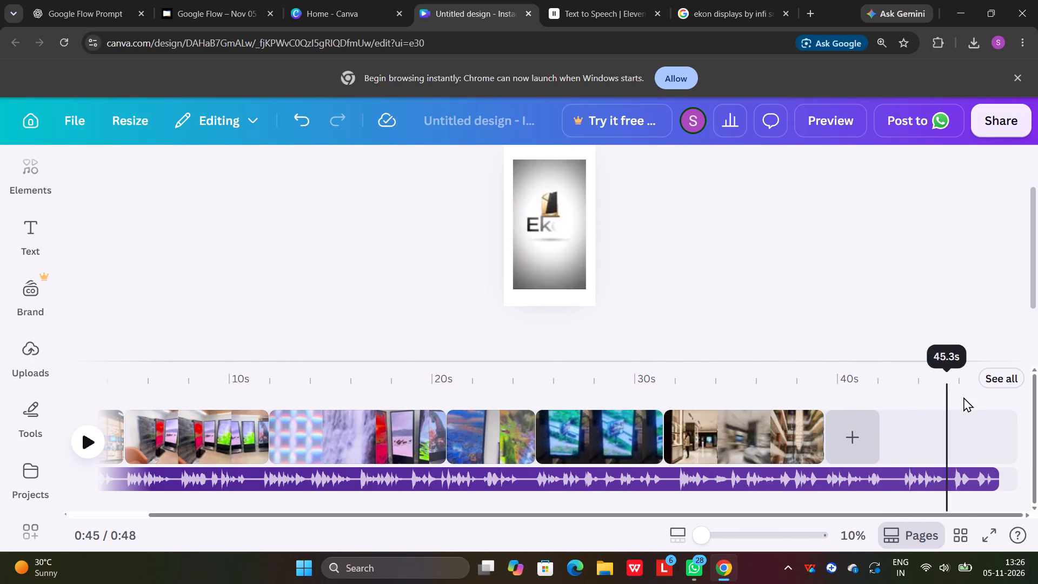
left_click_drag(963, 397, 963, 397)
scroll(726, 490, "up", 6)
left_click(303, 249)
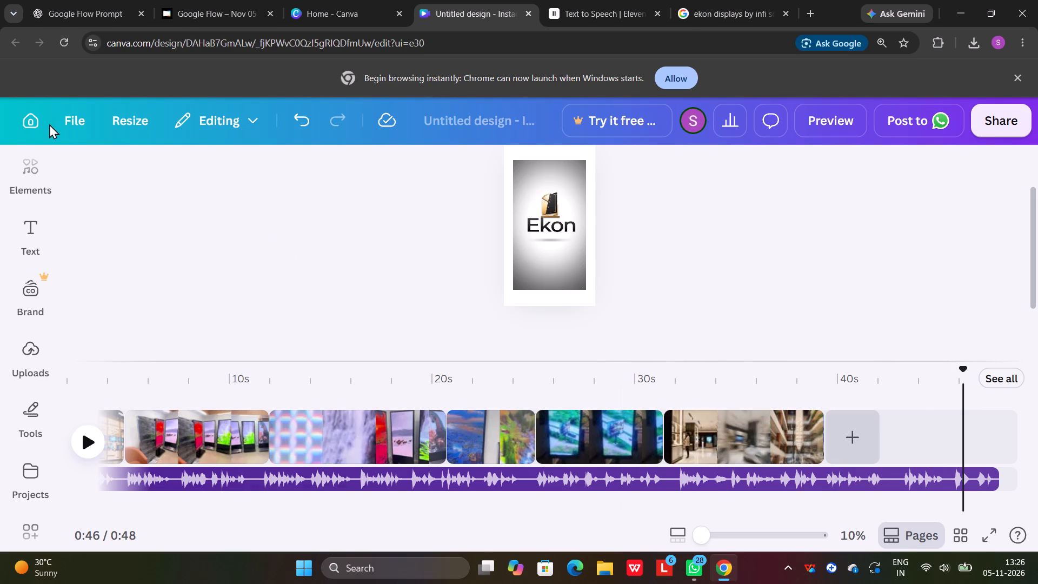
Leave the editor for the home page and reopen the untitled Instagram Reel design with the storefront thumbnail.
left_click(19, 118)
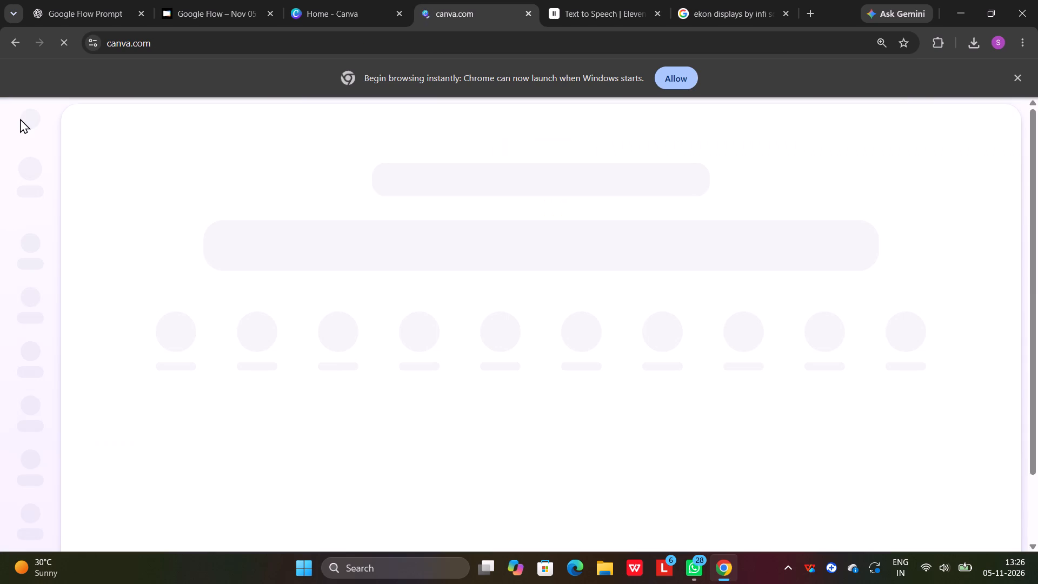
scroll(352, 225, "down", 5)
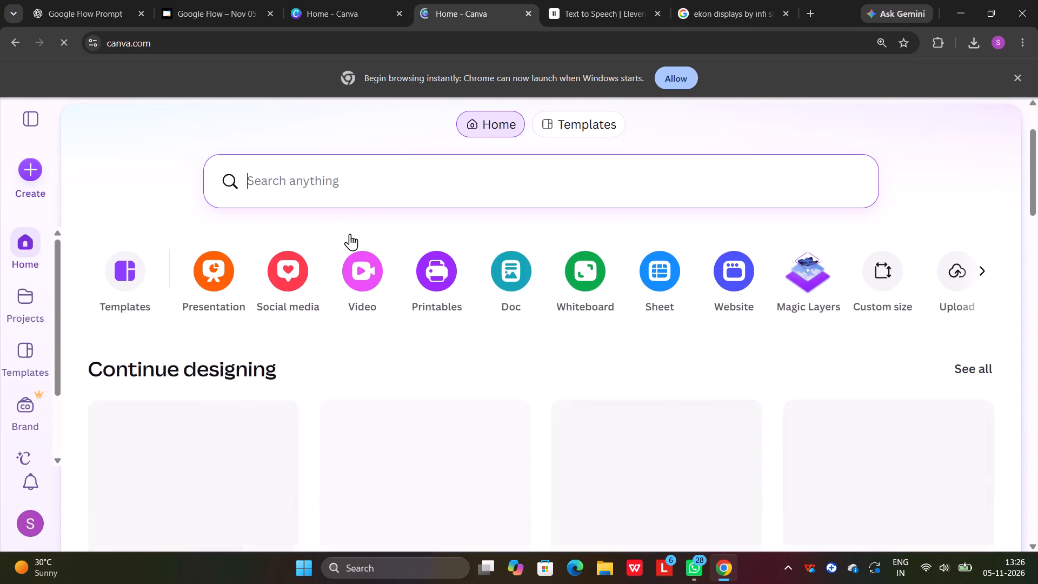
scroll(350, 234, "down", 1)
scroll(291, 285, "up", 2)
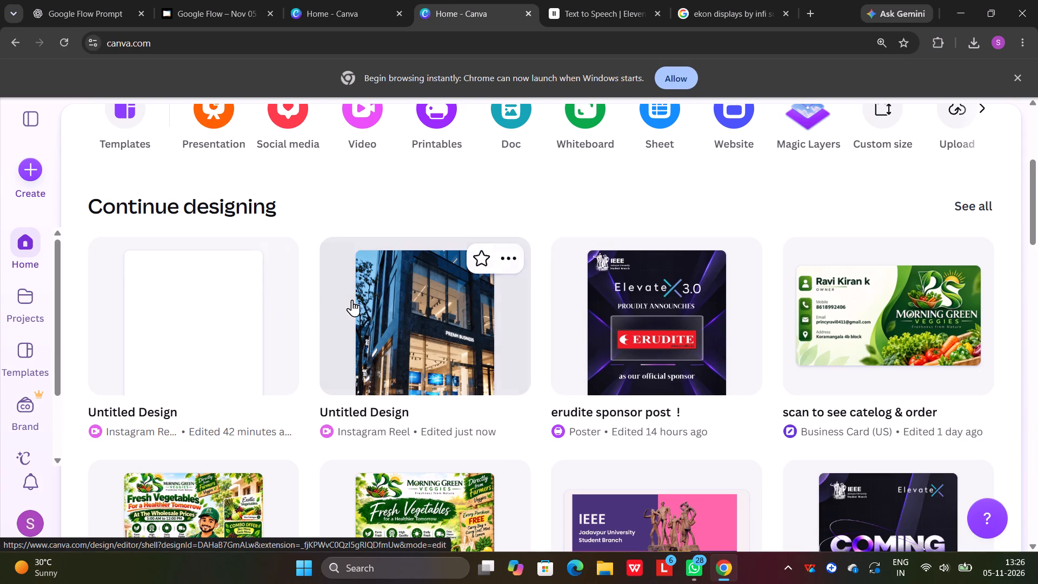
left_click(368, 324)
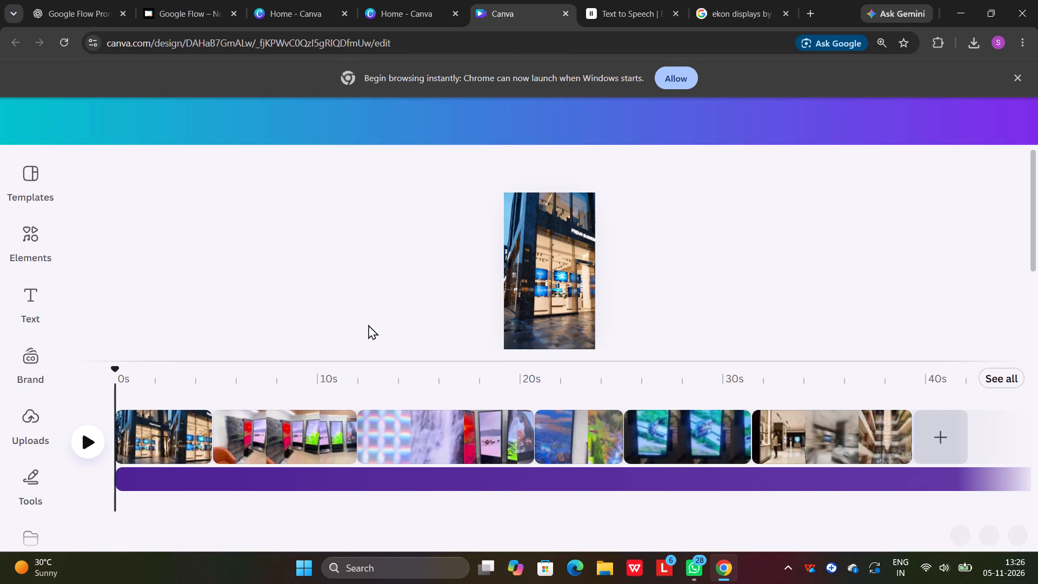
Play the reopened reel from the beginning to review its clips against the narration.
left_click(88, 436)
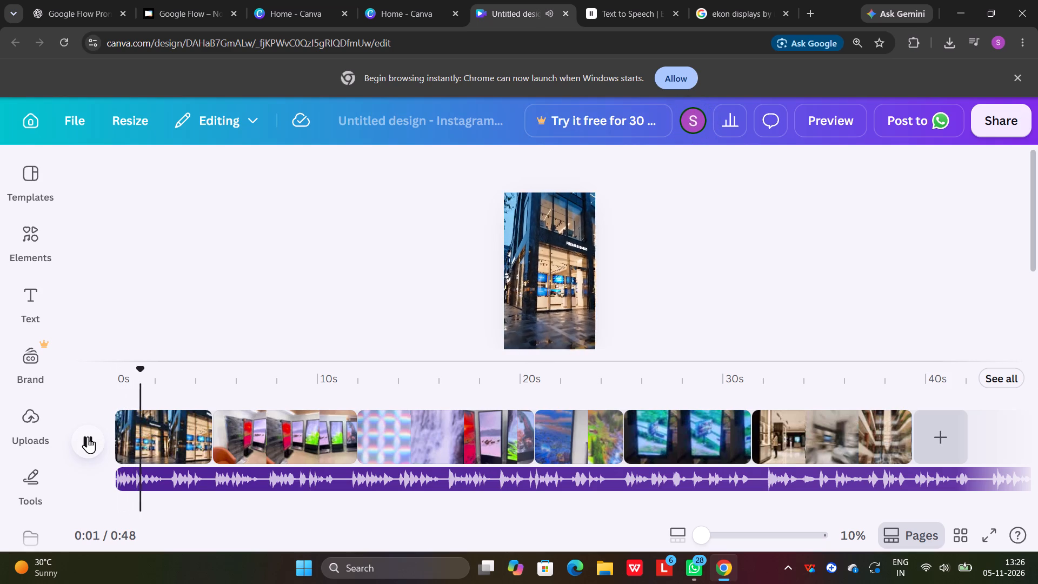
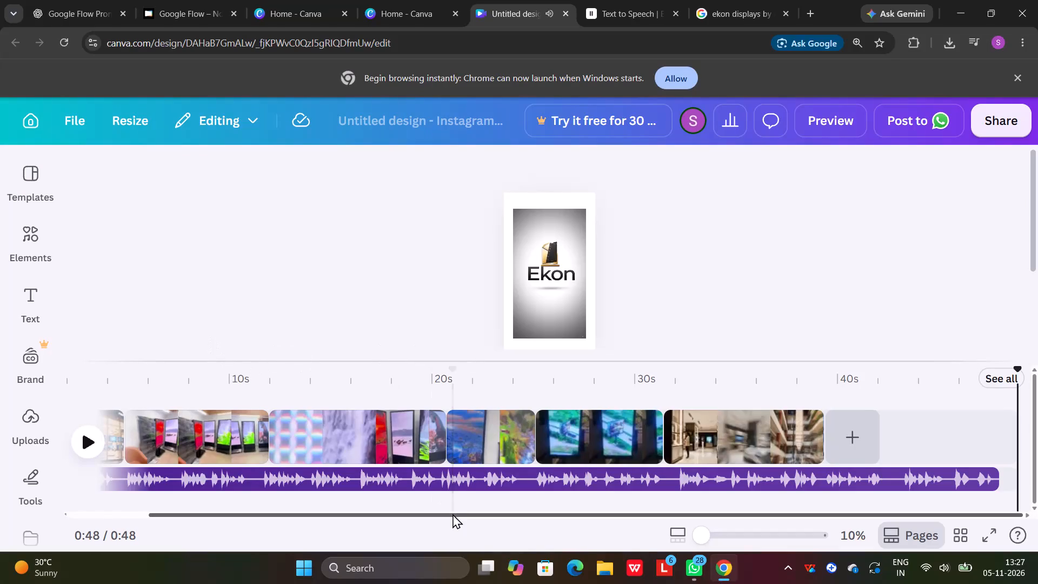
Delete the narration audio track from the reel's timeline.
left_click(450, 479)
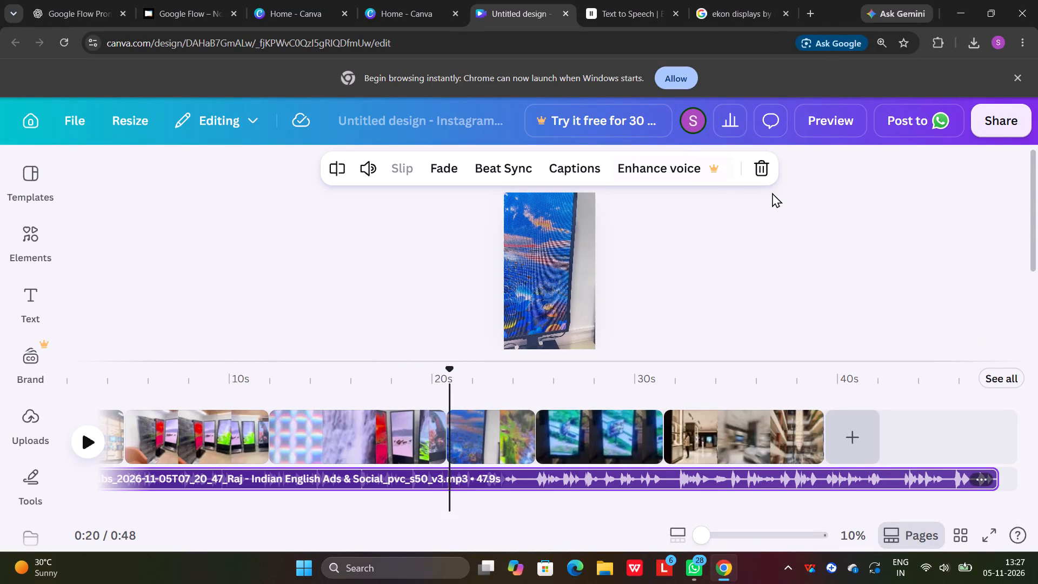
left_click(765, 177)
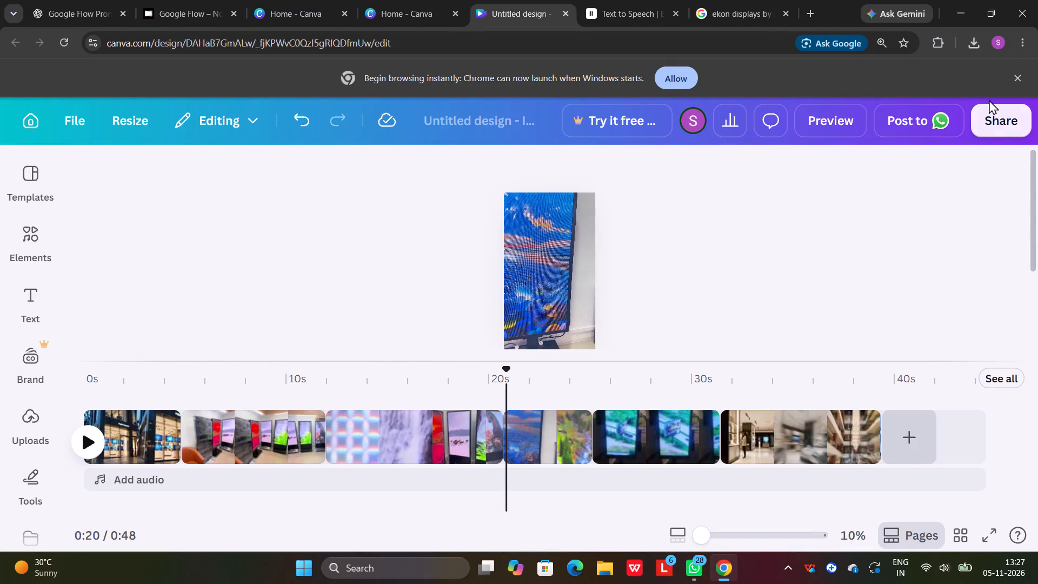
Download the reel without narration as an MP4 video at 1080p quality.
left_click(988, 124)
scroll(717, 474, "down", 3)
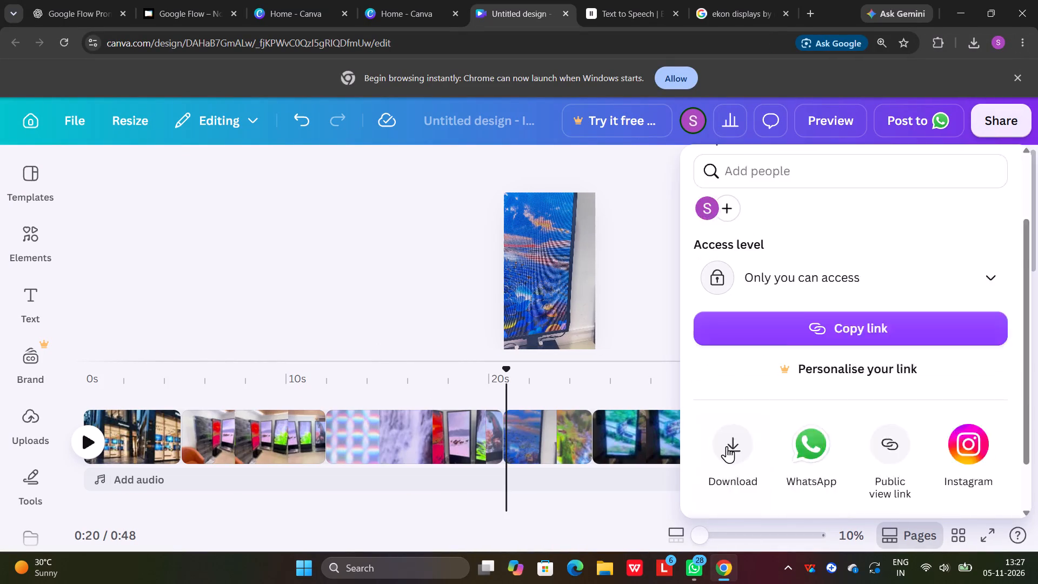
left_click(724, 357)
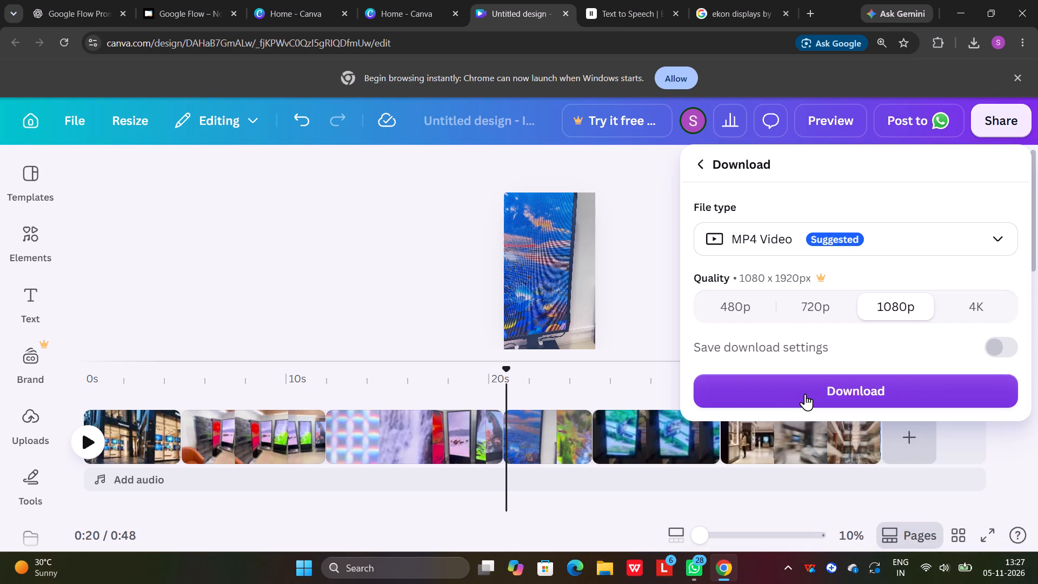
left_click(806, 386)
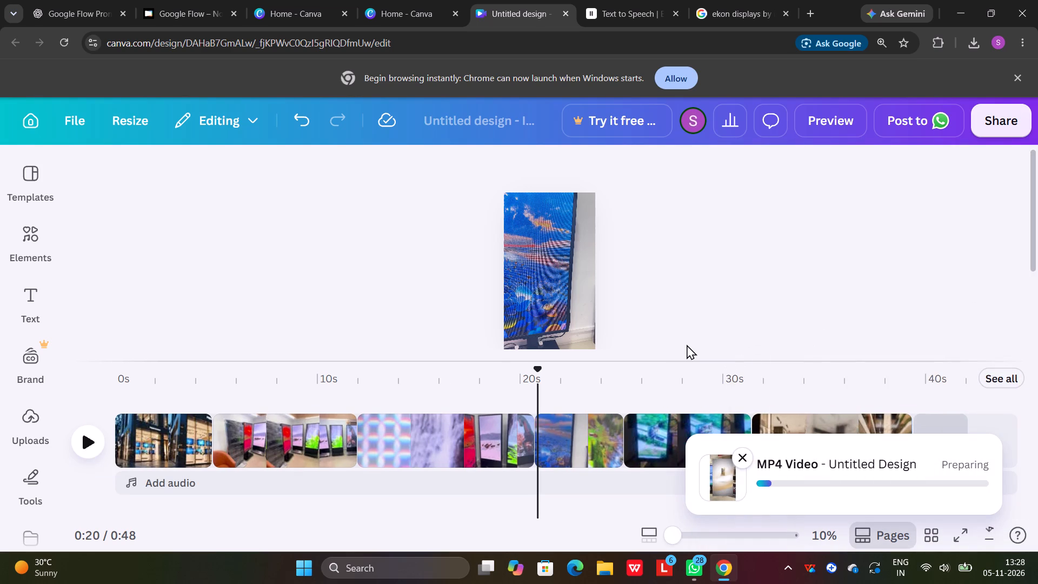
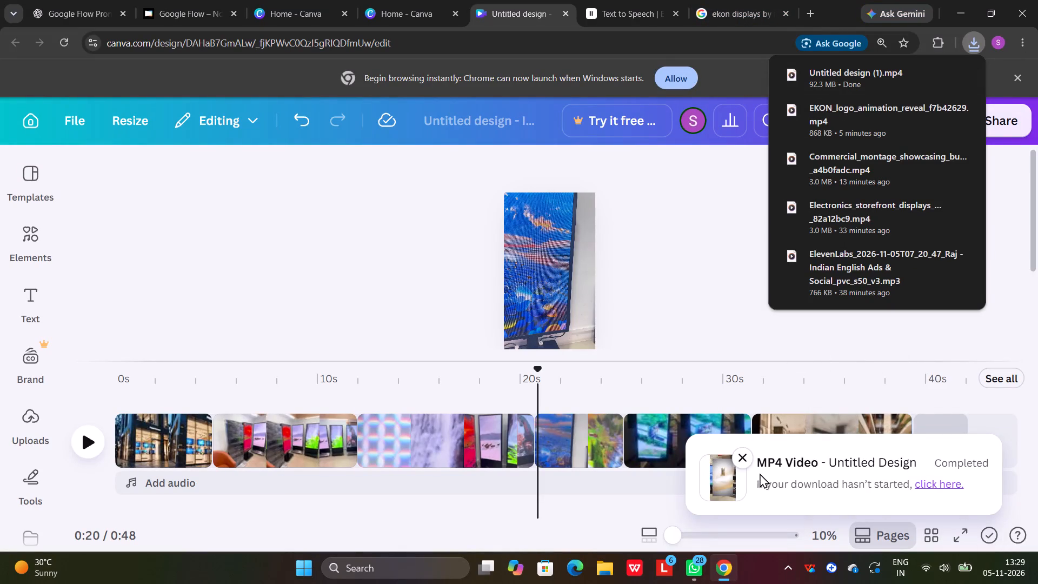
Dismiss the completed-download notice and search Google for "clideo" in a new browser tab.
left_click(743, 459)
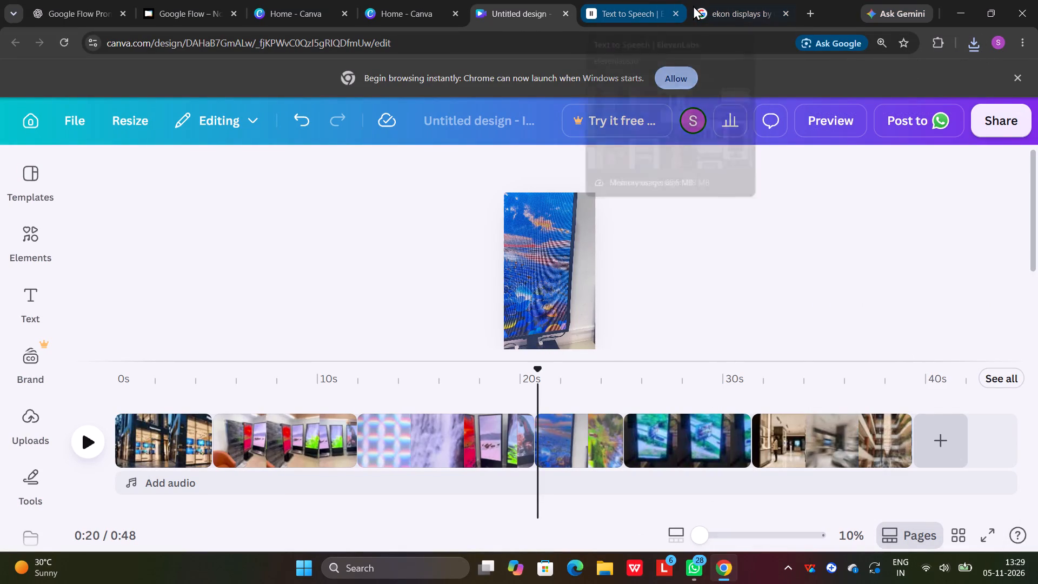
left_click(806, 13)
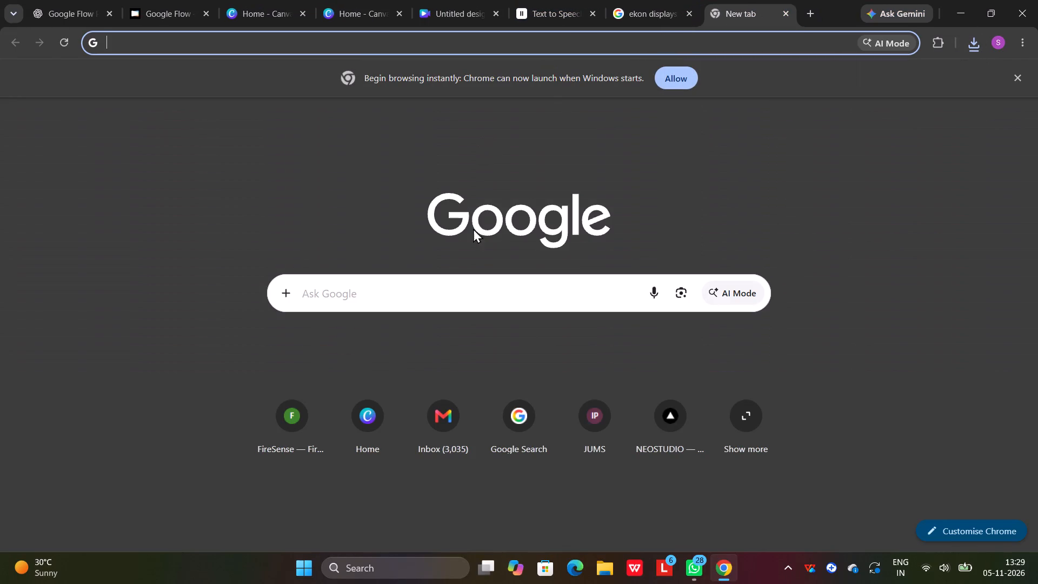
left_click(389, 304)
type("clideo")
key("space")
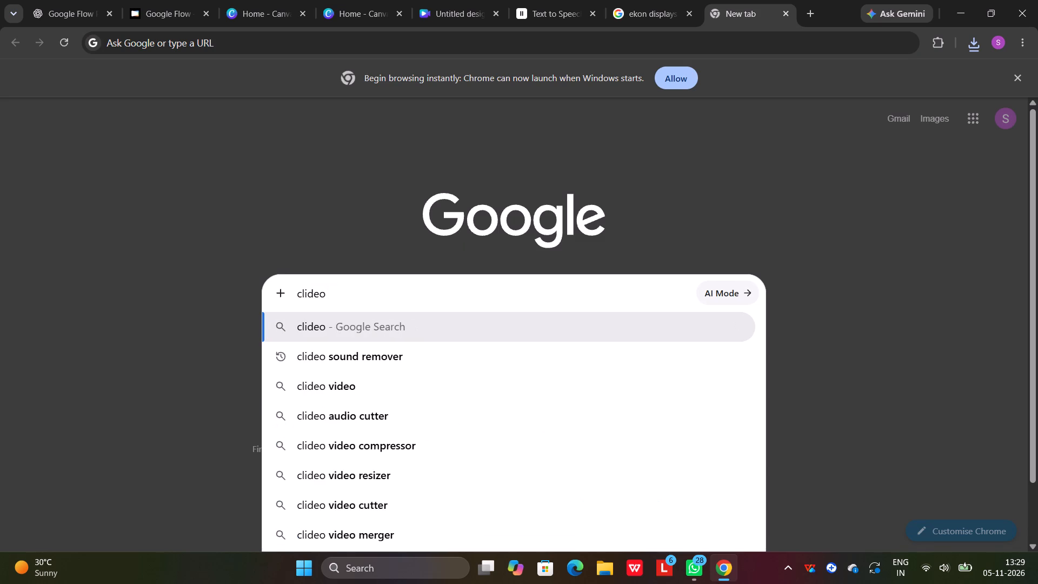
Search Google for "clideo video sound remover" and open Clideo's Remove Audio from Video page.
type("video sound remover")
key("space")
key("Return")
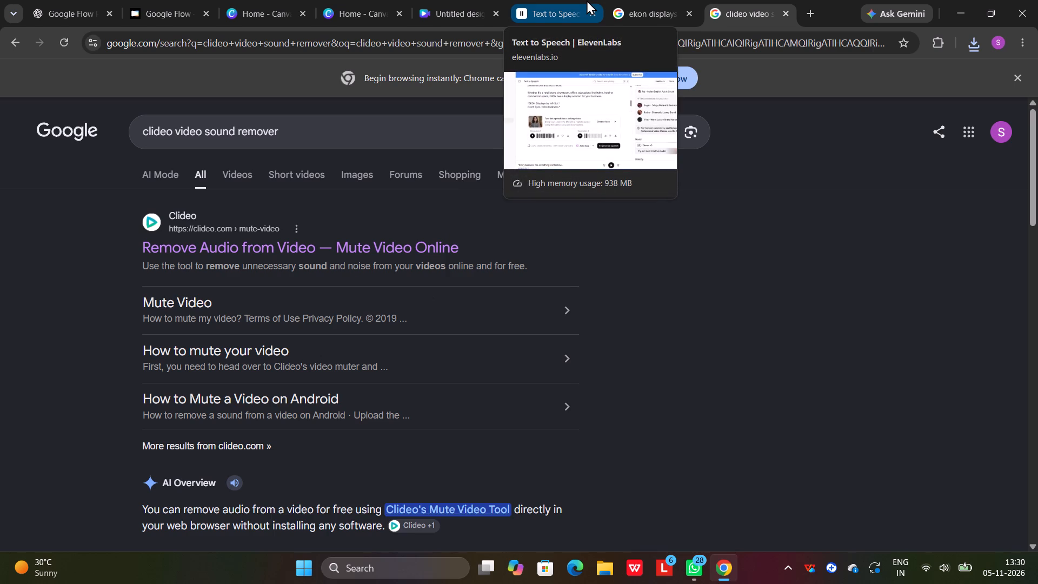
left_click(321, 253)
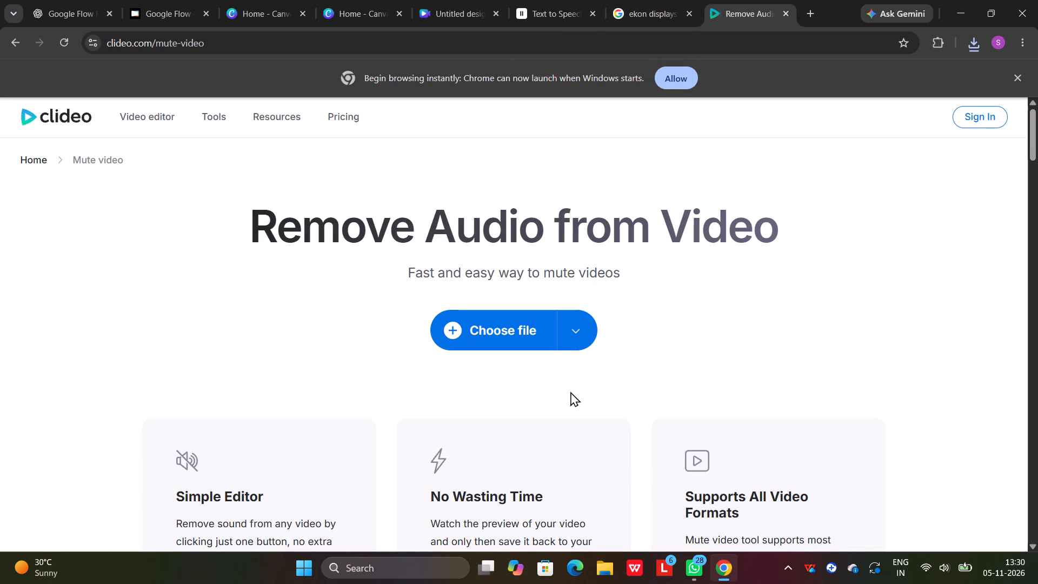
Upload the video "Untitled design (1)" from the Downloads folder to Clideo's mute-video tool.
left_click(505, 337)
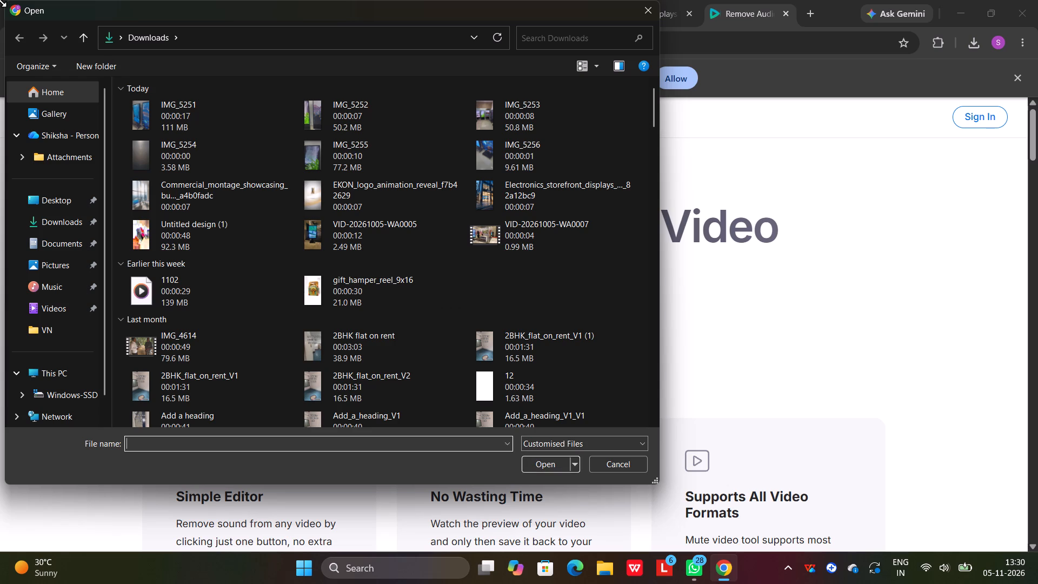
scroll(306, 0, "up", 2)
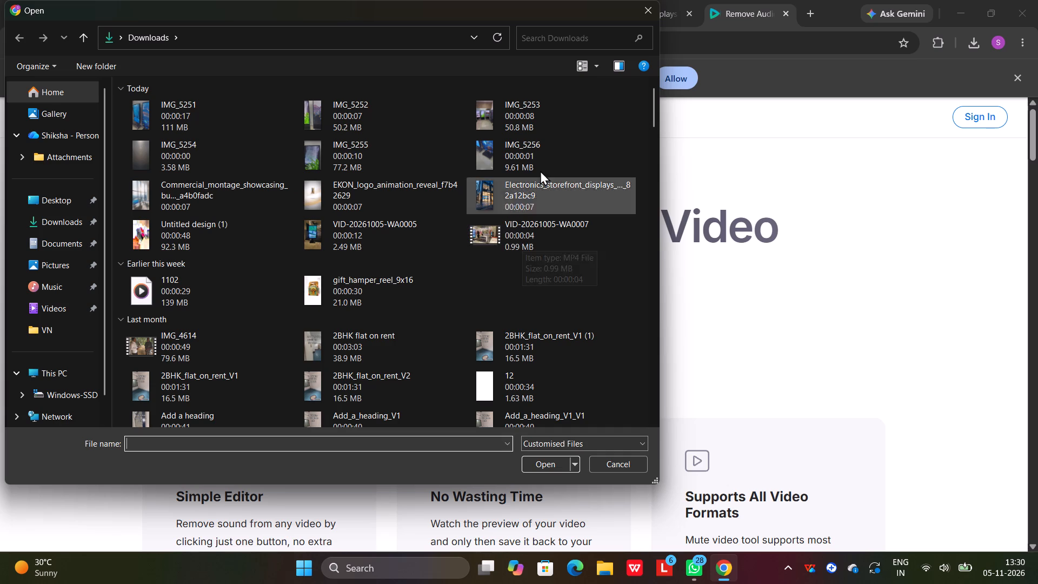
left_click(217, 226)
left_click(542, 462)
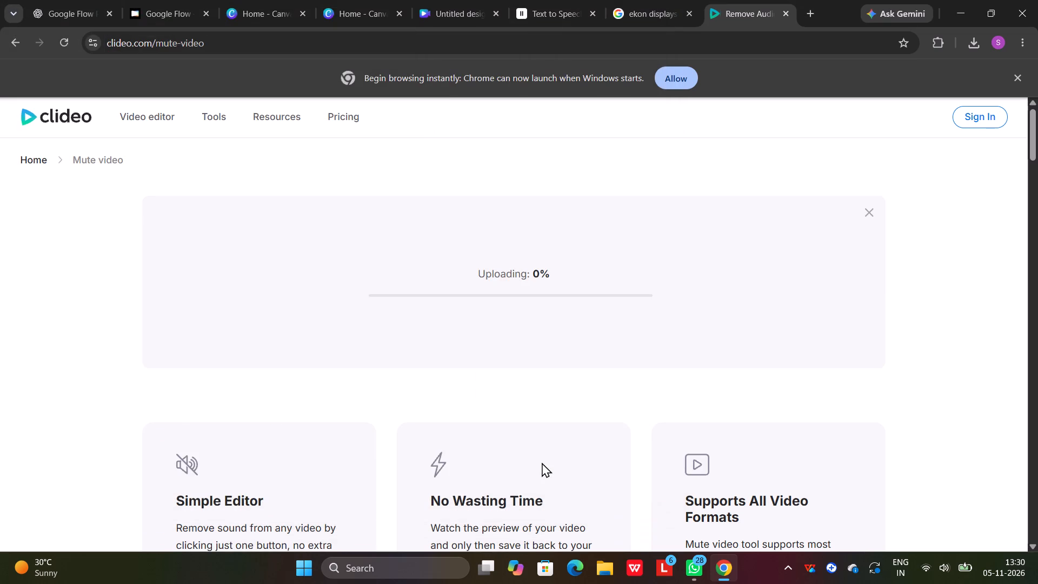
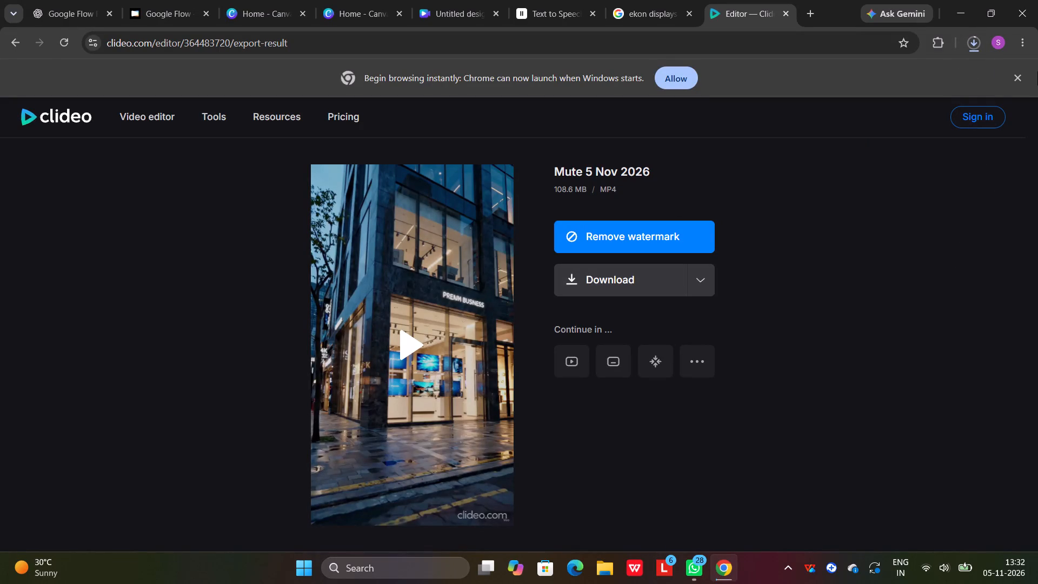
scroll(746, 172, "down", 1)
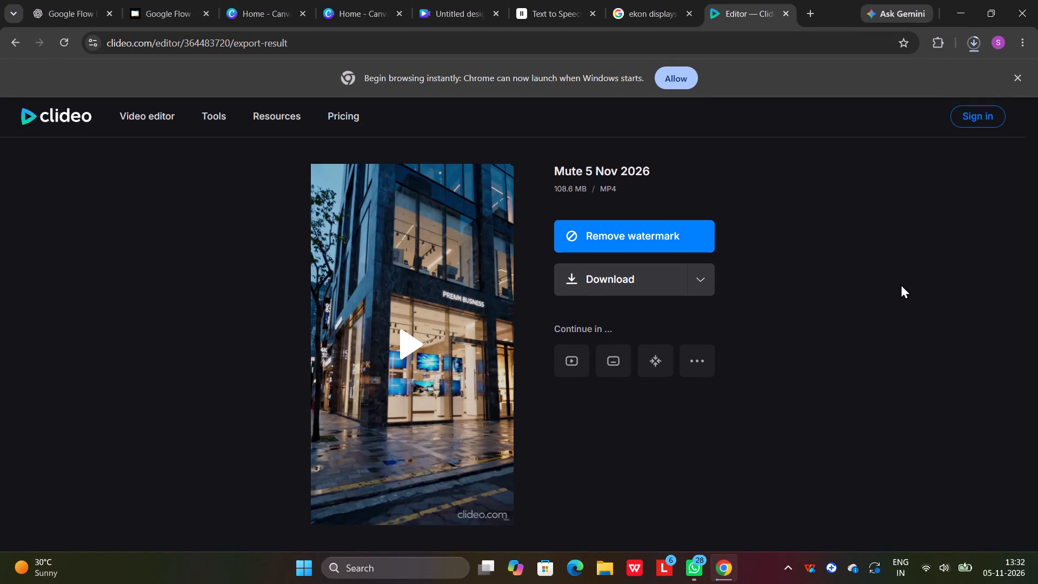
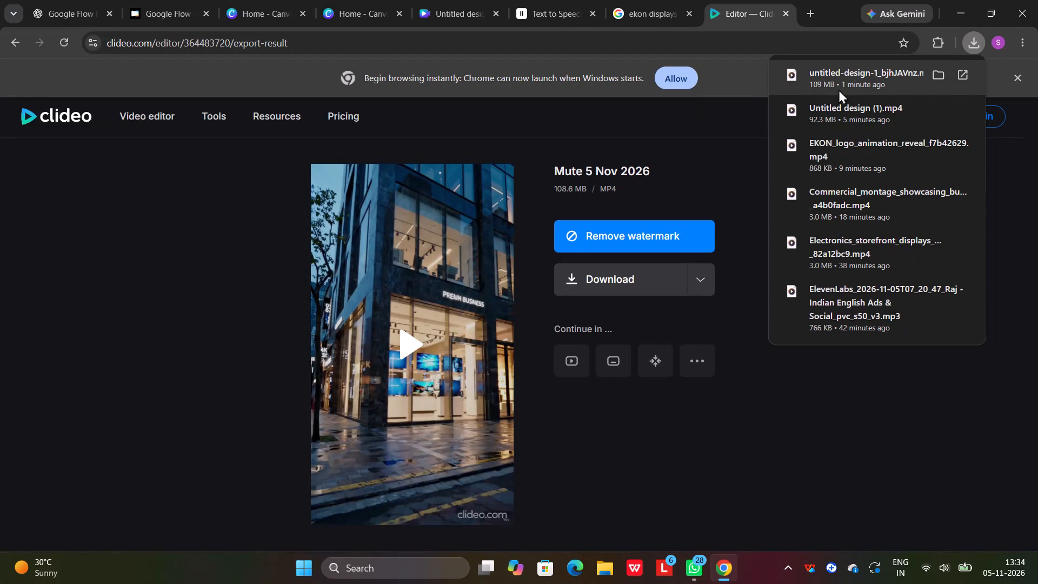
Search the web for kapwing in a new browser tab, open the Kapwing workspace and dismiss the upgrade offer.
left_click(762, 438)
scroll(748, 206, "up", 1)
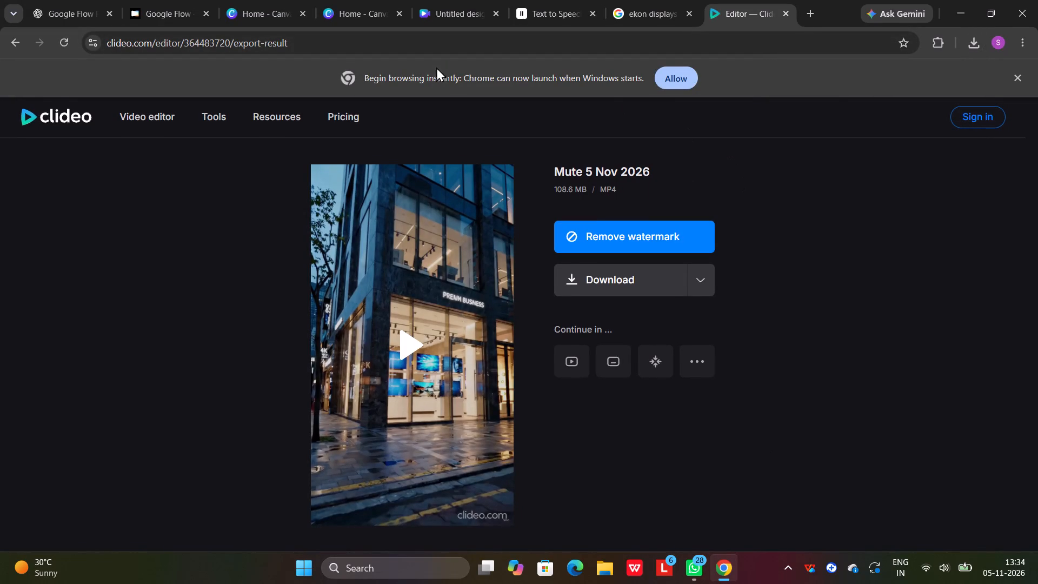
left_click(811, 15)
left_click(387, 287)
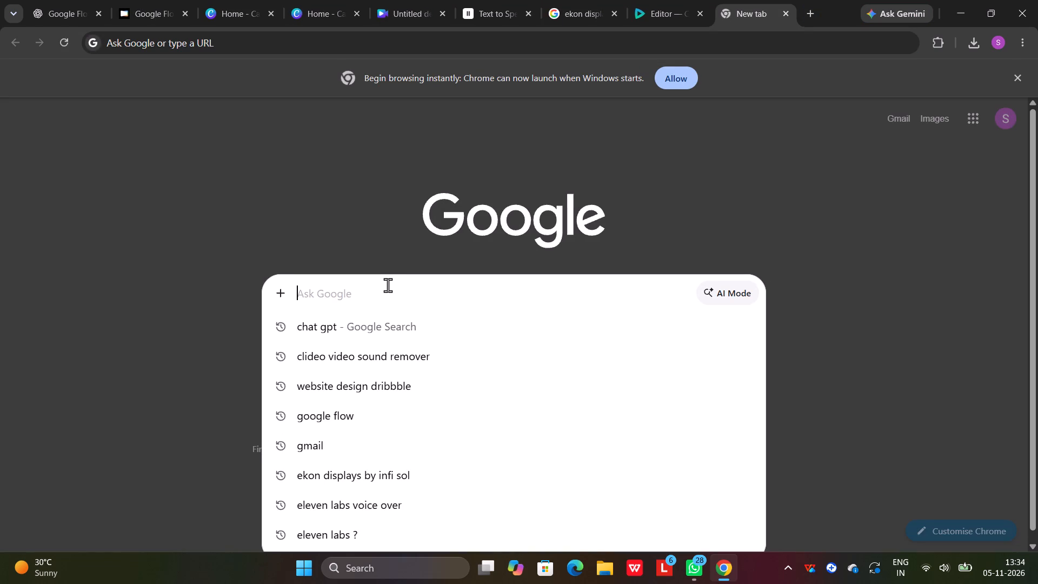
type("kapwing")
key("space")
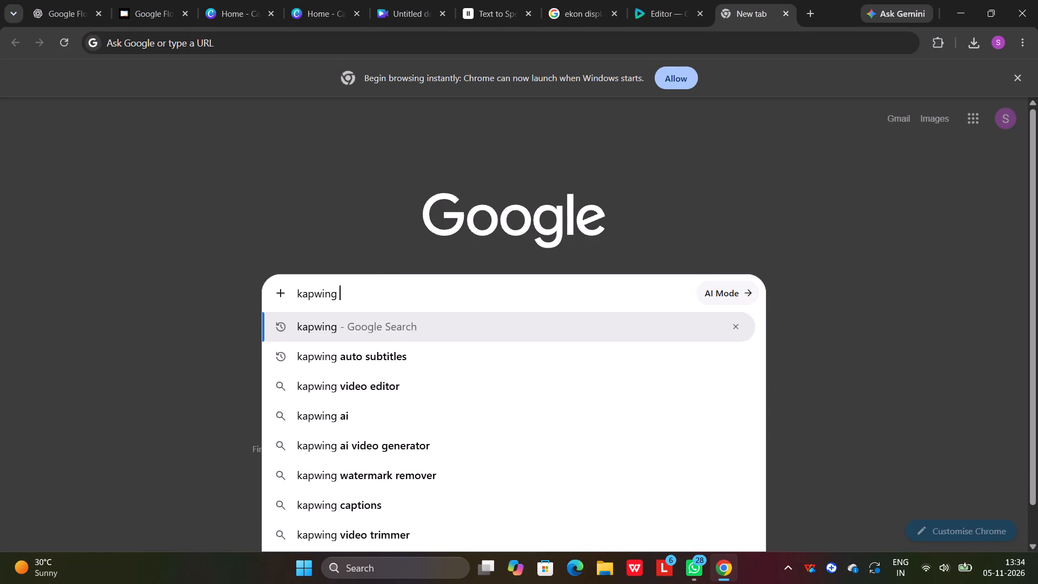
key("Return")
left_click(301, 251)
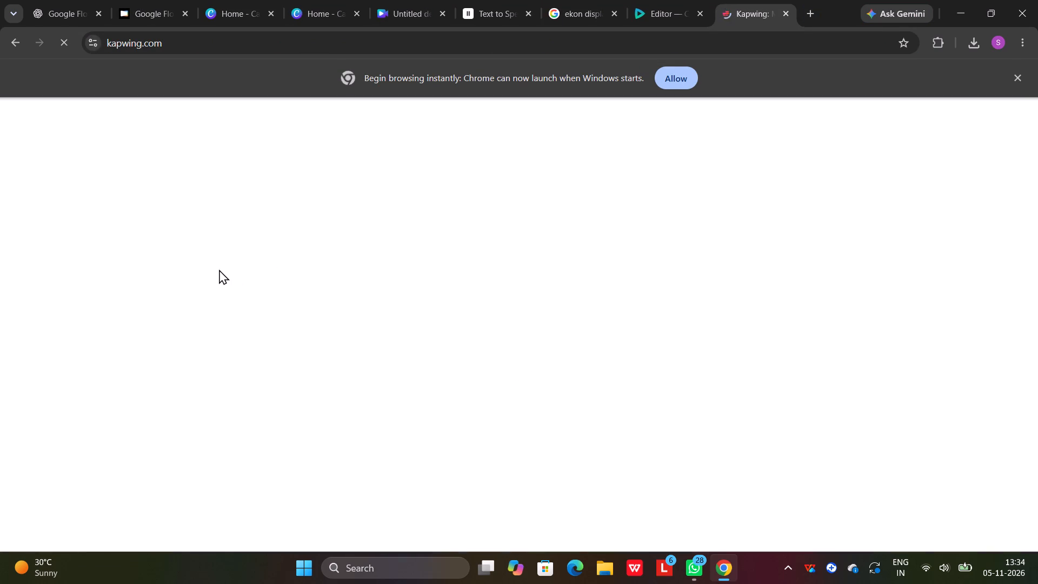
scroll(212, 281, "down", 1)
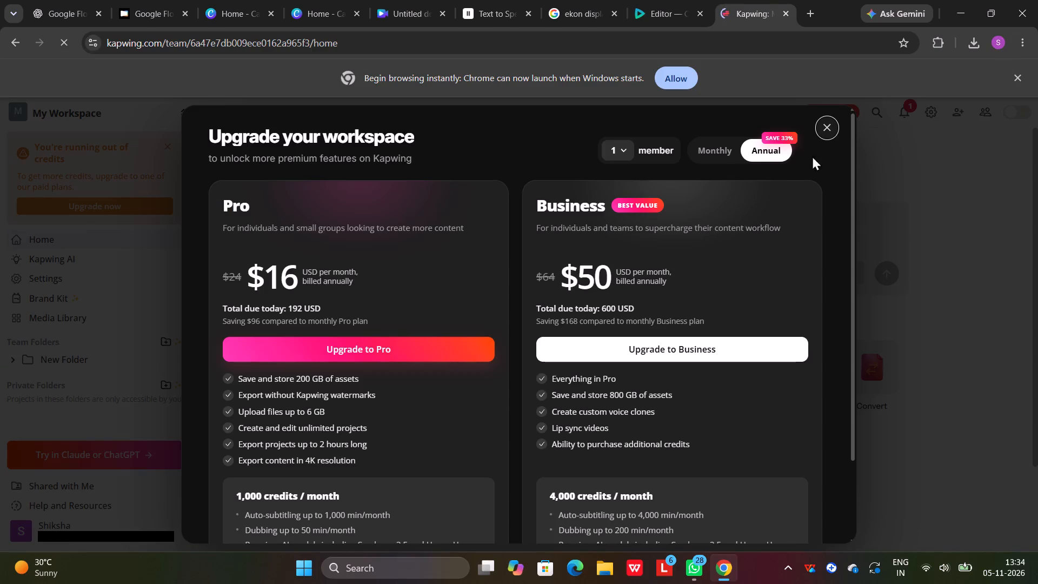
left_click(822, 131)
left_click(822, 130)
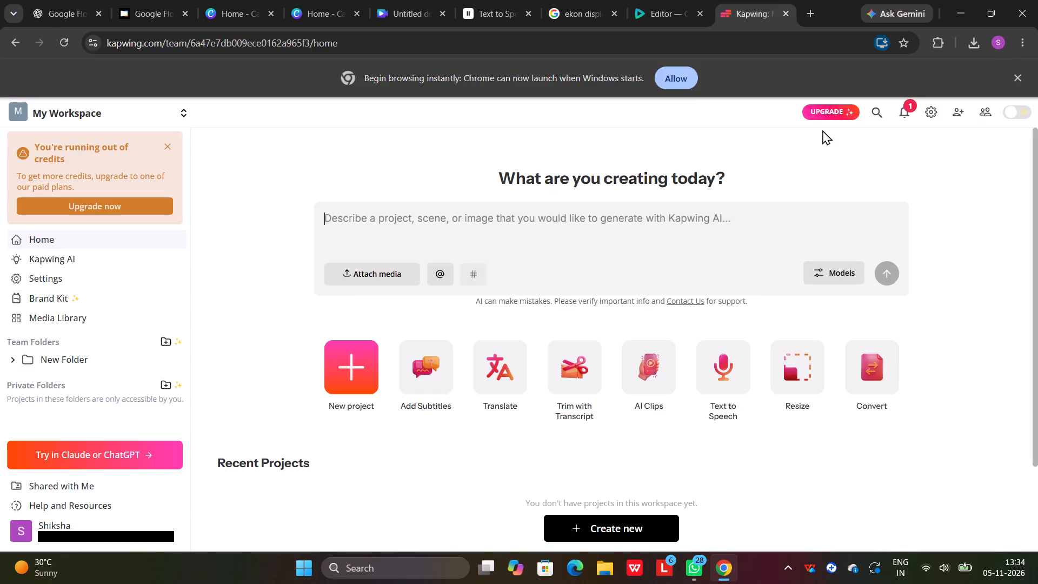
Create a new project, upload the muted video untitled-design-1_bjhJAVnz from Downloads and preview its opening seconds.
left_click(339, 373)
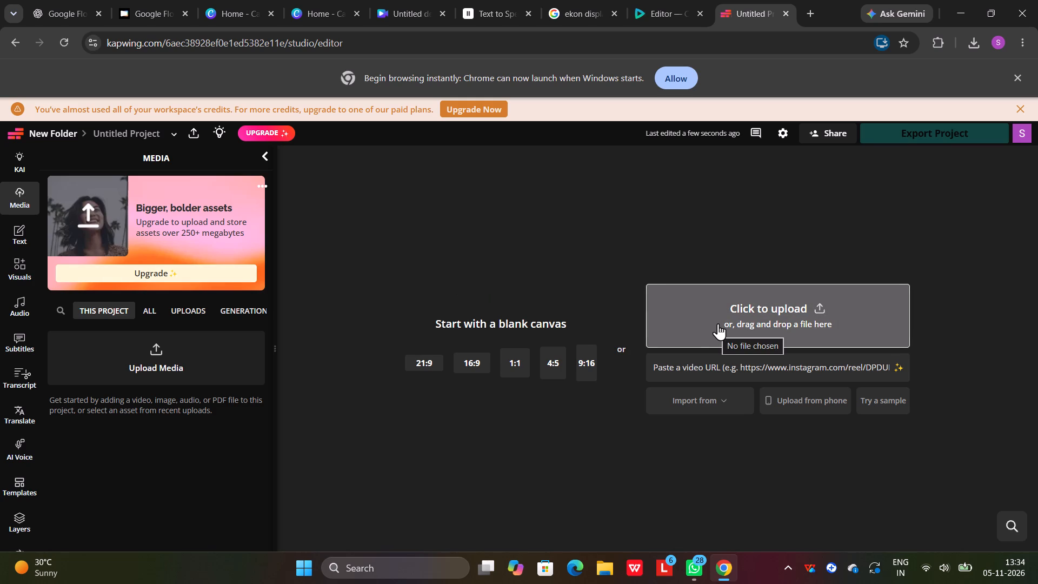
left_click(727, 313)
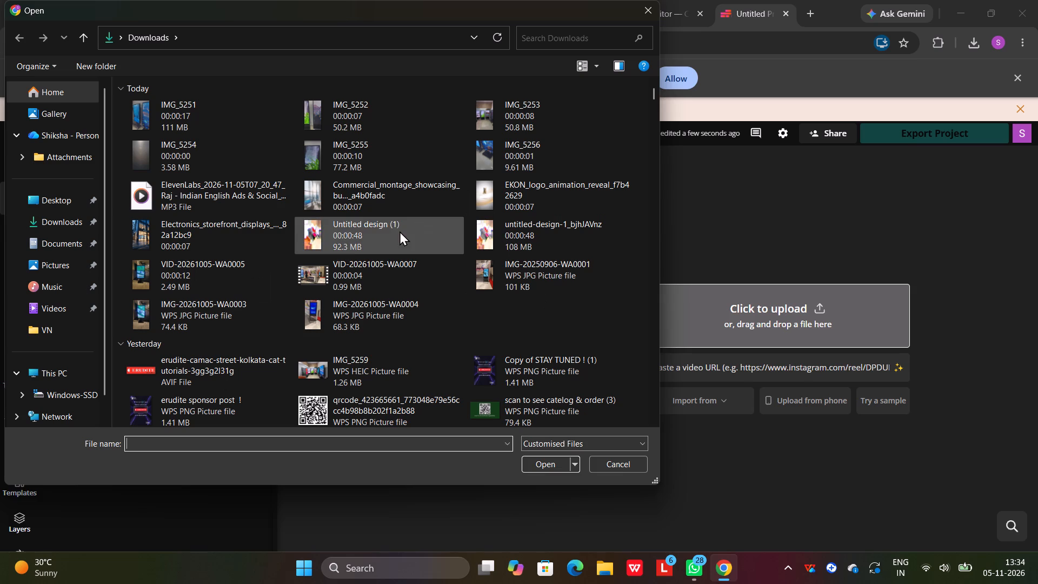
left_click(529, 221)
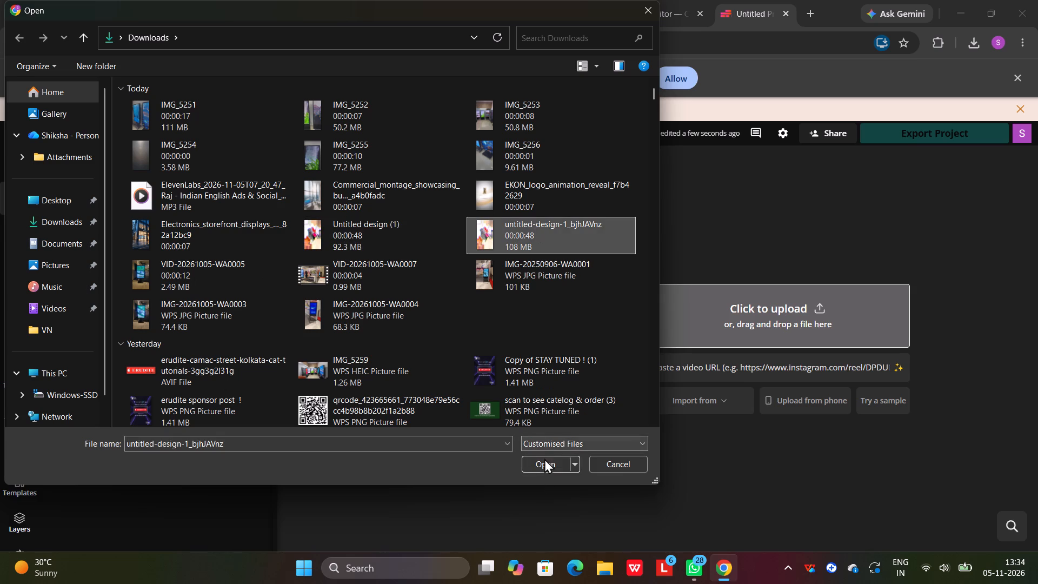
left_click(544, 462)
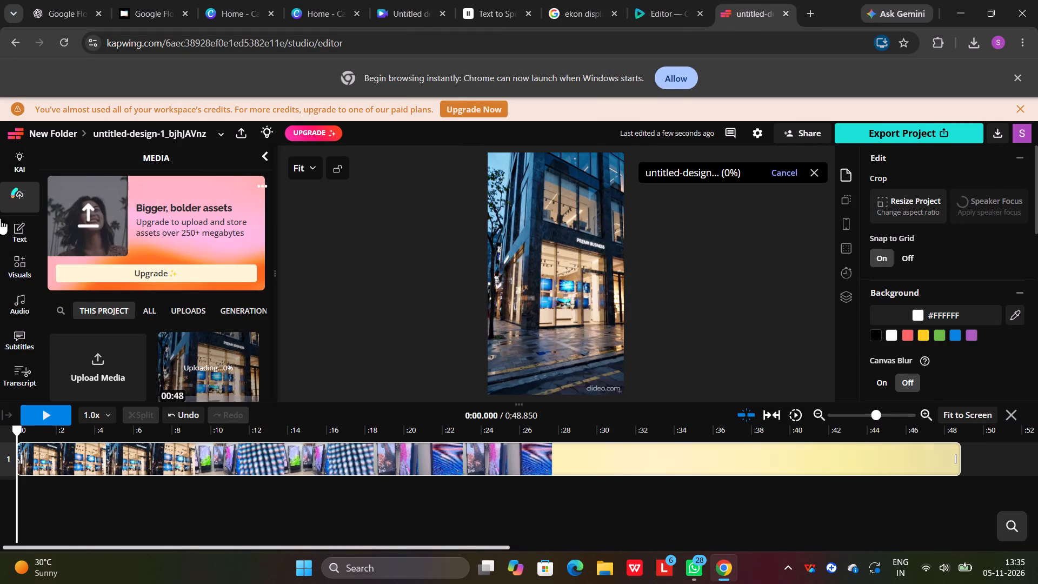
left_click(43, 420)
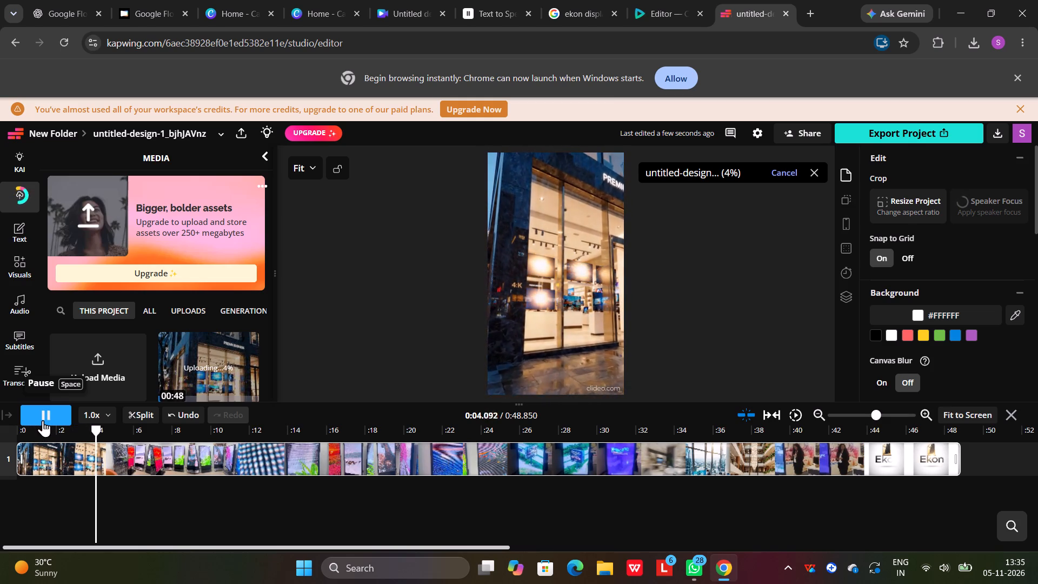
left_click(43, 420)
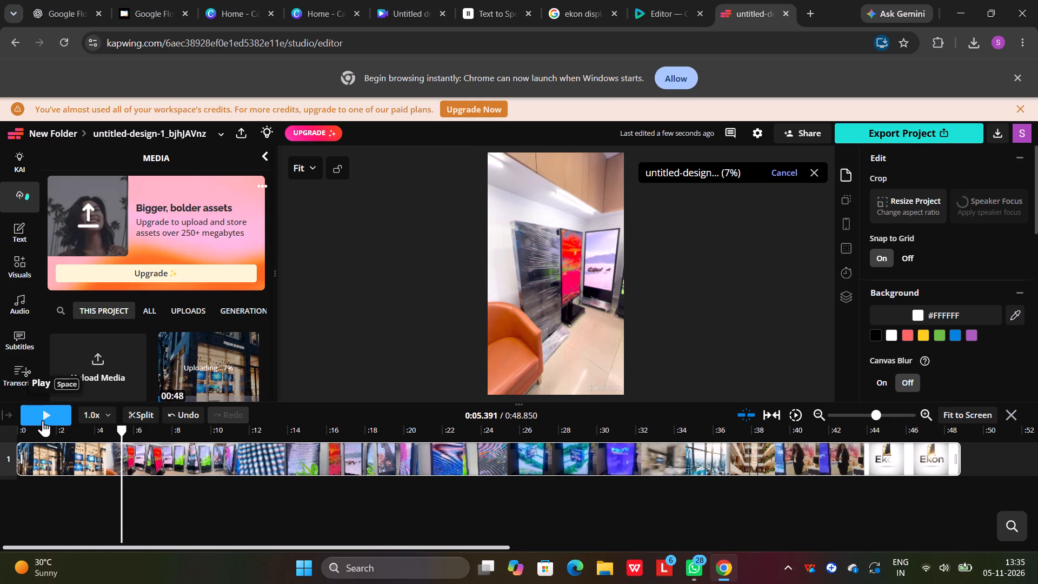
scroll(36, 302, "up", 1)
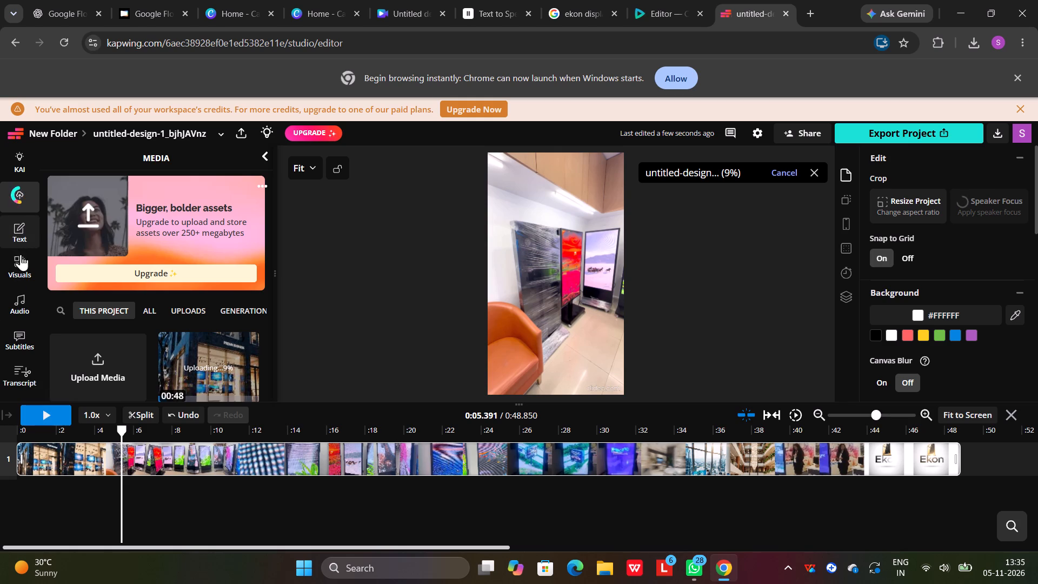
scroll(85, 350, "down", 2)
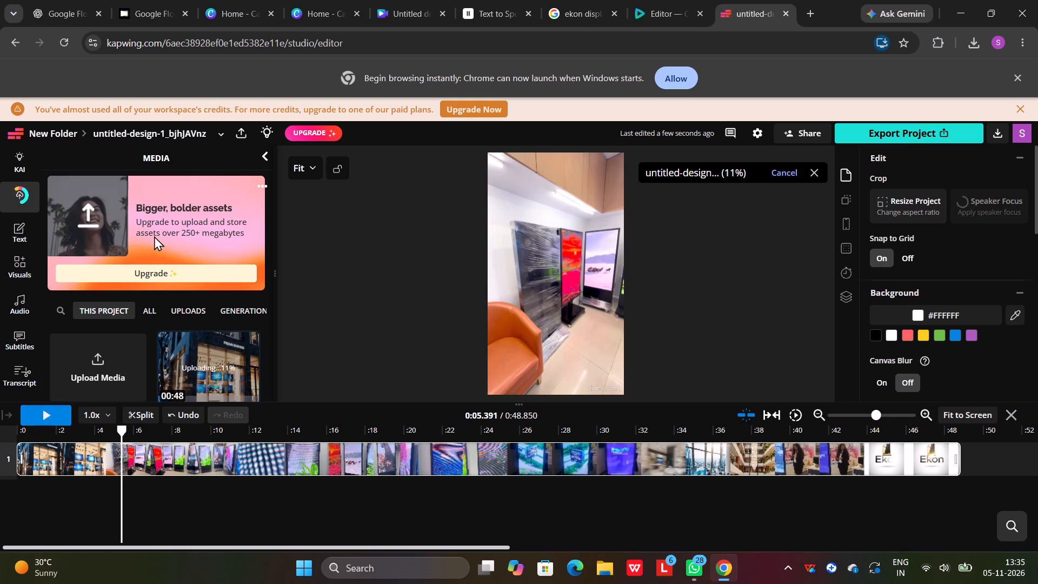
Upload today's ElevenLabs Raj - Indian English Ads & Social narration MP3 and align its audio track with the start of the video.
left_click(8, 308)
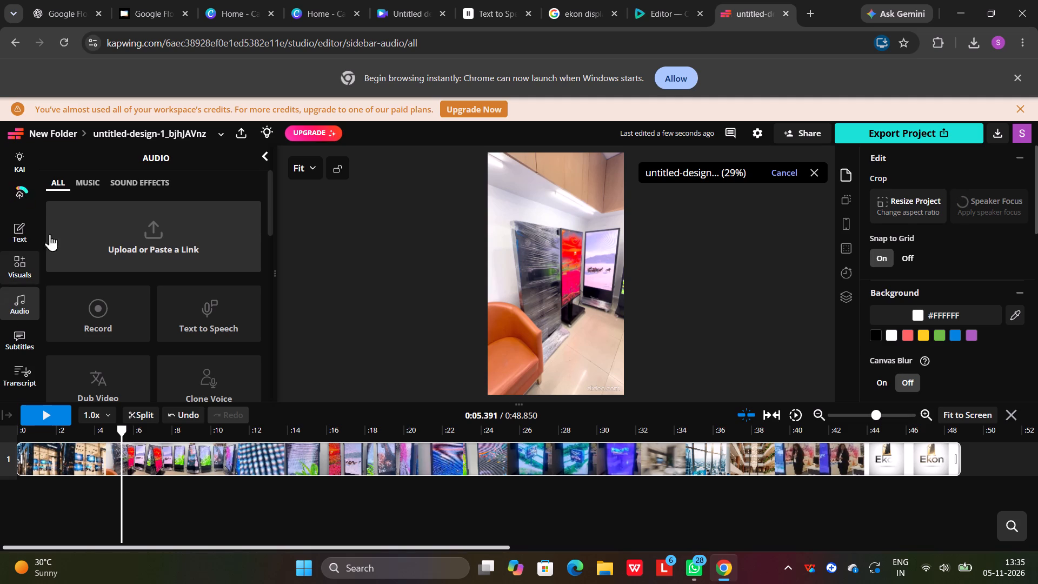
left_click(106, 250)
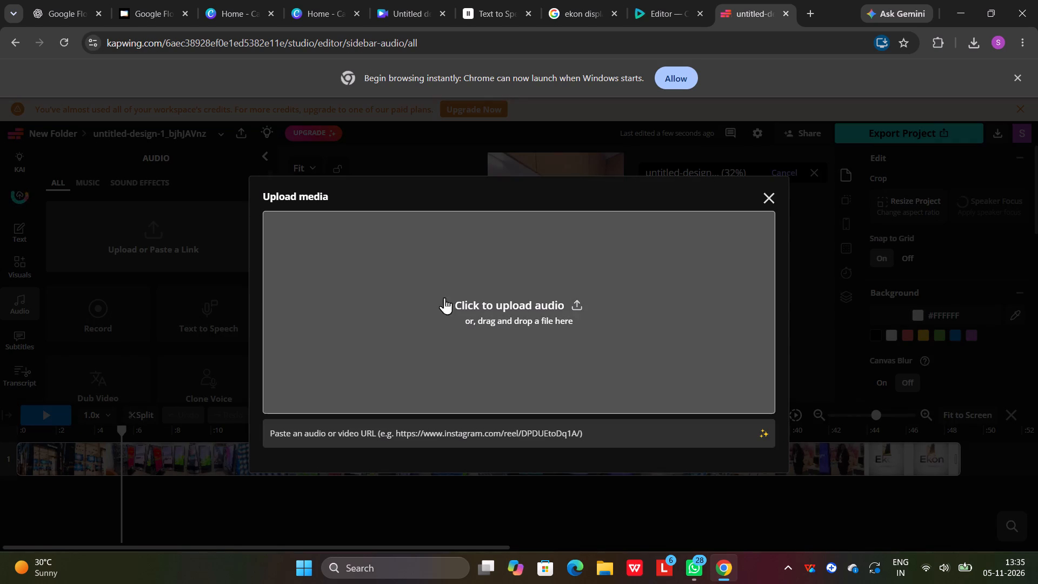
left_click(432, 300)
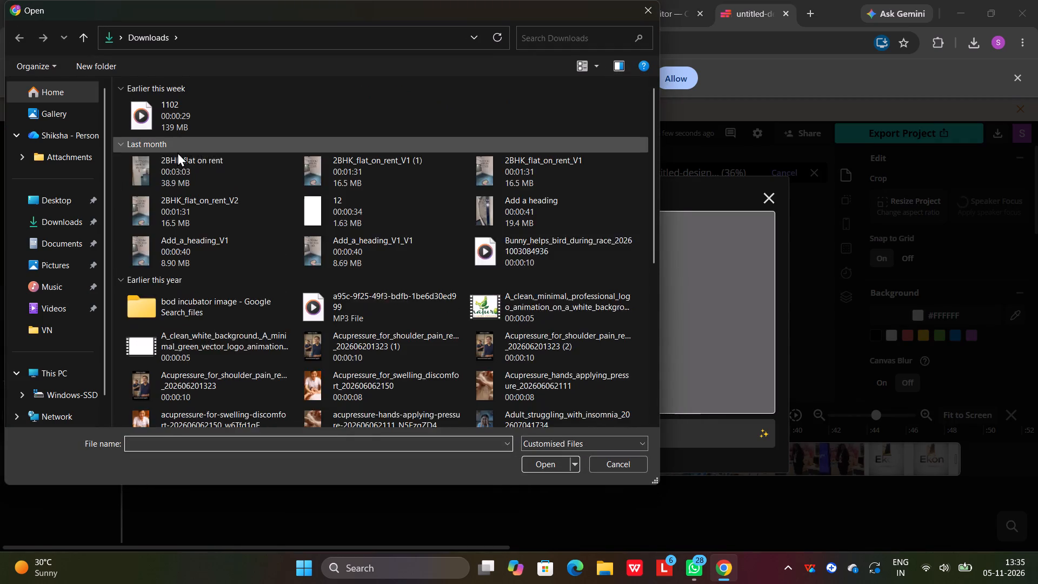
left_click(192, 193)
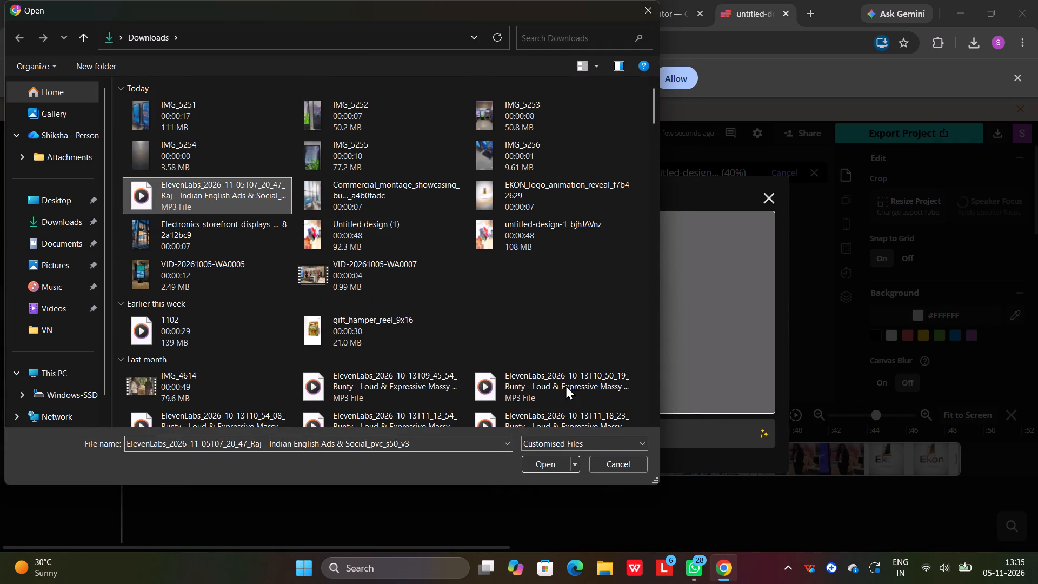
left_click(548, 460)
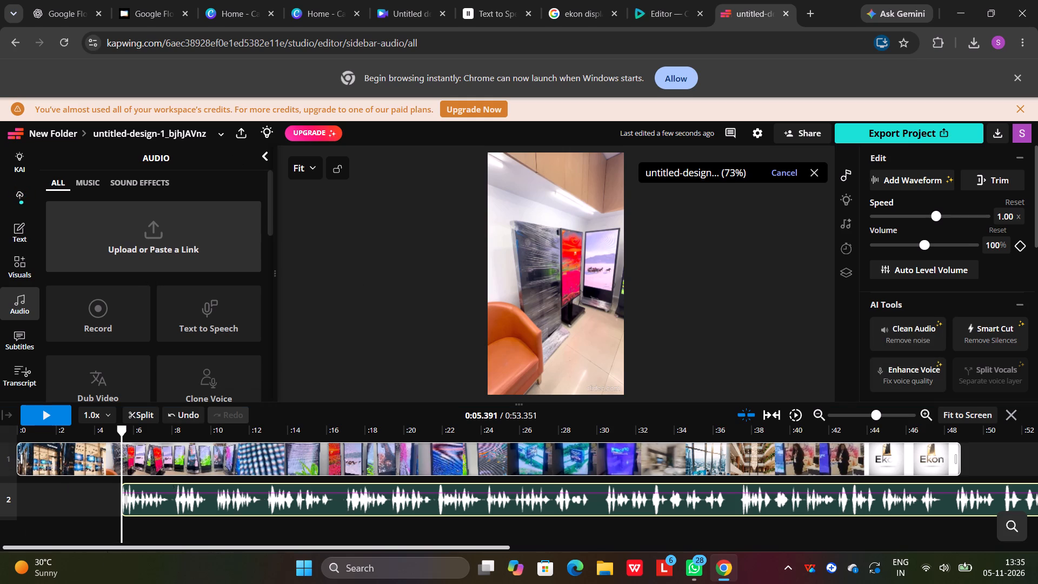
left_click_drag(231, 506, 124, 502)
Play back the opening seconds from the start to check the narration against the video.
left_click(17, 430)
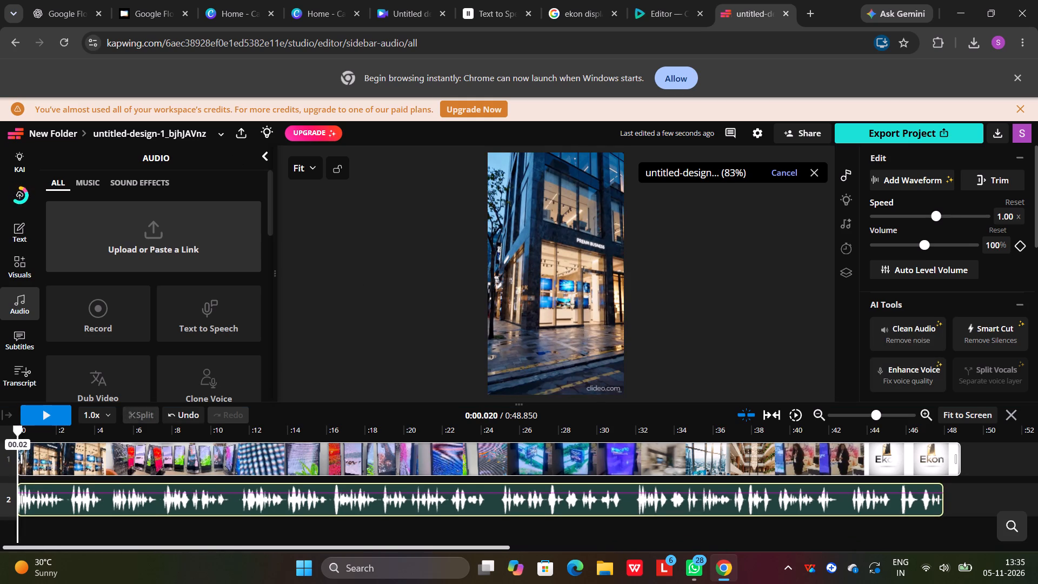
left_click(42, 415)
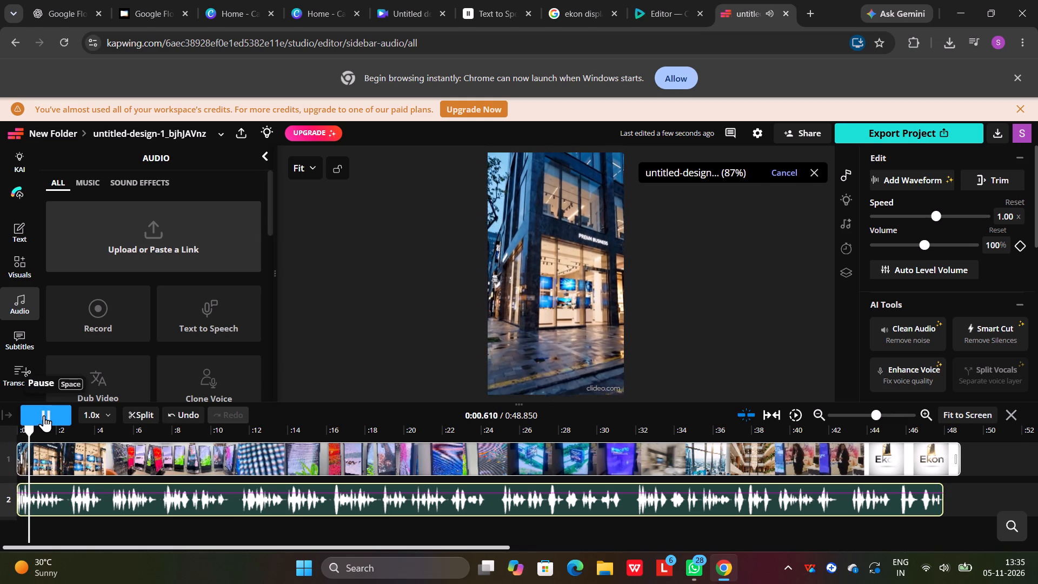
left_click(44, 415)
left_click_drag(35, 430, 18, 430)
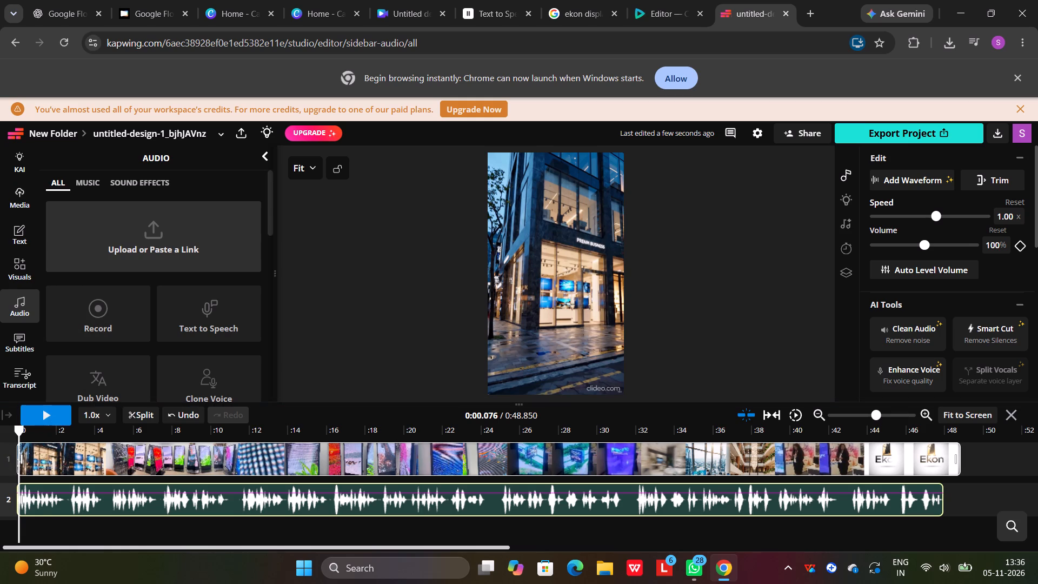
left_click(38, 414)
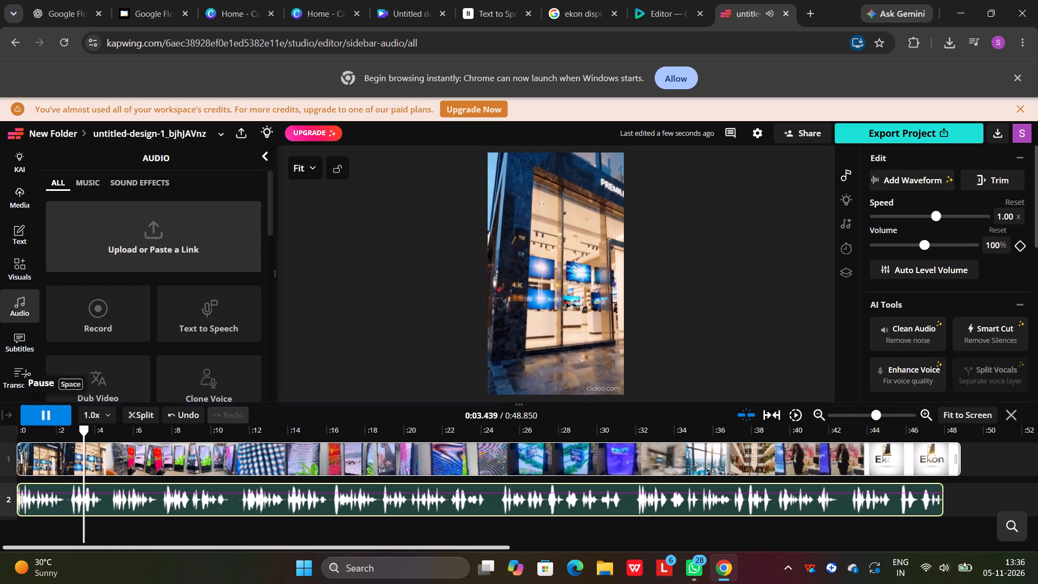
left_click_drag(93, 430, 5, 398)
left_click(37, 411)
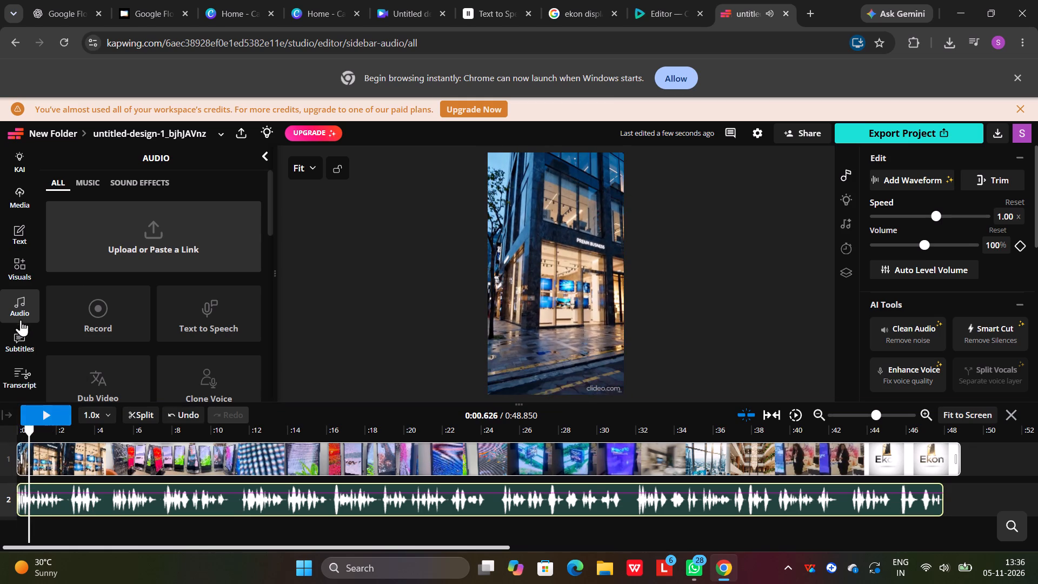
Generate auto subtitles with both the original language and the translation language set to English (United States).
left_click(14, 341)
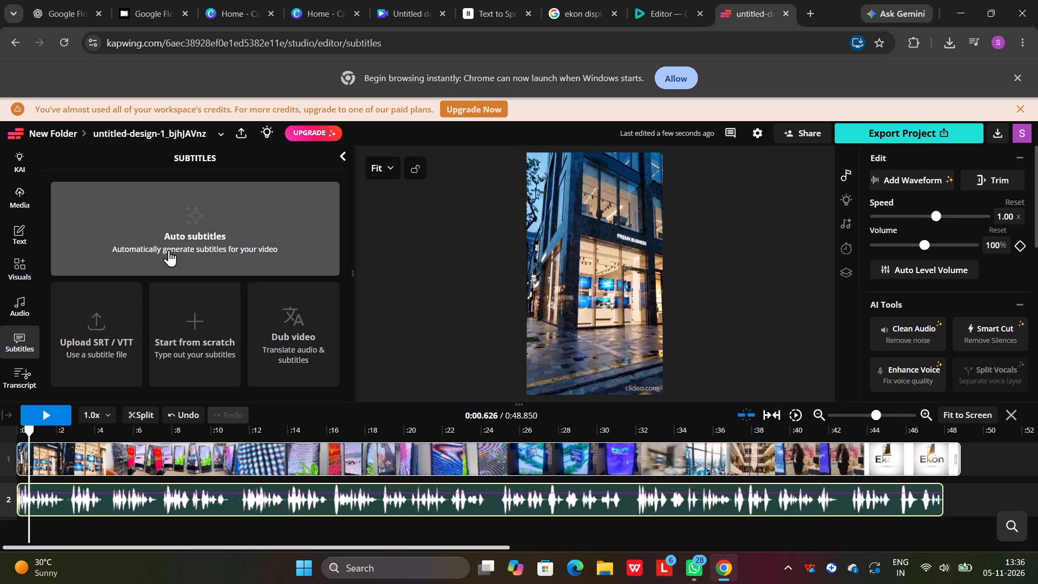
left_click(232, 235)
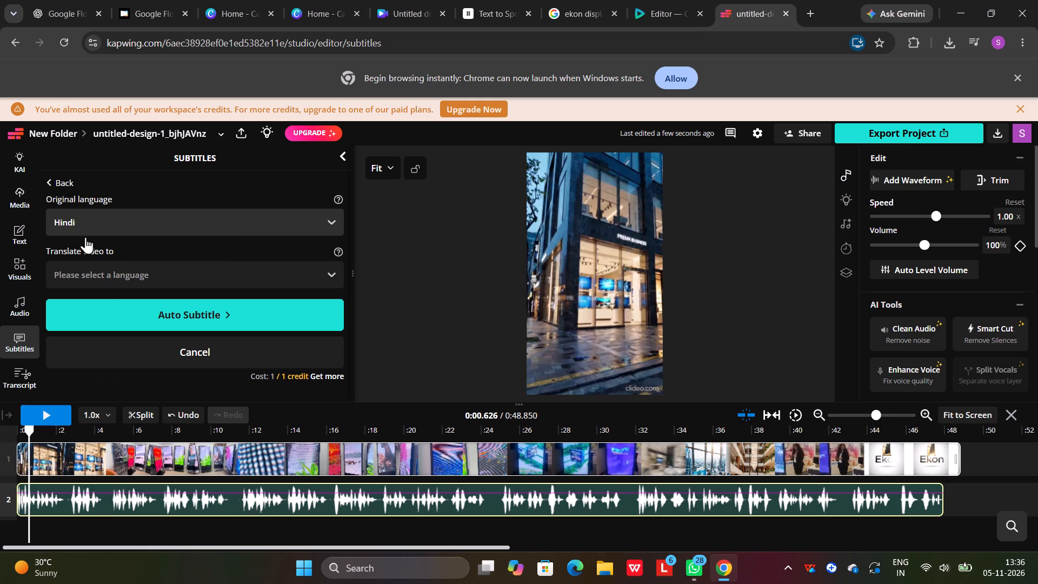
scroll(67, 220, "up", 1)
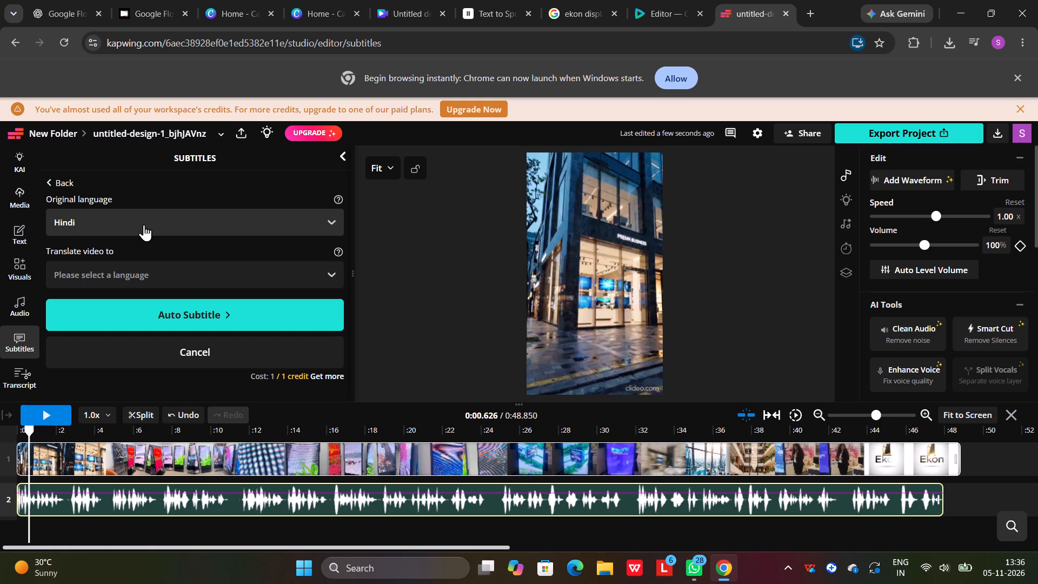
left_click(145, 222)
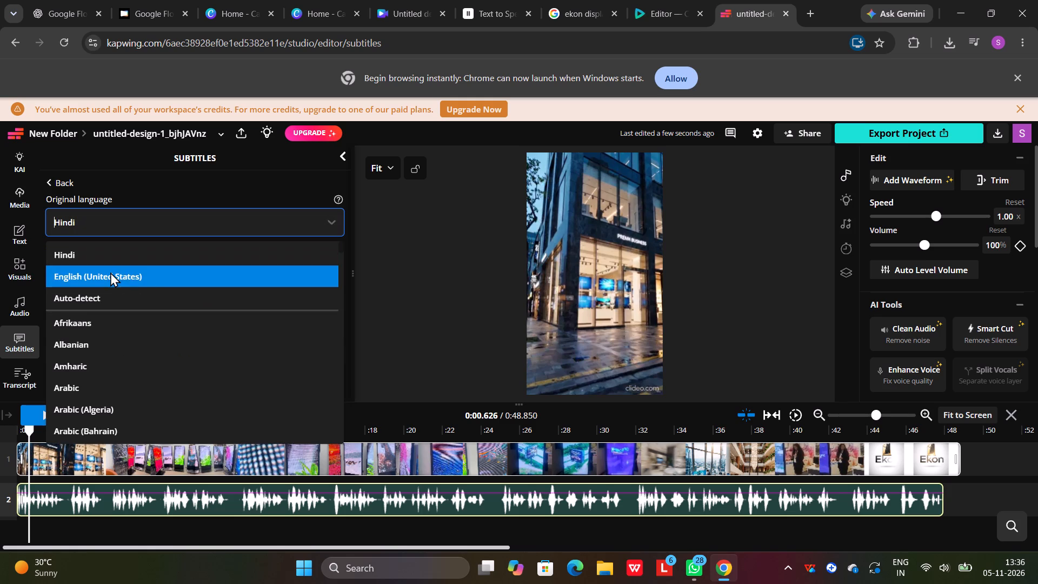
left_click(110, 275)
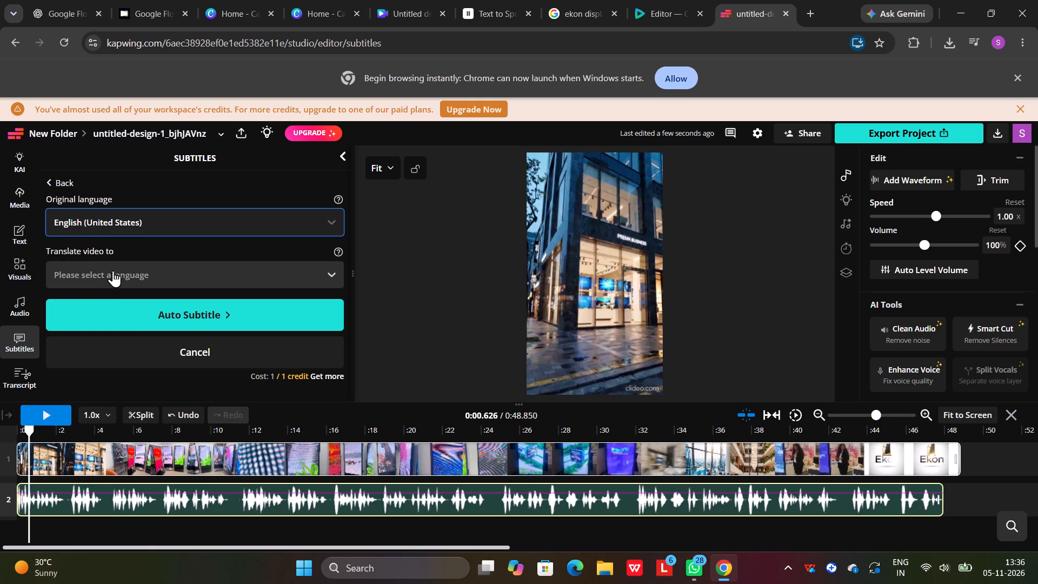
left_click(114, 270)
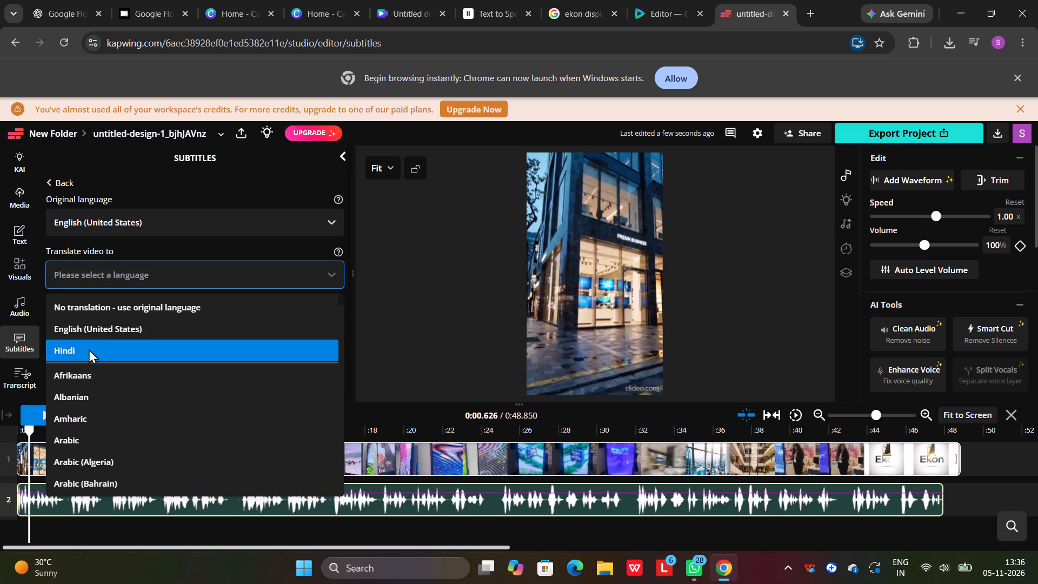
left_click(109, 337)
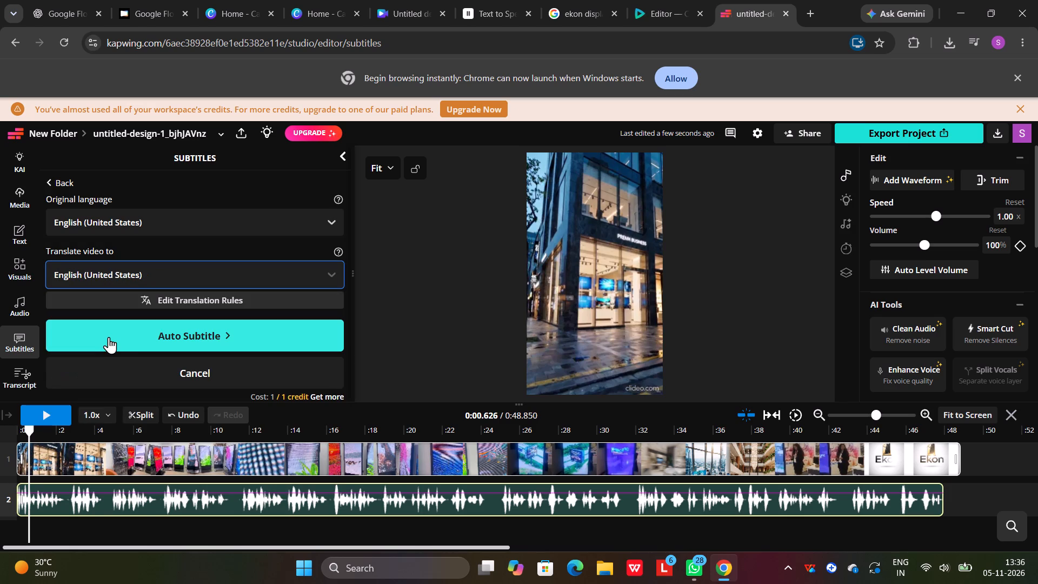
left_click(123, 333)
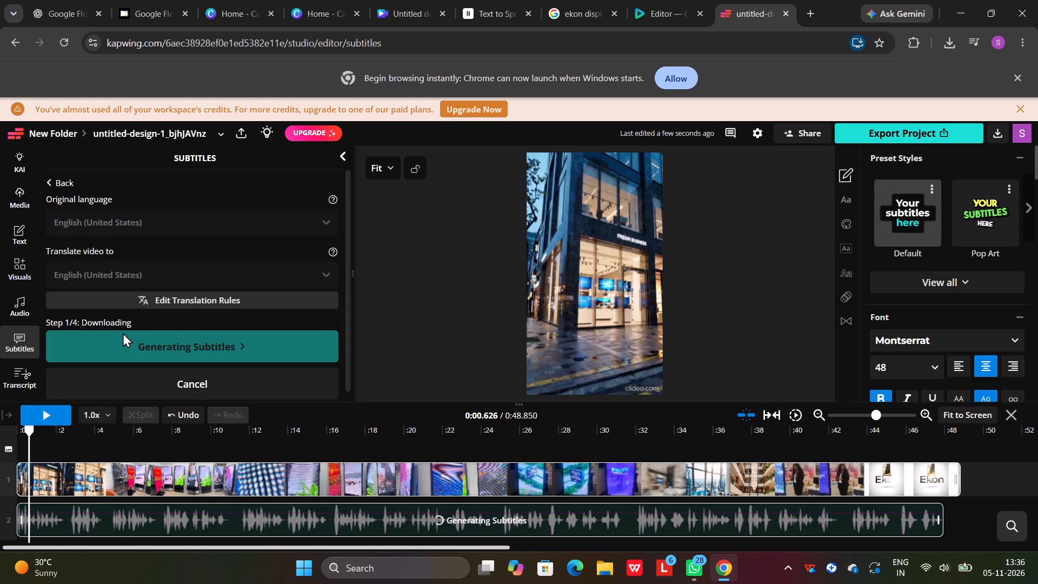
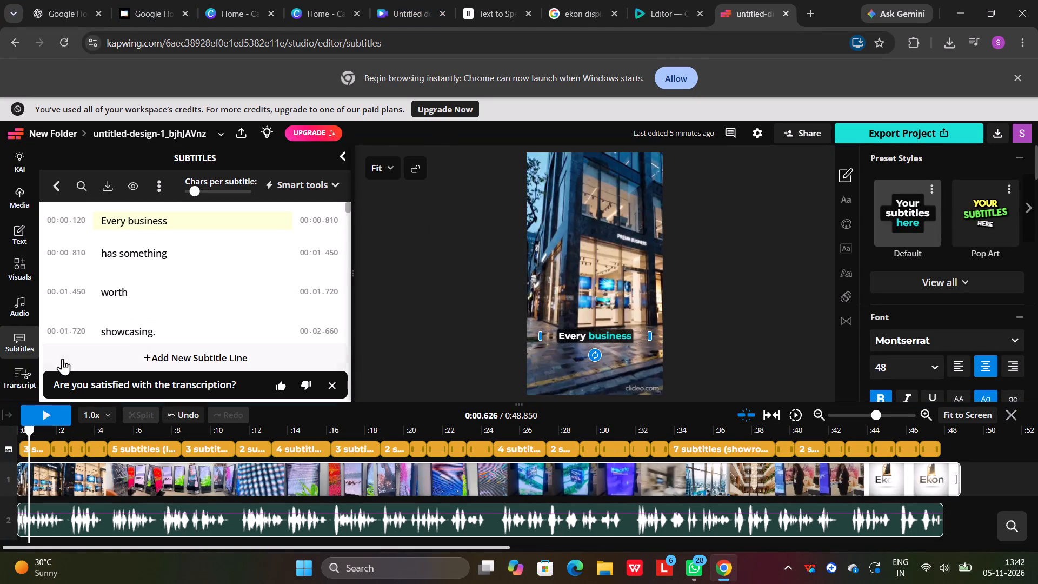
Play back roughly the first 12 seconds of the video to check the generated subtitles against the narration.
left_click(45, 408)
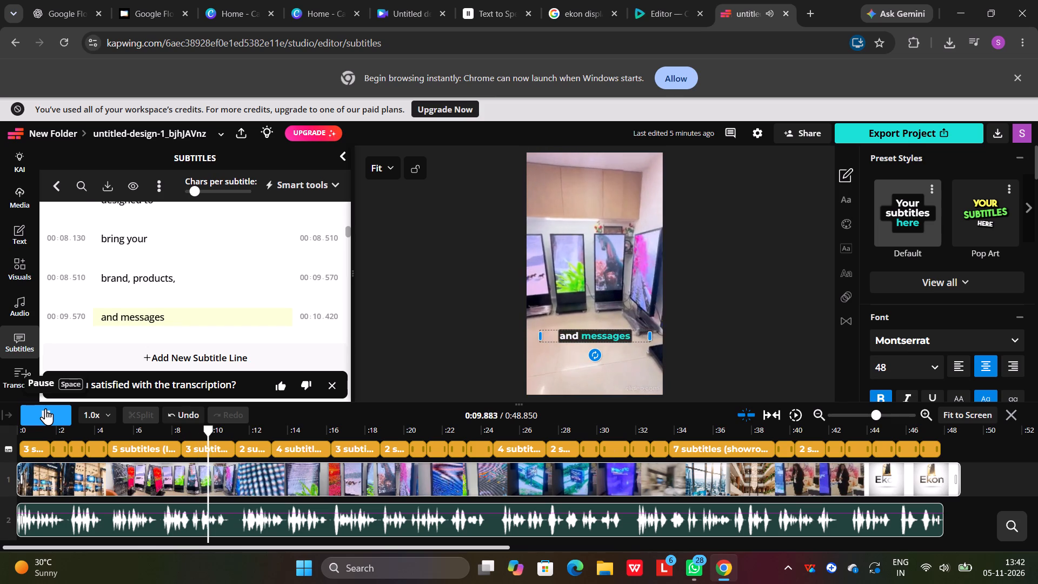
left_click(40, 408)
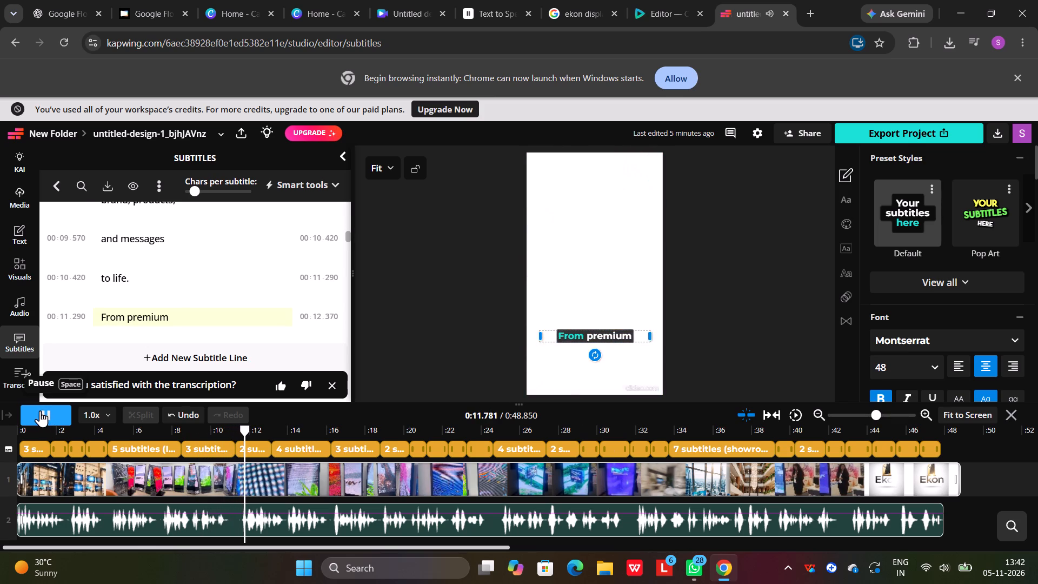
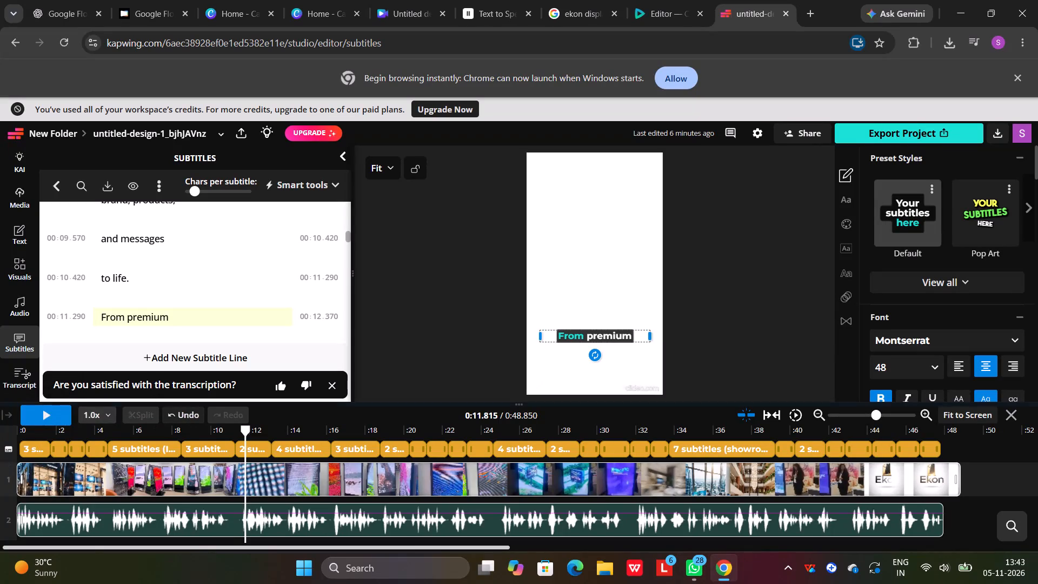
Play back the rest of the video to its end to check the remaining subtitles against the narration.
left_click(32, 417)
left_click(32, 417)
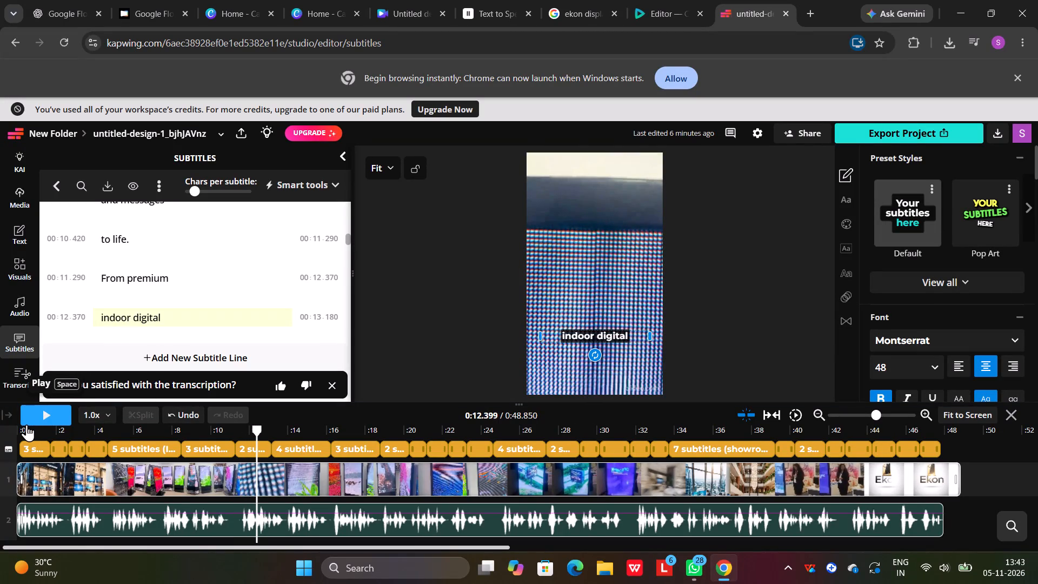
left_click(27, 416)
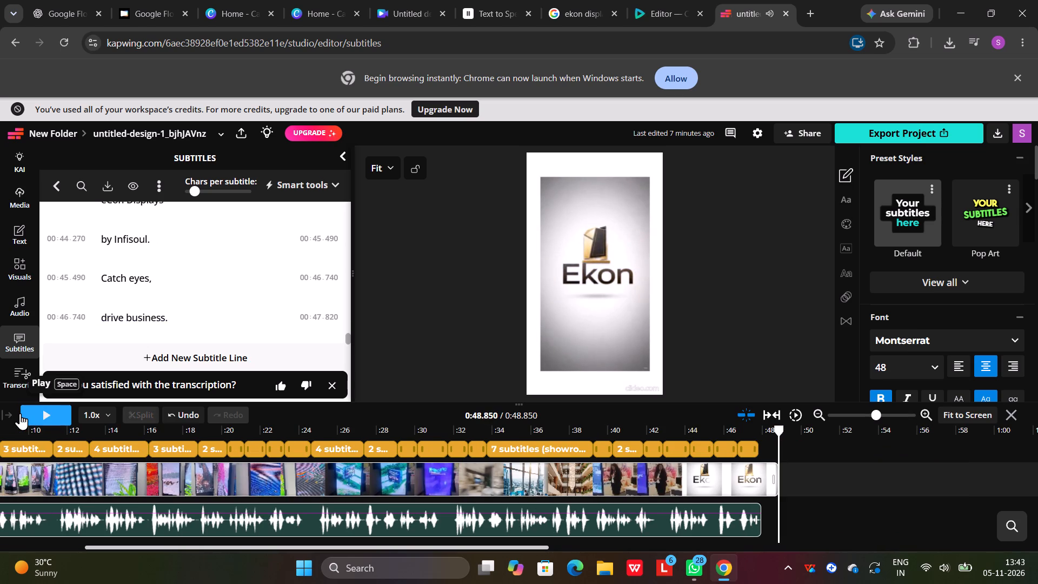
Select the narration audio clip on the timeline.
left_click(729, 520)
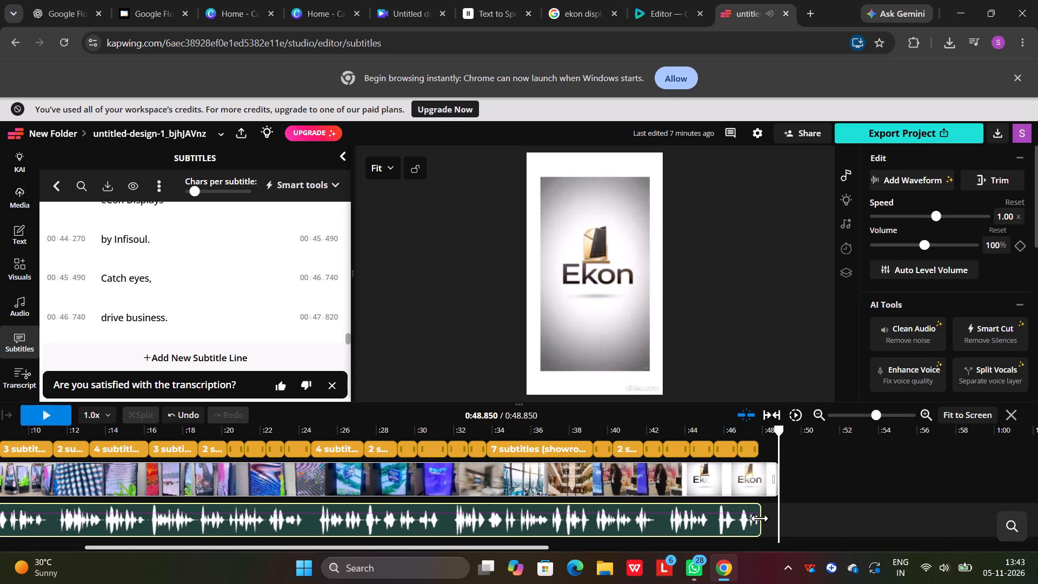
Trim the end of the video clip to about 47.96 s so it ends together with the narration audio.
left_click_drag(759, 518, 770, 517)
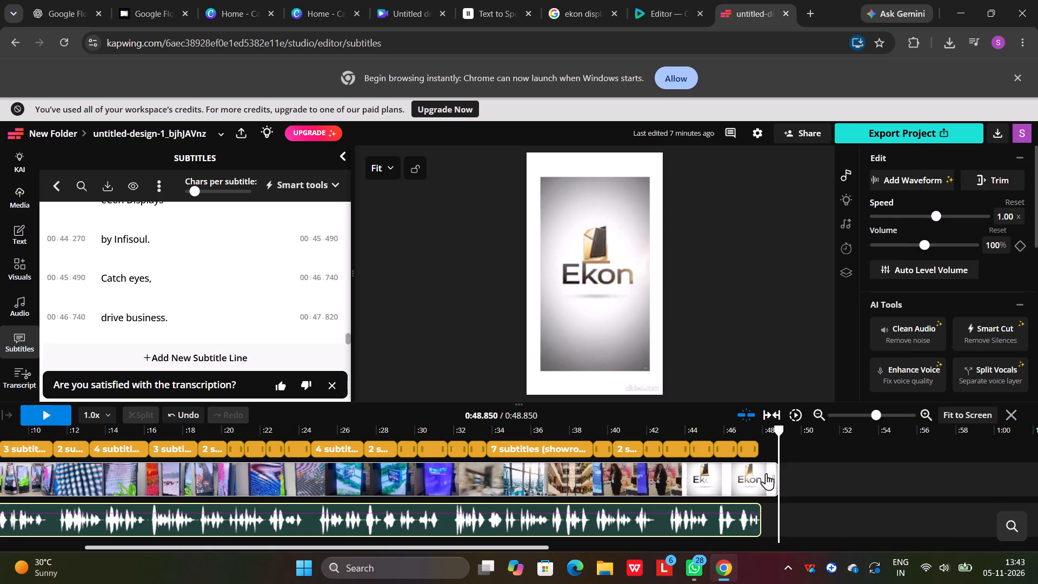
left_click(762, 480)
left_click_drag(777, 481, 760, 482)
left_click_drag(776, 481, 760, 480)
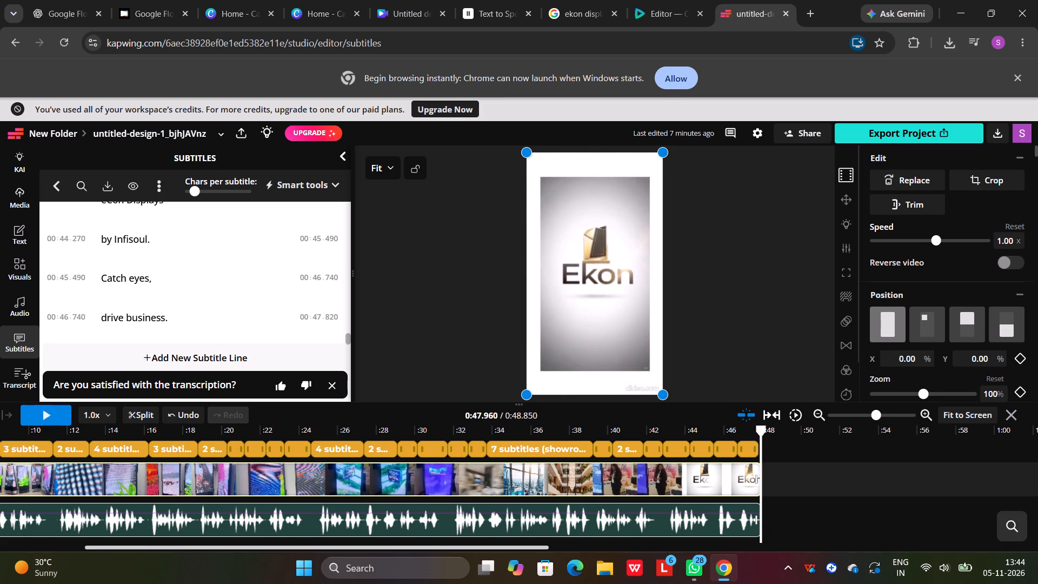
left_click_drag(760, 480, 755, 480)
Play back the closing Ekon logo section from about 45.4 s to check the trimmed ending.
left_click_drag(758, 430, 712, 430)
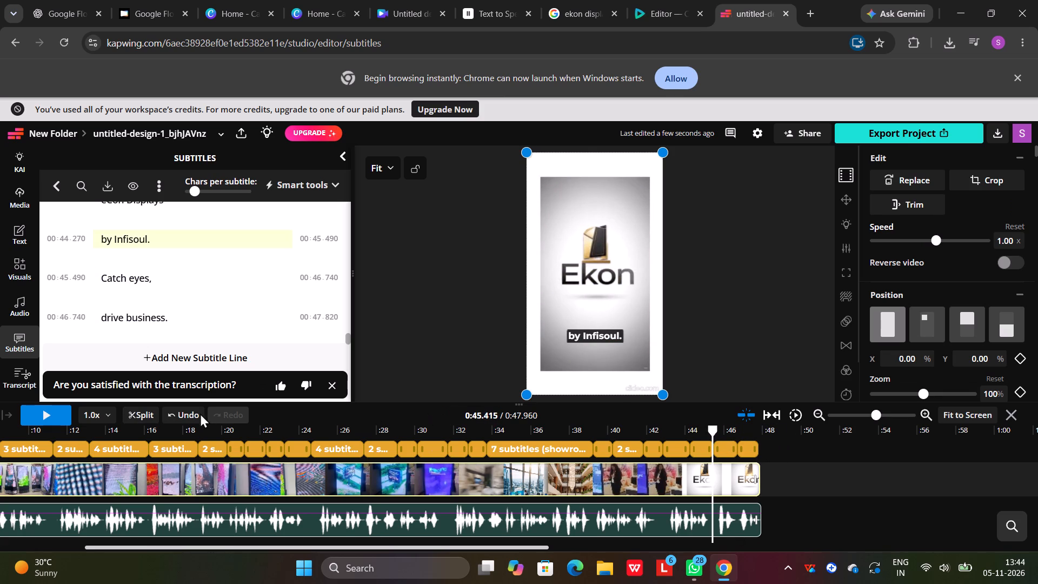
left_click(50, 408)
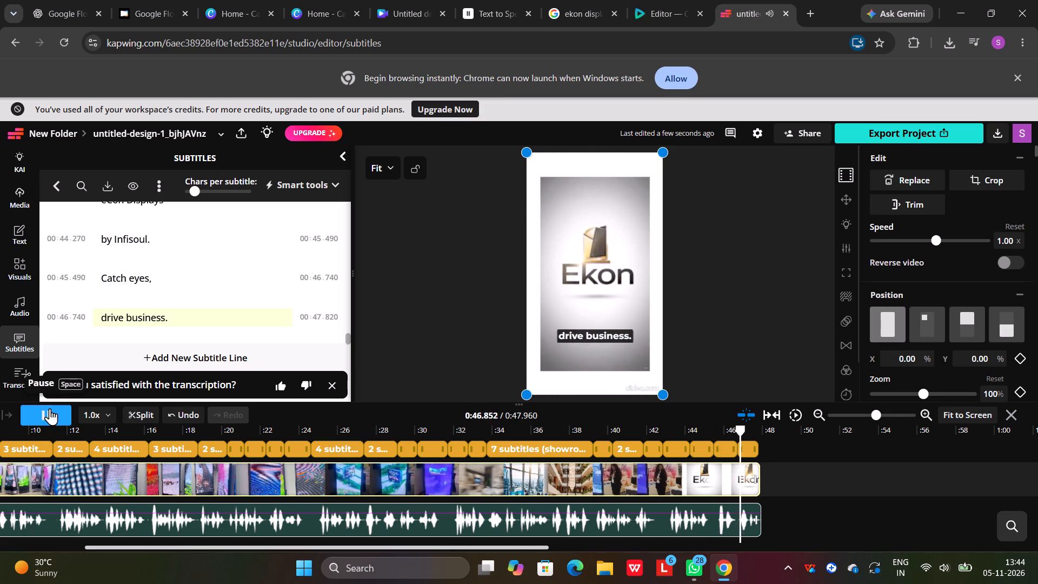
left_click(50, 408)
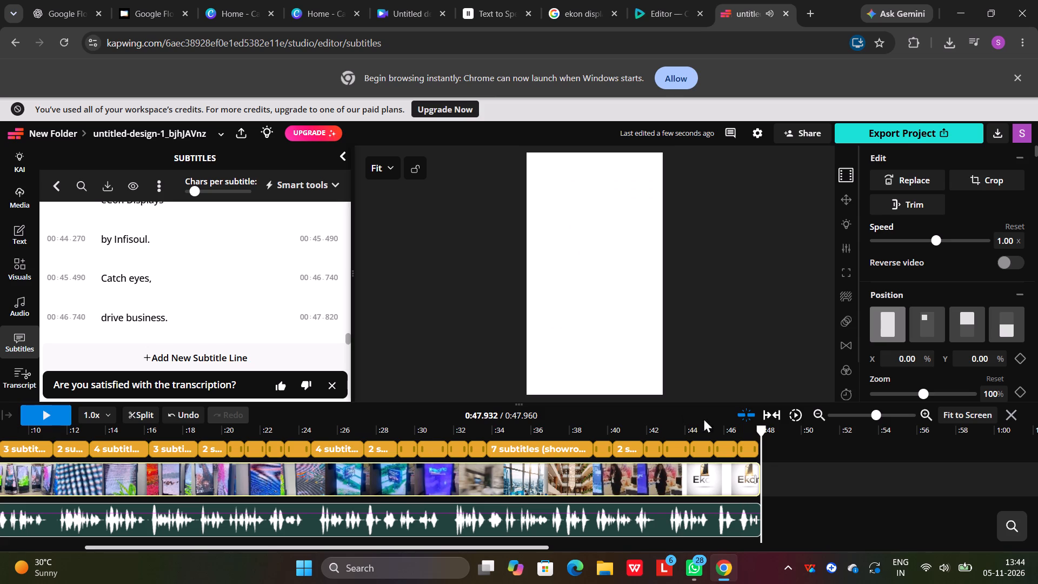
Return the playhead to the start of the timeline and play the video to review its narration and subtitles.
left_click_drag(761, 430, 0, 446)
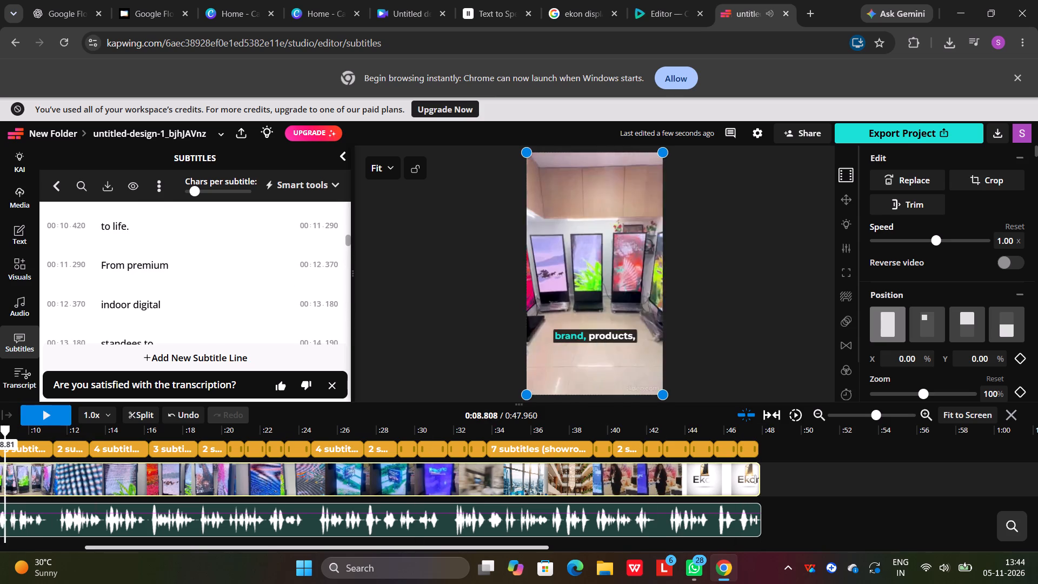
left_click_drag(0, 446, 0, 463)
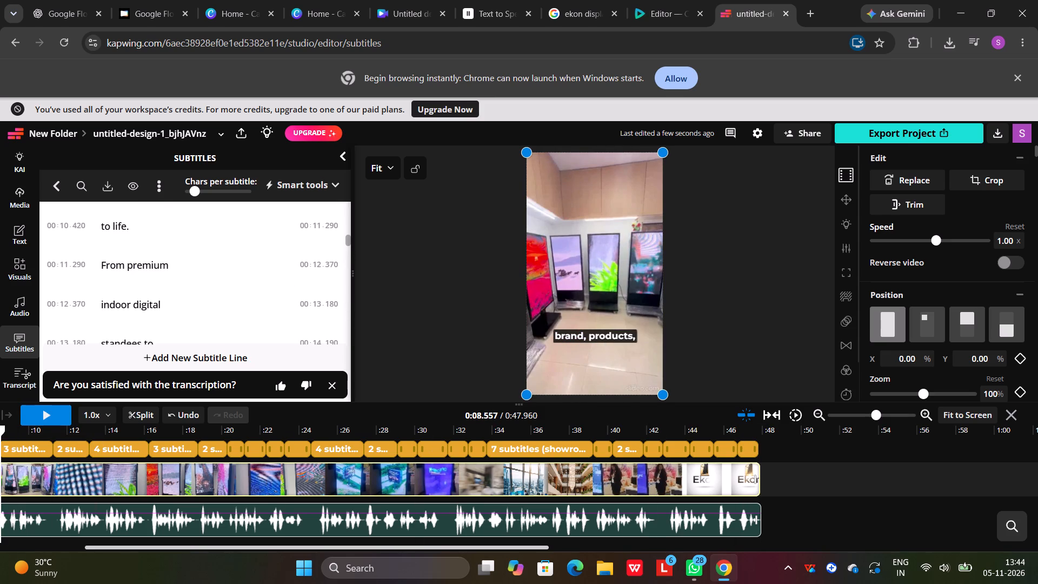
left_click_drag(814, 472, 927, 440)
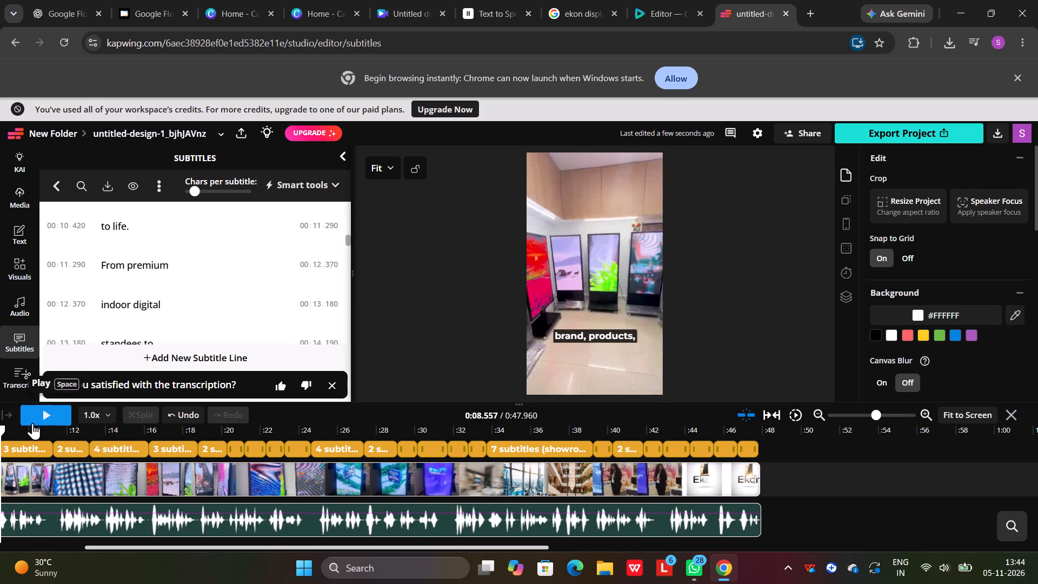
left_click(42, 404)
left_click(38, 414)
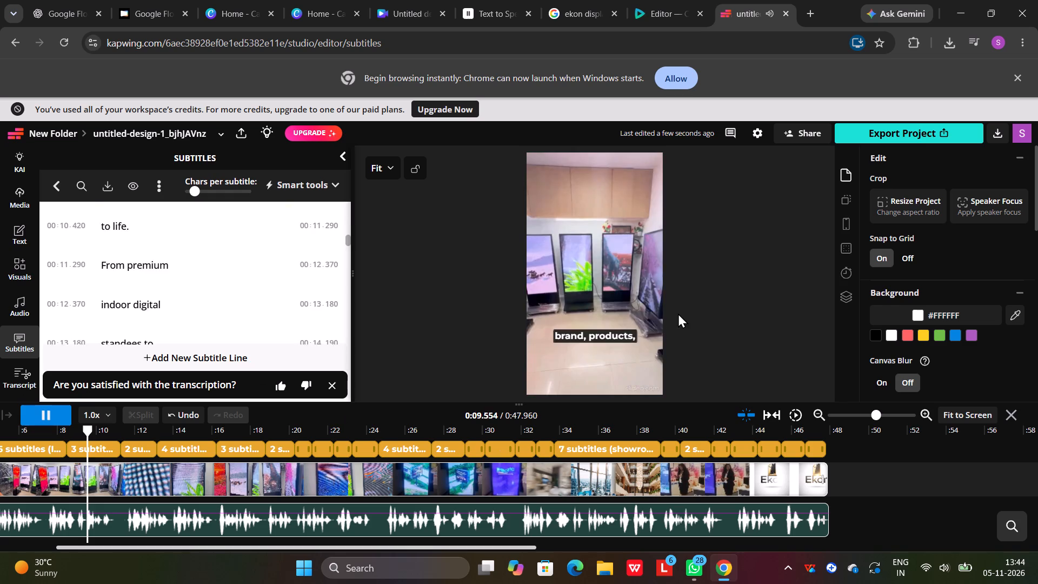
left_click_drag(859, 514, 911, 499)
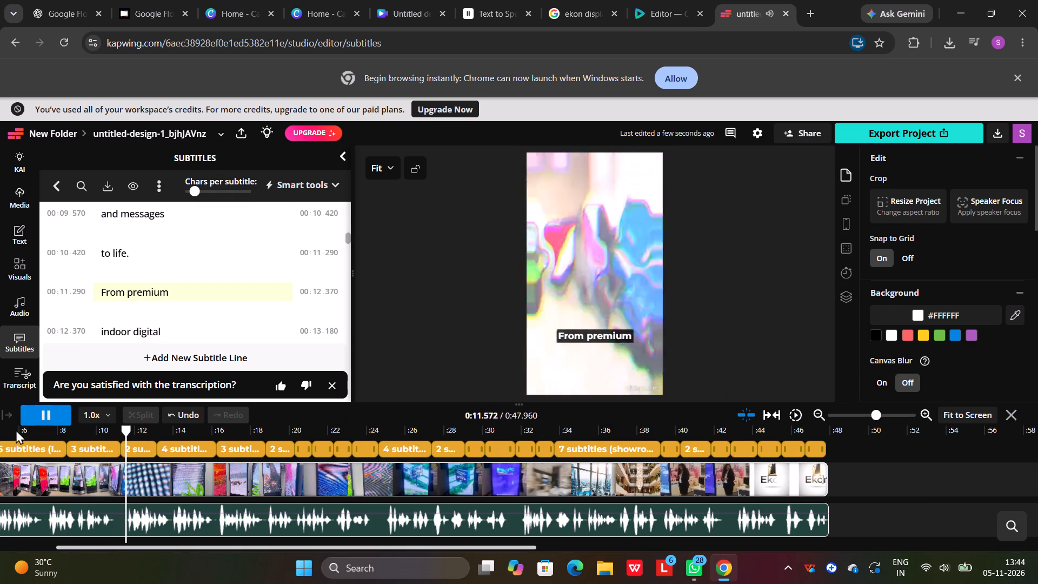
left_click_drag(142, 432, 0, 439)
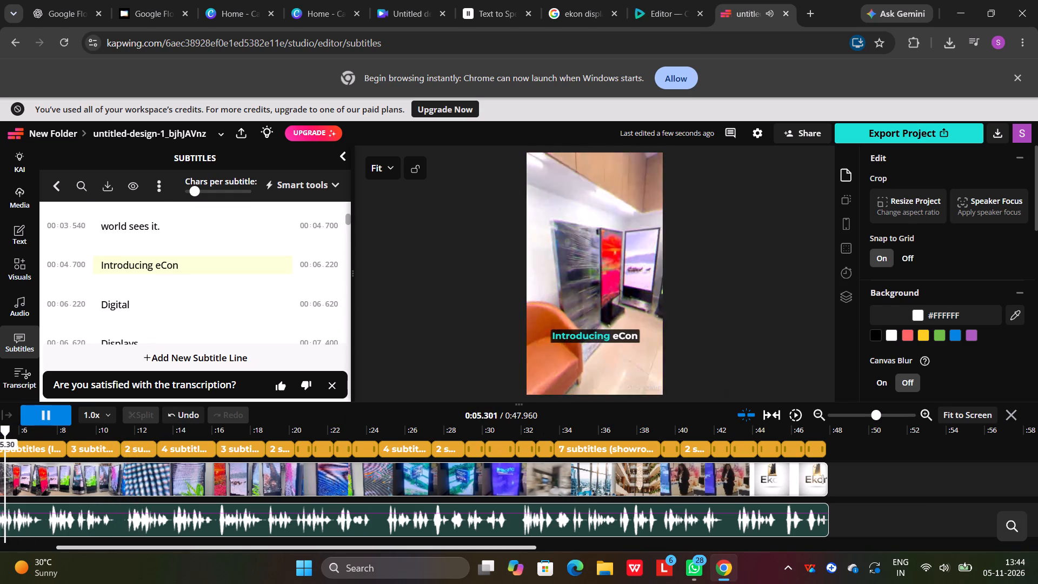
left_click_drag(0, 439, 0, 443)
left_click(48, 419)
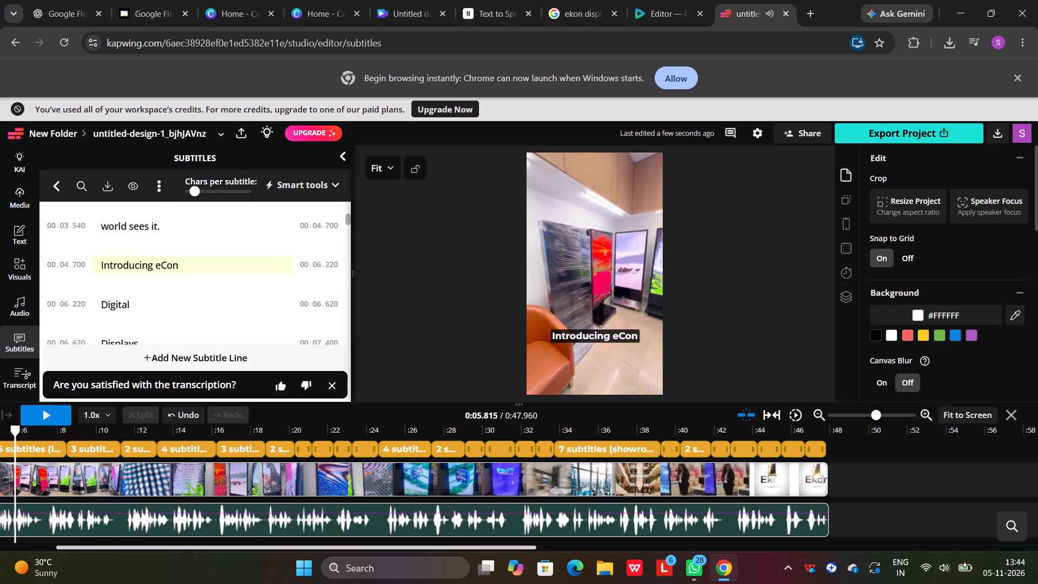
left_click_drag(14, 432, 1, 432)
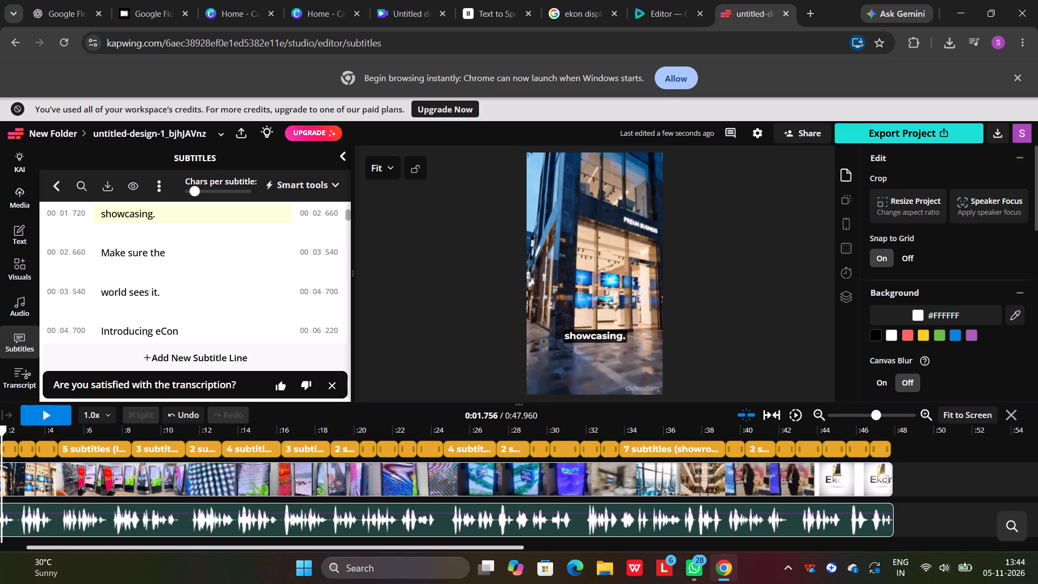
left_click_drag(4, 428, 0, 440)
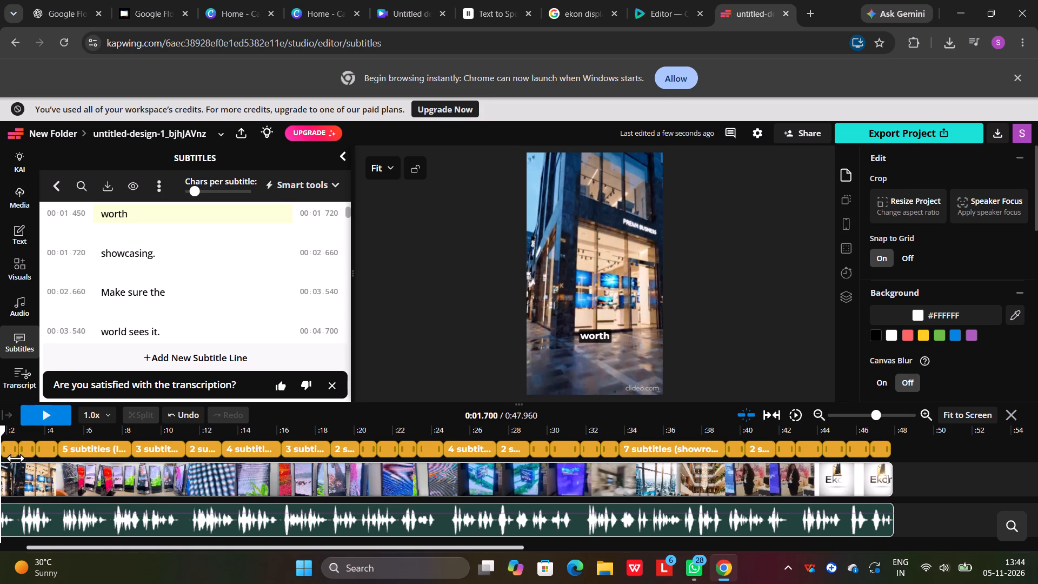
left_click(2, 432)
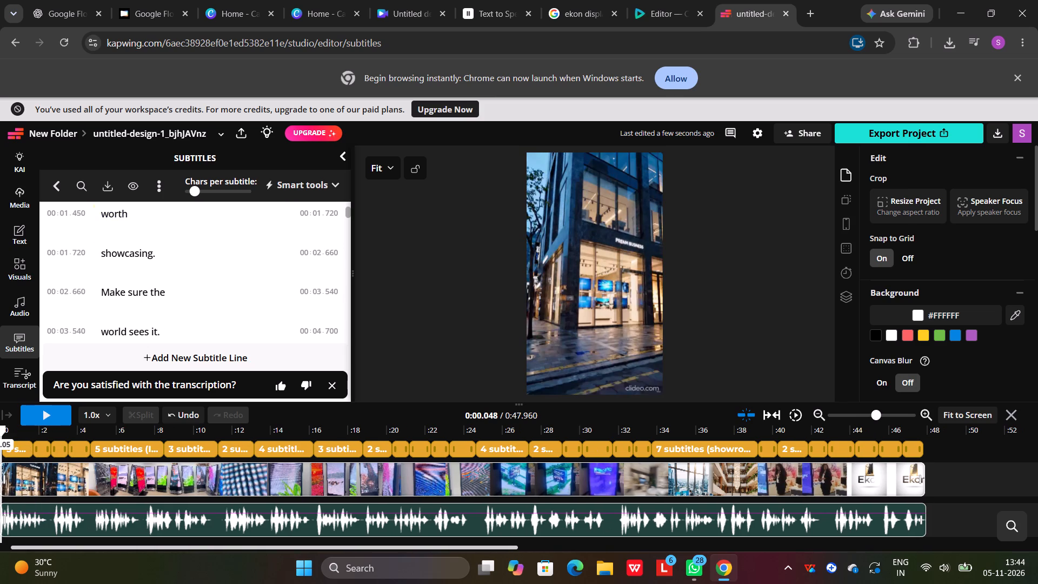
left_click(4, 430)
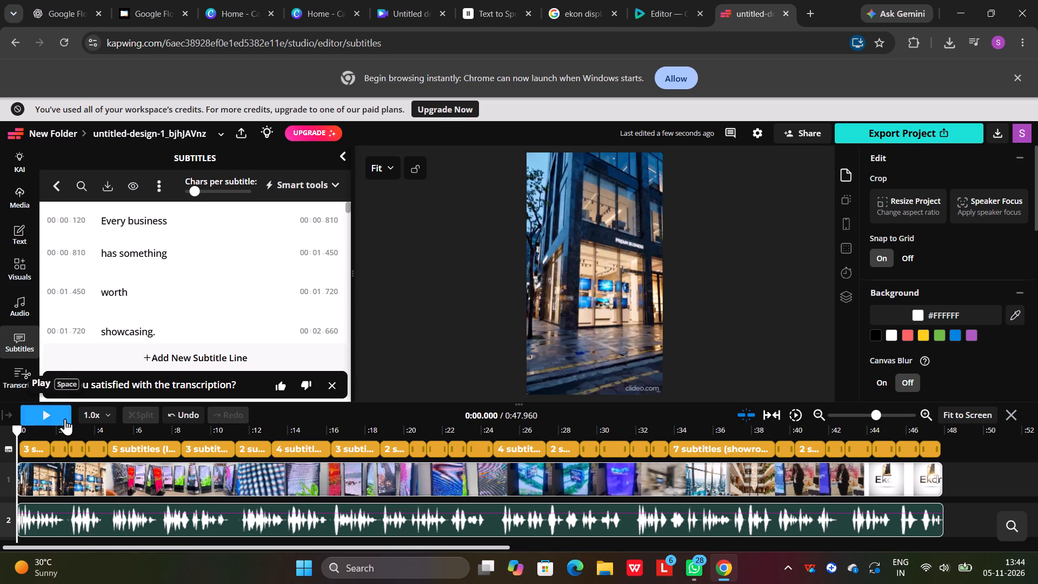
left_click(47, 417)
left_click(47, 417)
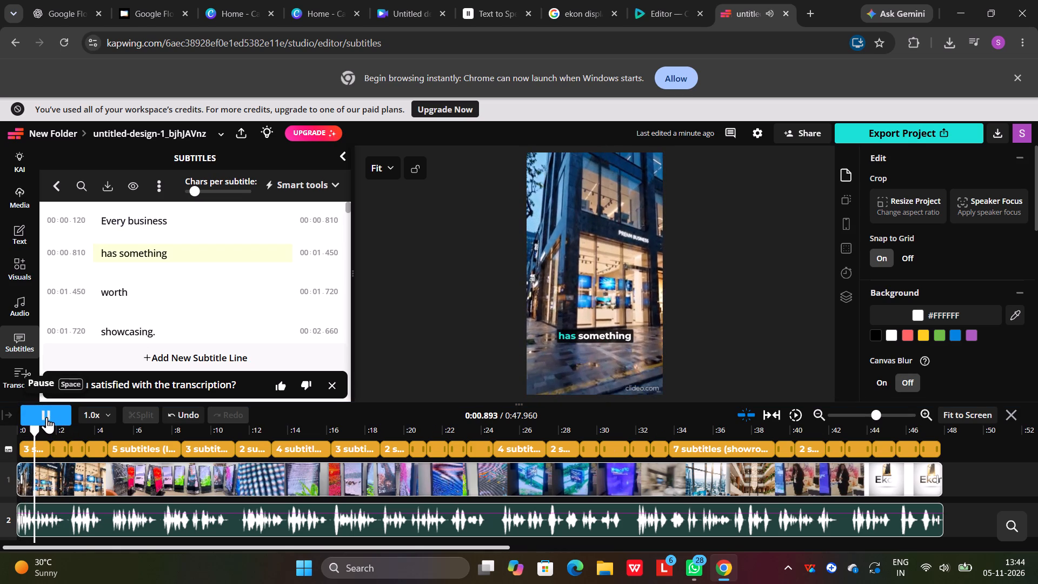
left_click(46, 417)
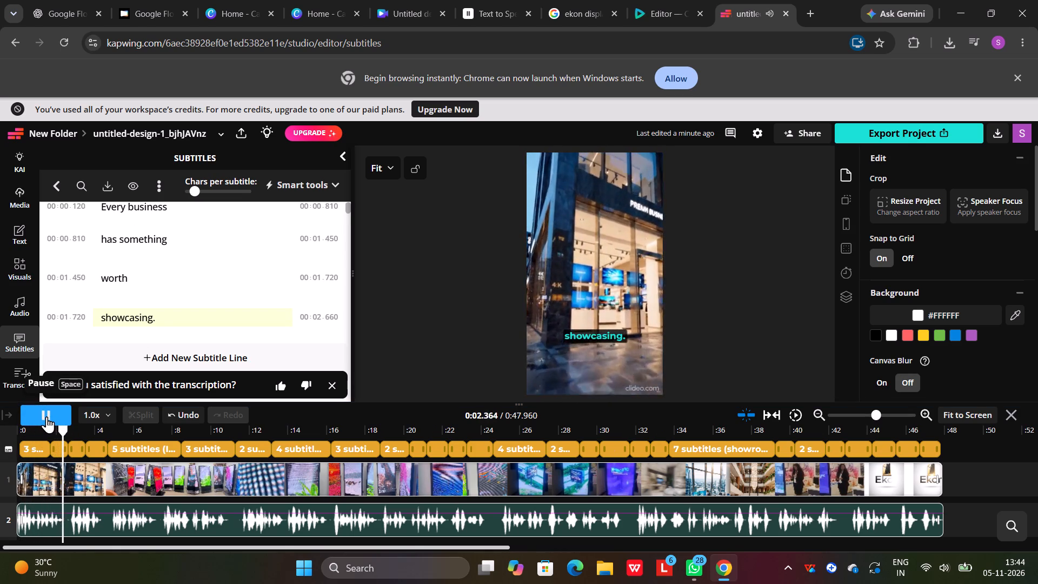
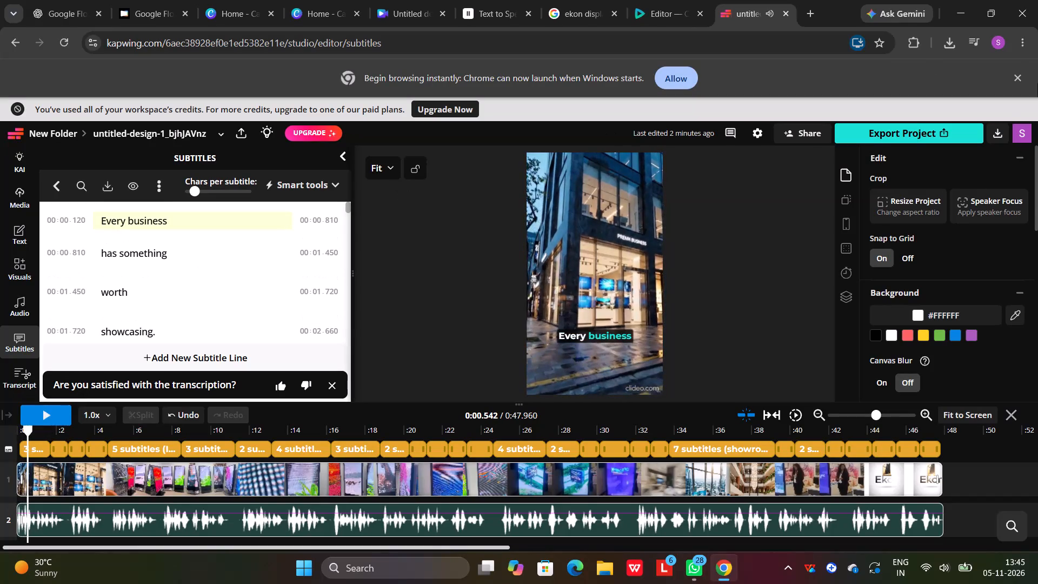
Export the subtitled project as an MP4 video, keeping the automatic resolution and the preset compression level.
left_click(903, 130)
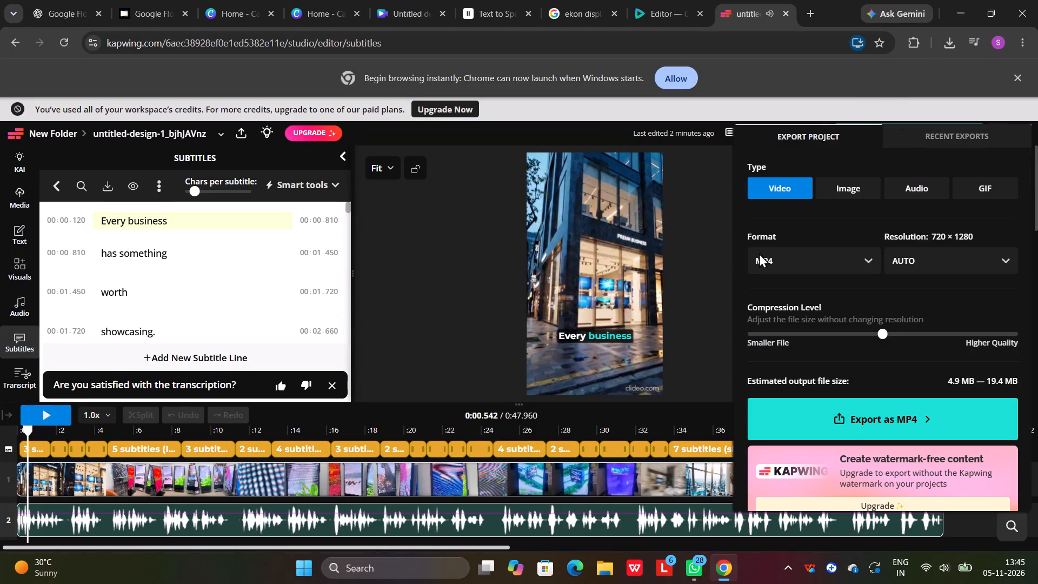
left_click(849, 419)
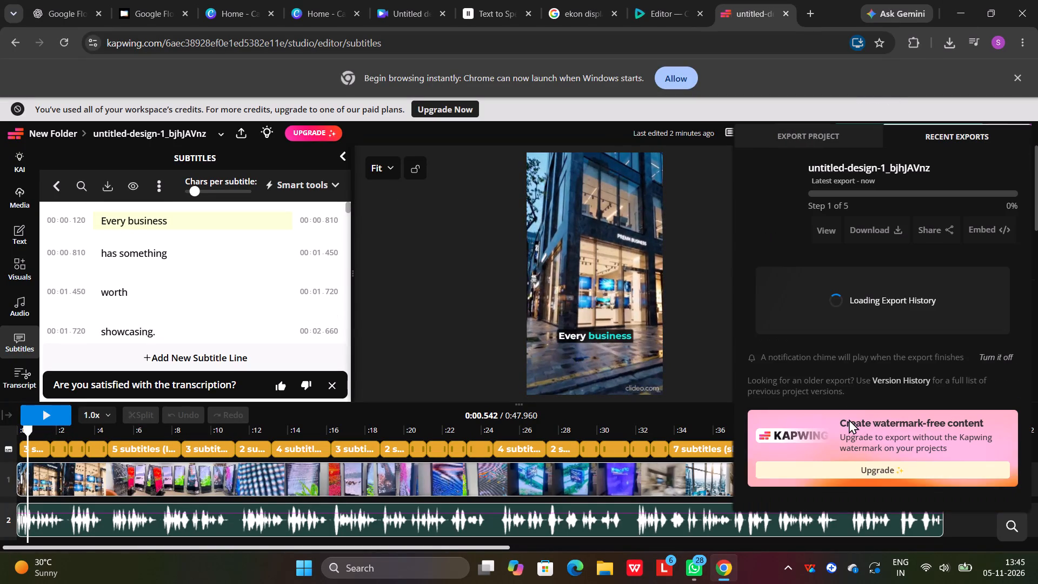
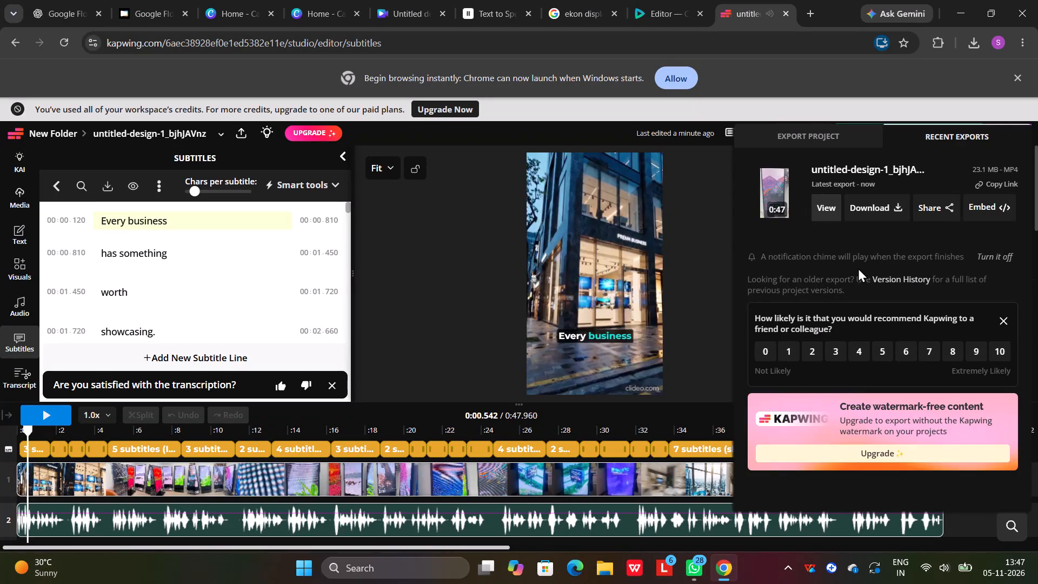
Download the latest exported MP4 of the subtitled reel to the computer.
left_click(862, 213)
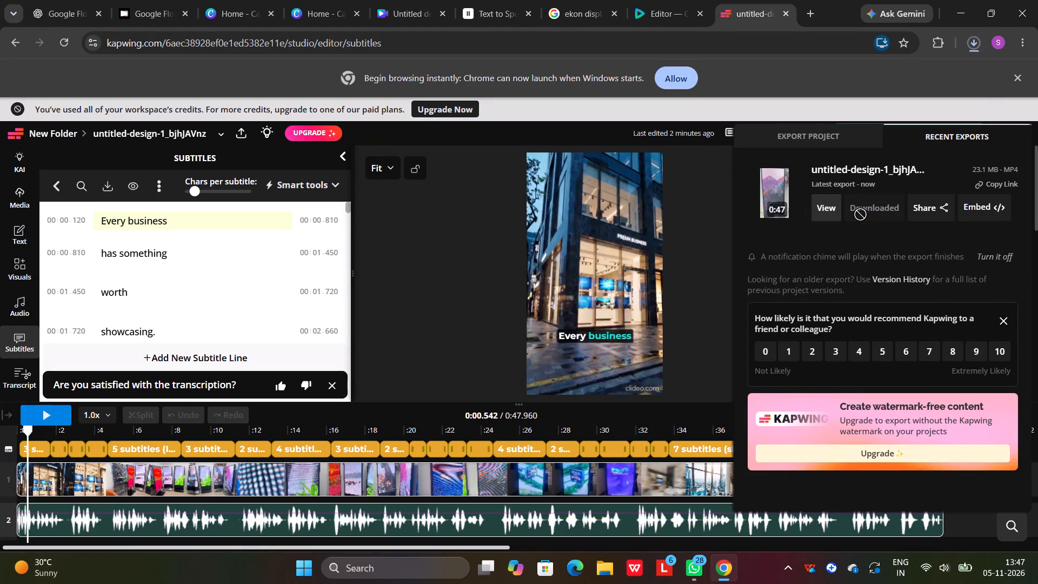
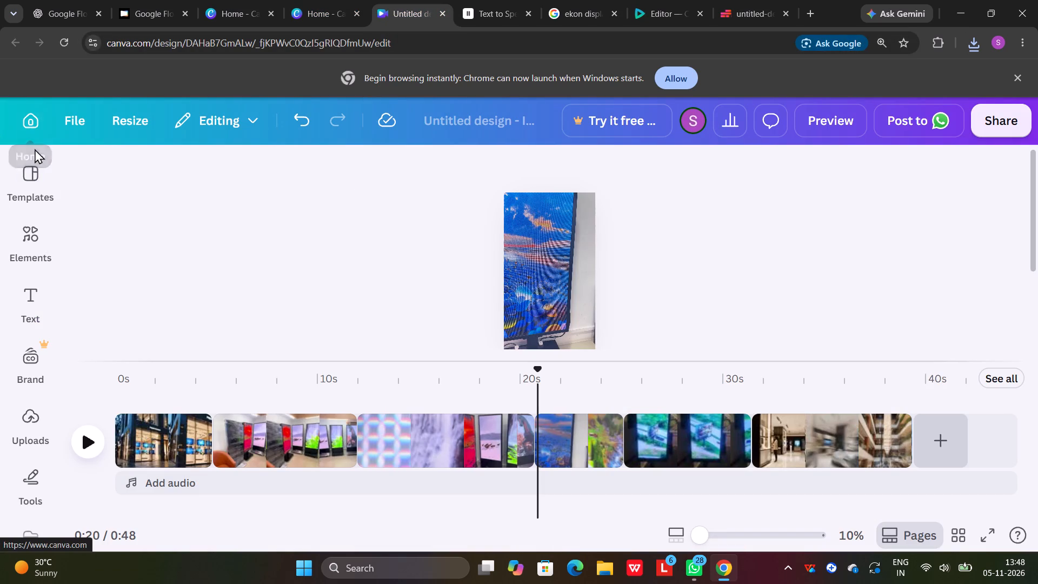
From the Canva home page, start a new design by uploading the subtitled video untitled_design_1_bjhJAVnz_V1 from the Downloads folder.
left_click(31, 131)
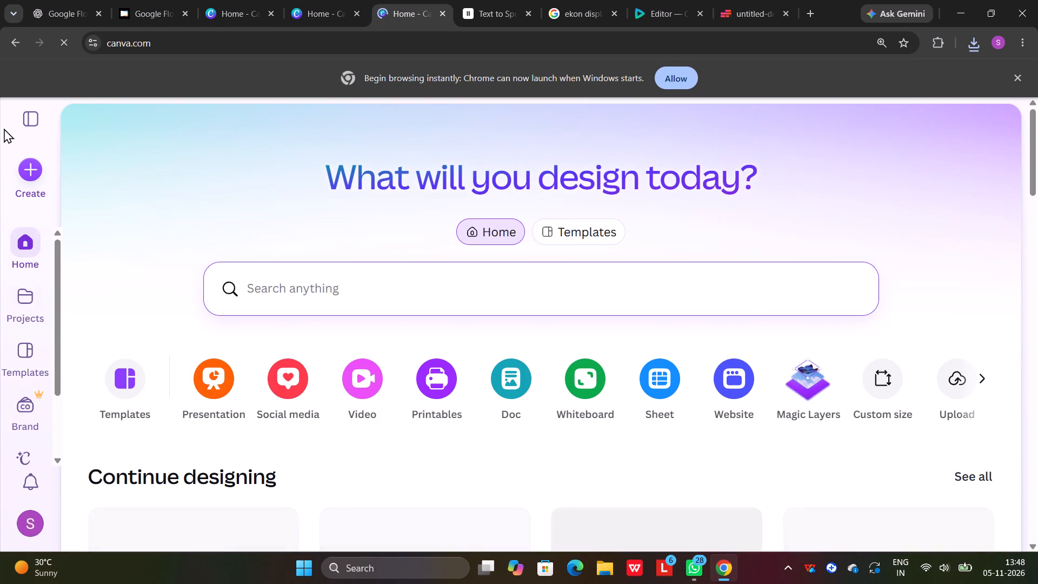
left_click(35, 176)
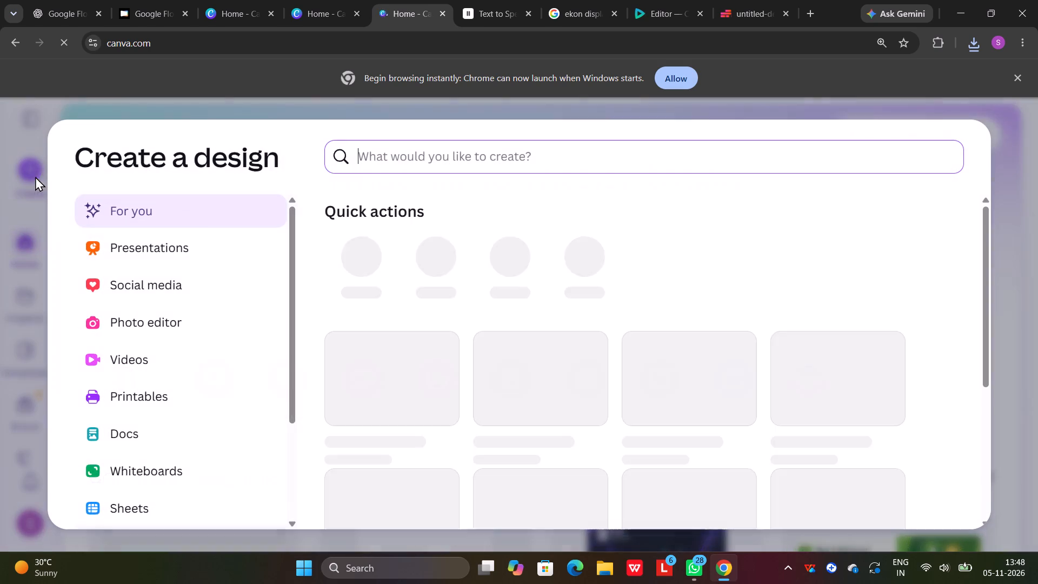
scroll(115, 523, "down", 3)
left_click(117, 482)
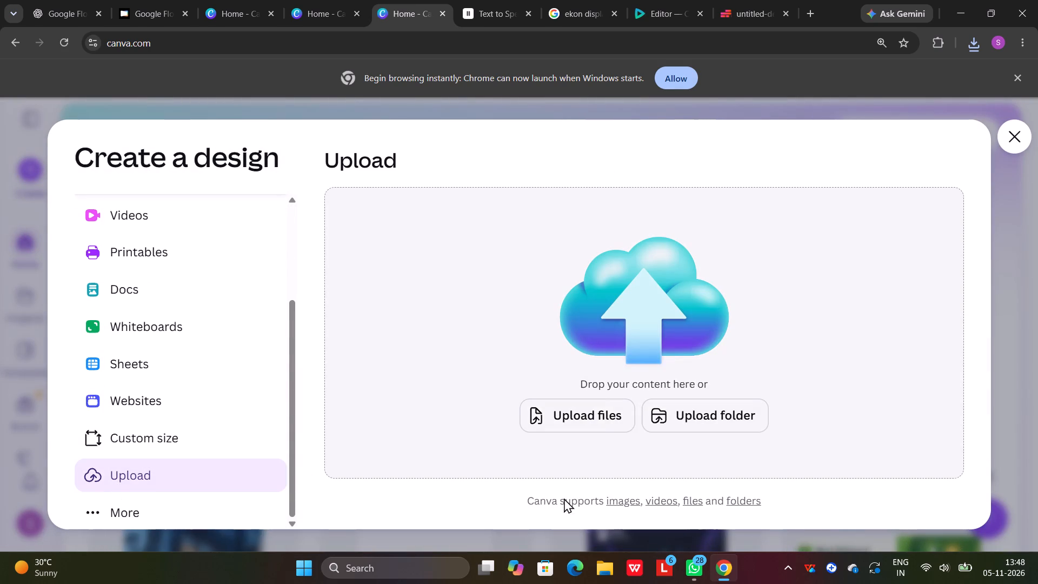
left_click(585, 411)
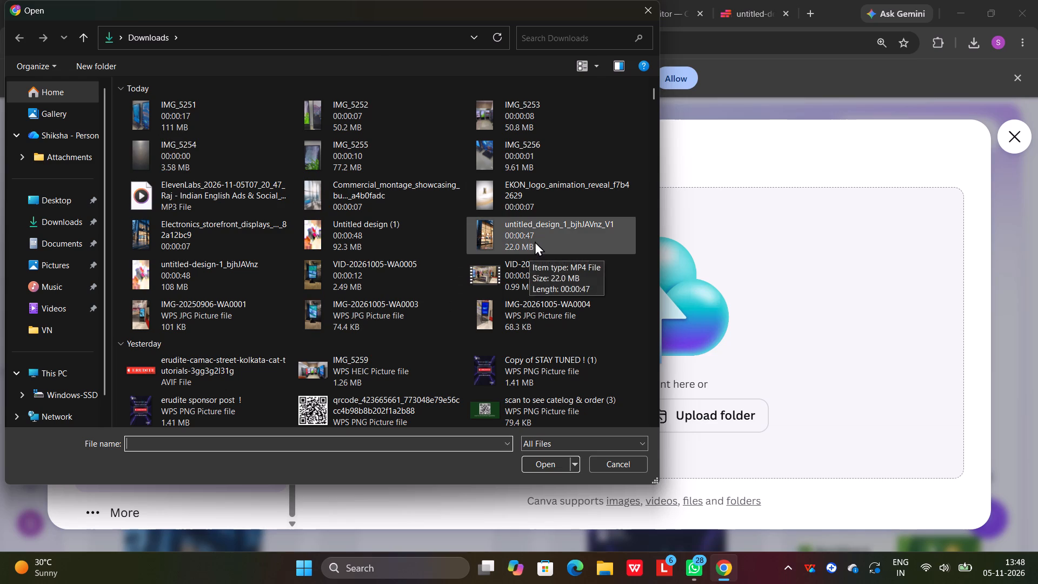
left_click(550, 240)
left_click(556, 462)
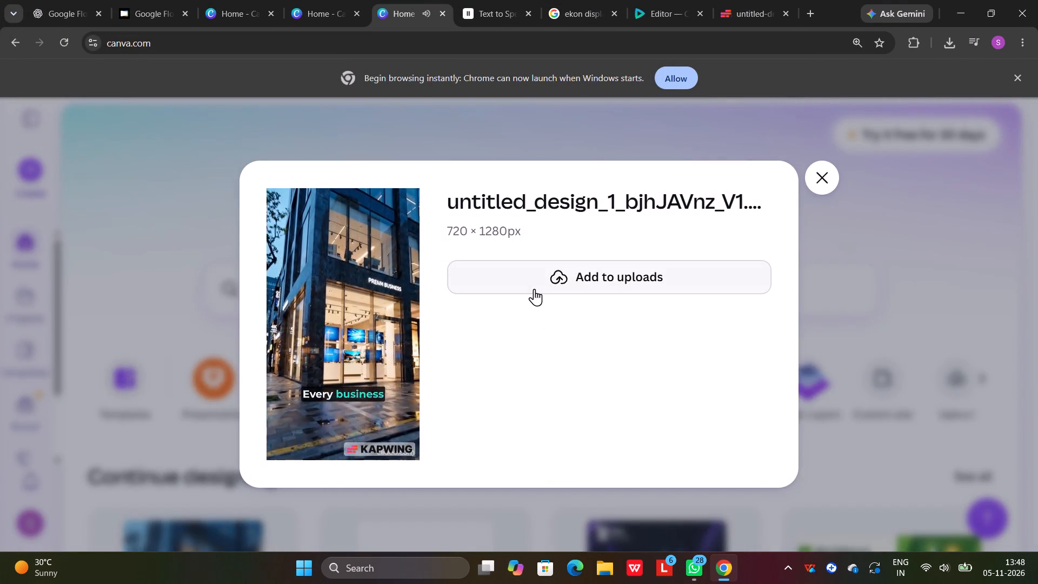
Add the exported video untitled_design_1_bjhJAVnz_V1 to the Canva uploads and close its preview.
left_click(534, 289)
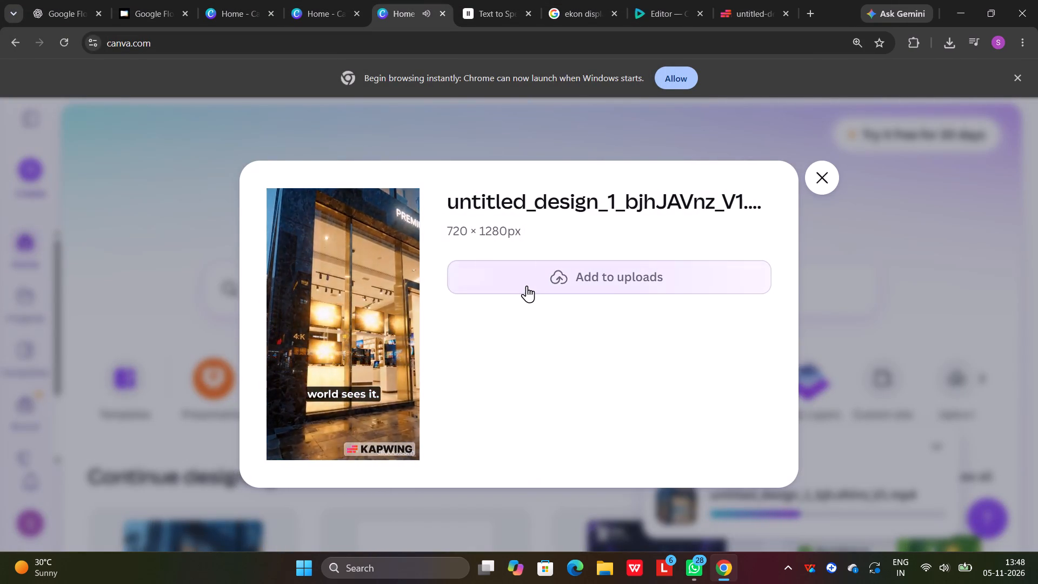
left_click(518, 287)
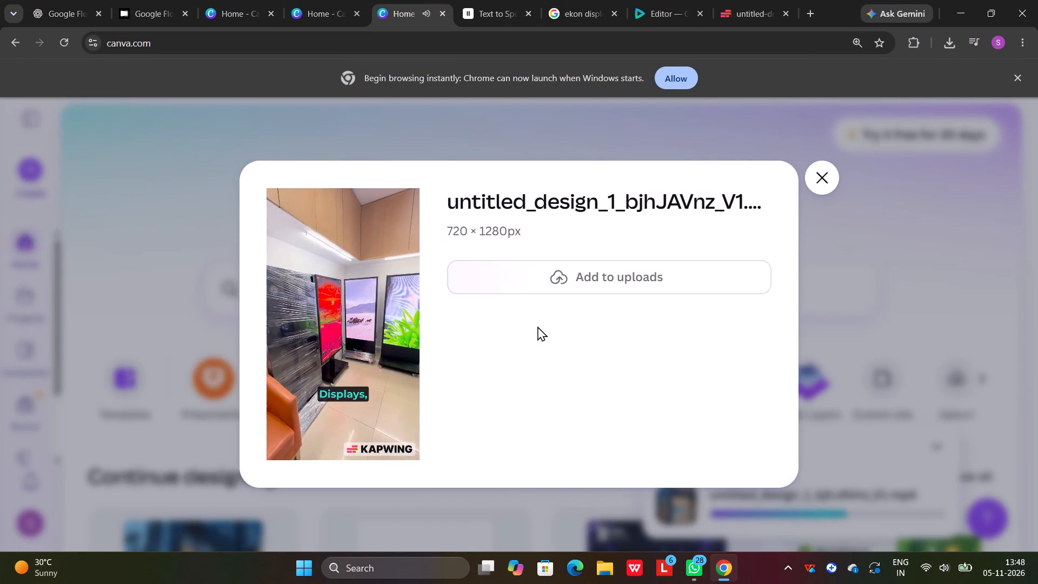
left_click(537, 326)
left_click(523, 277)
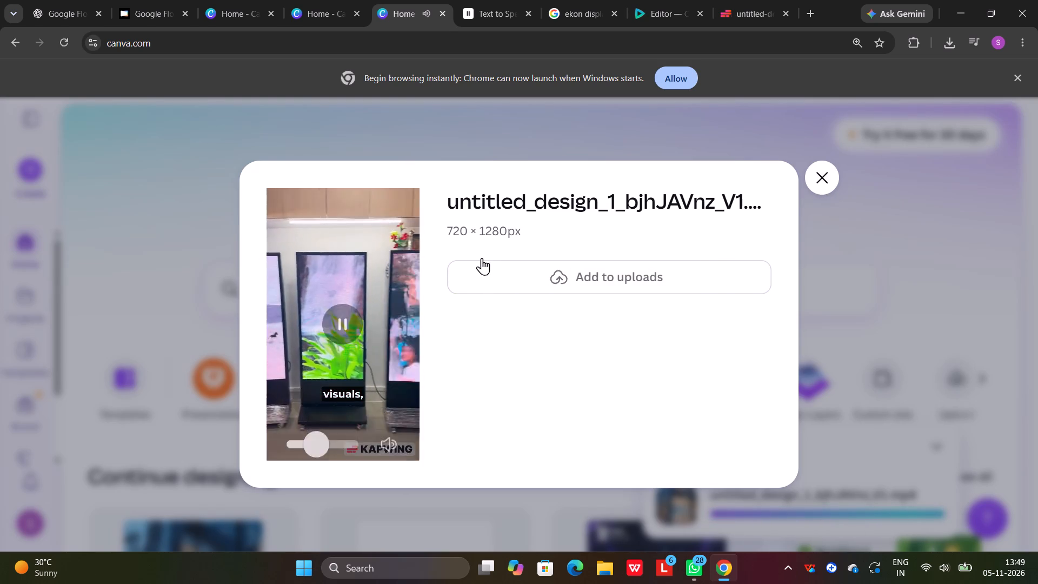
left_click(478, 275)
left_click(817, 178)
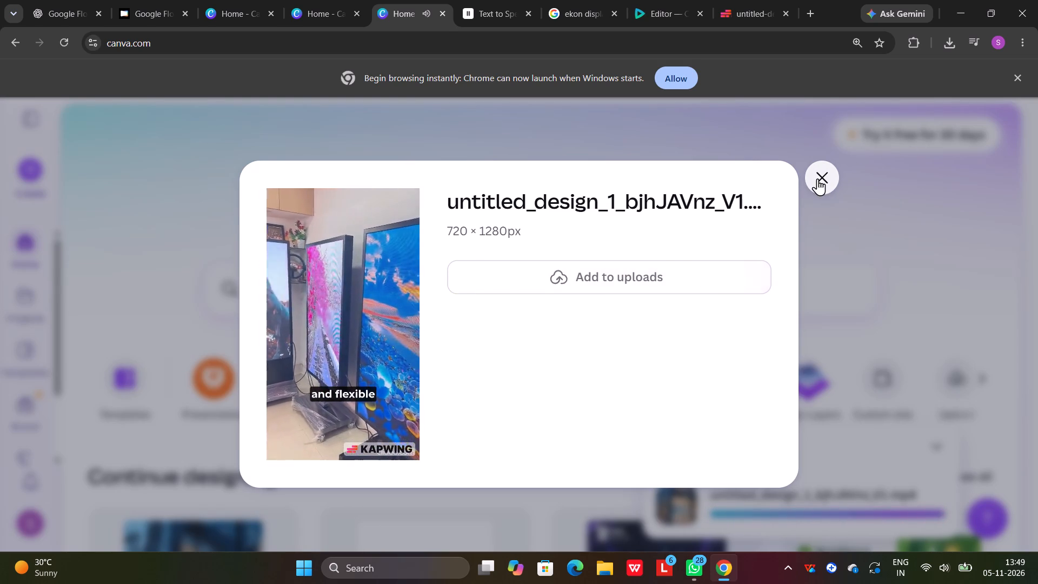
Upload untitled_design_1_bjhJAVnz_V1 from Downloads to the Canva uploads once more and collapse the upload progress.
left_click(37, 180)
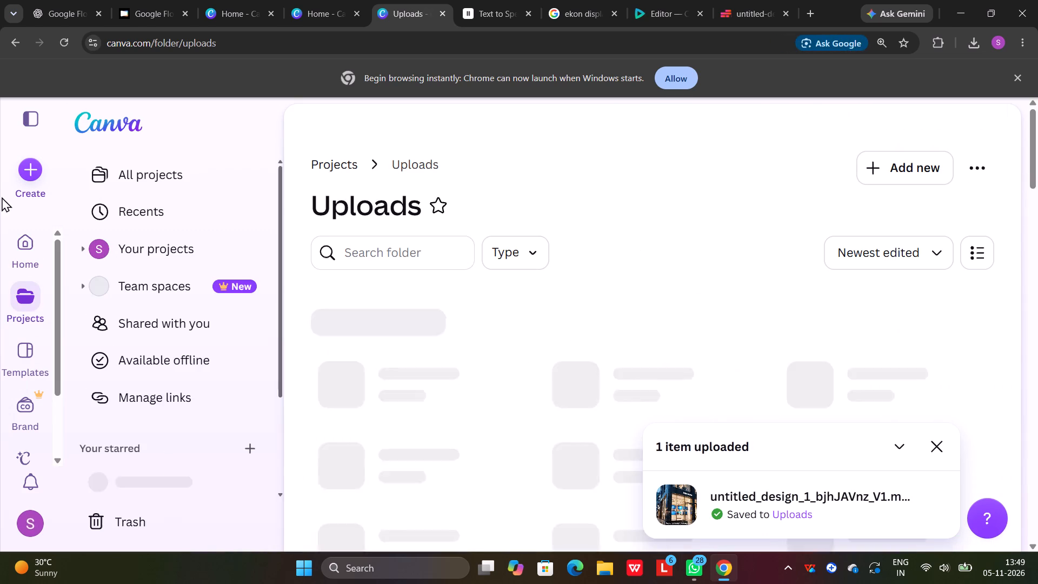
left_click(24, 176)
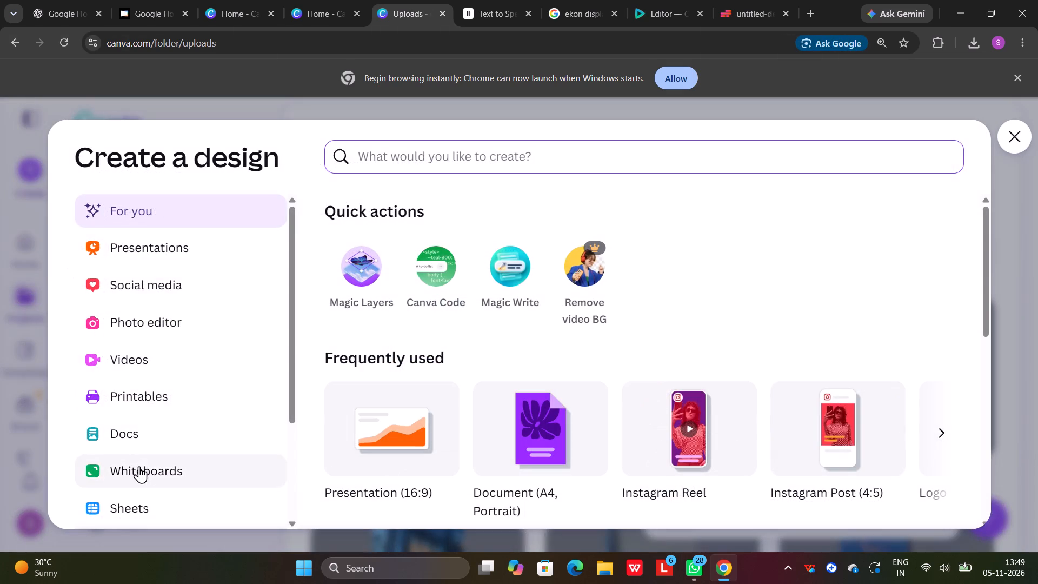
scroll(144, 464, "down", 3)
left_click(132, 479)
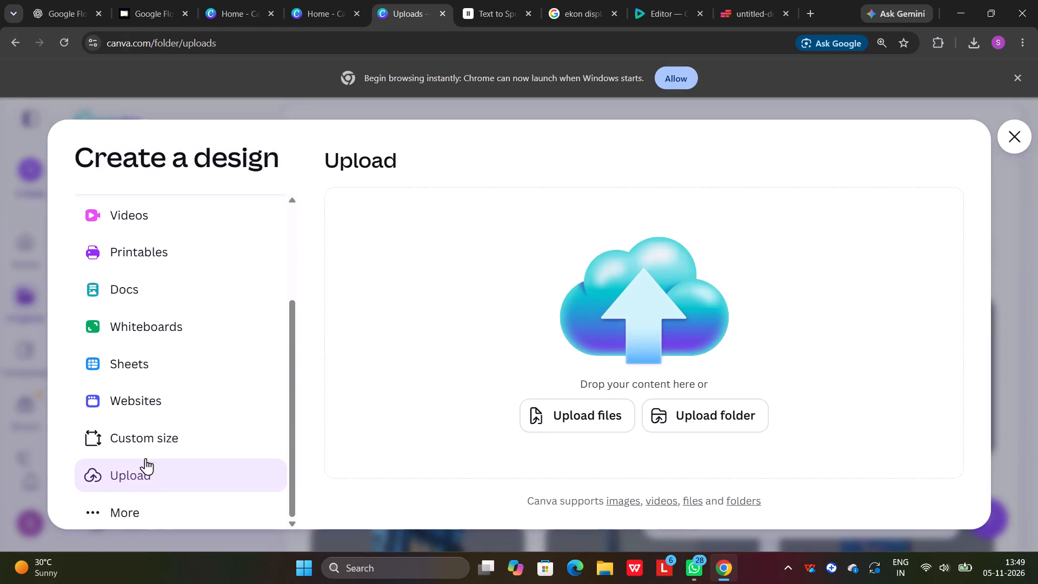
left_click(601, 427)
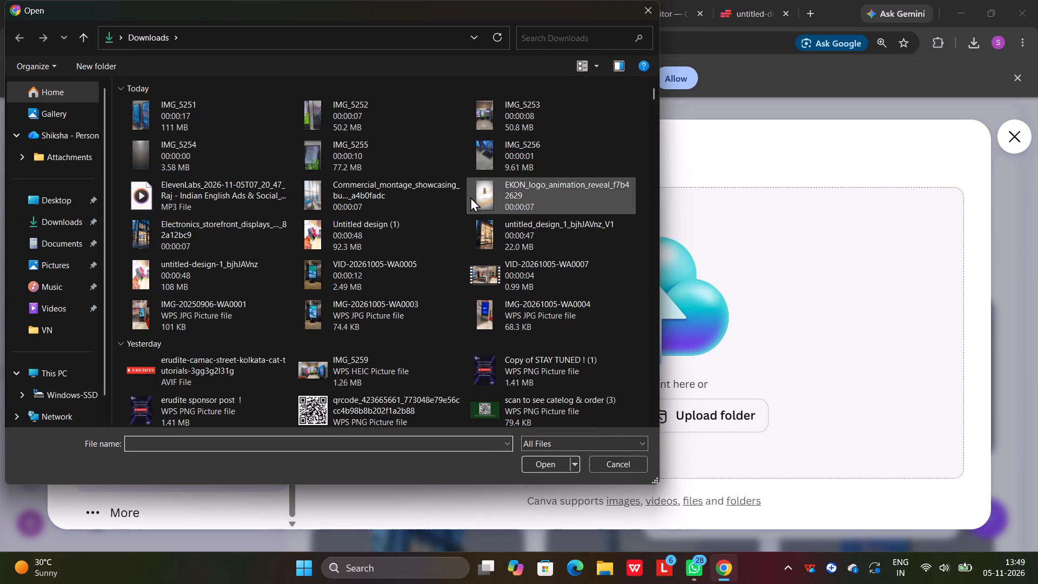
left_click(522, 223)
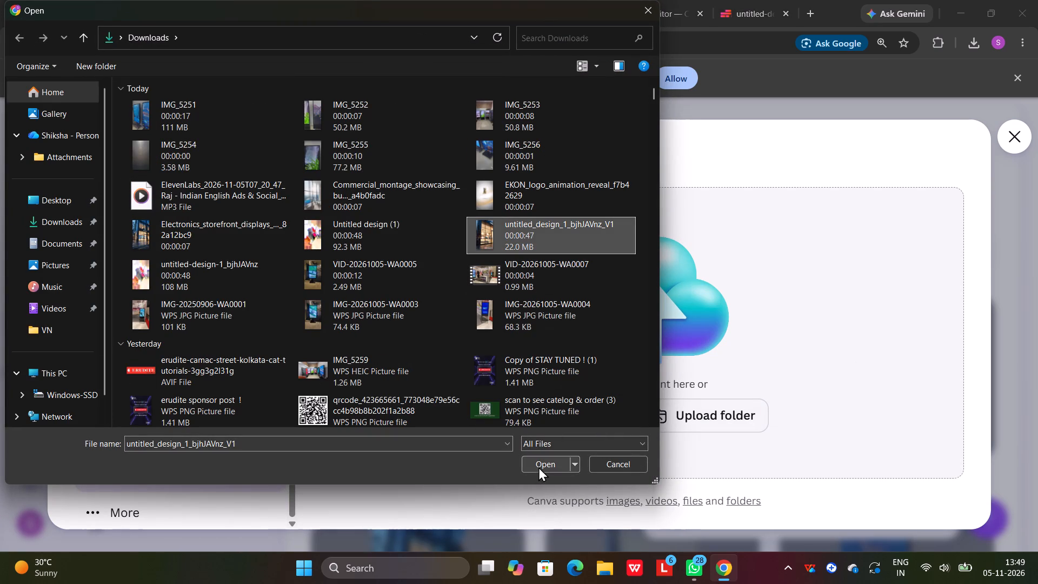
left_click(538, 466)
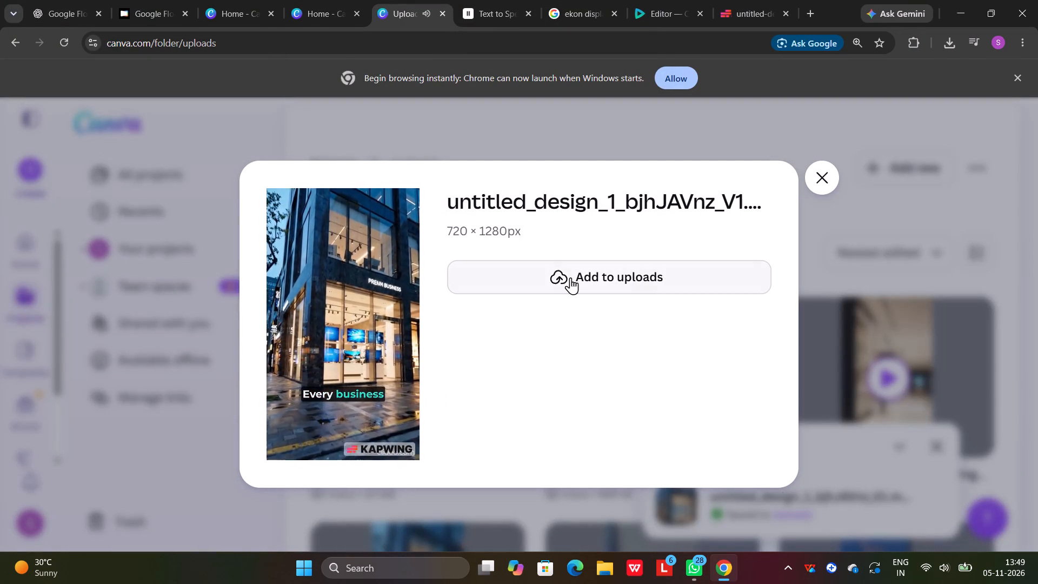
left_click(571, 277)
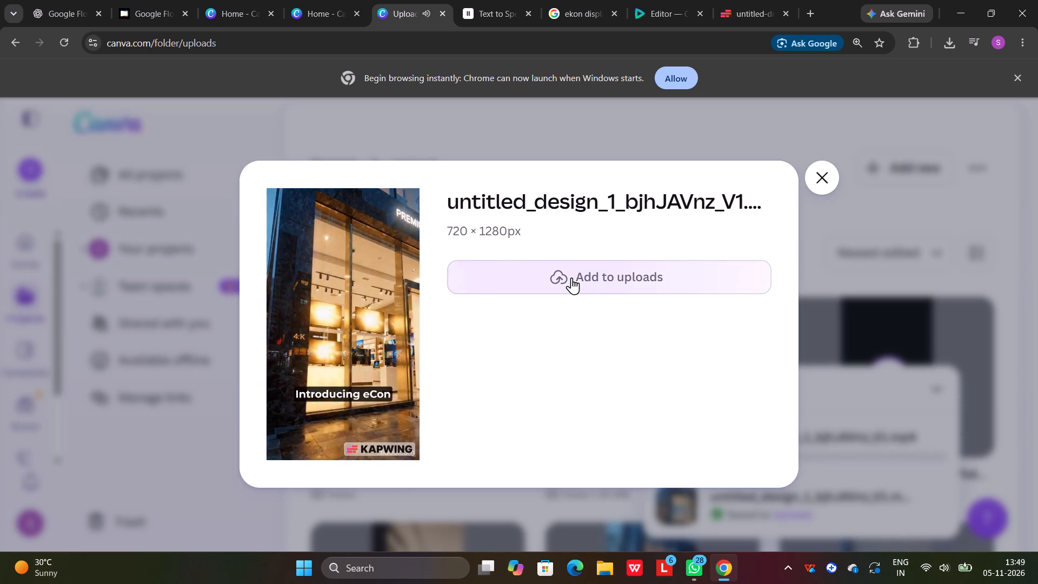
left_click(571, 277)
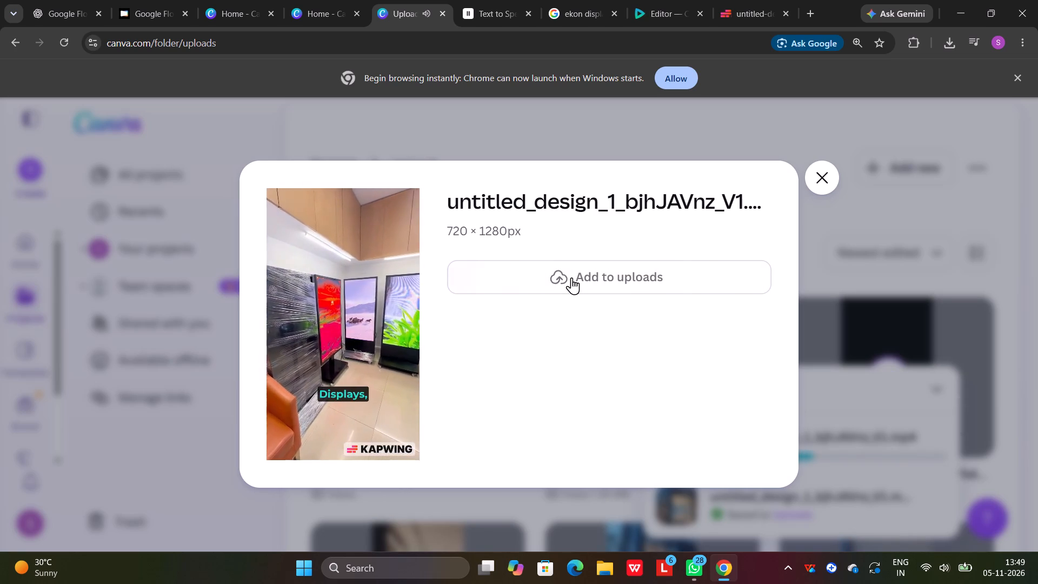
triple_click(571, 280)
left_click(571, 280)
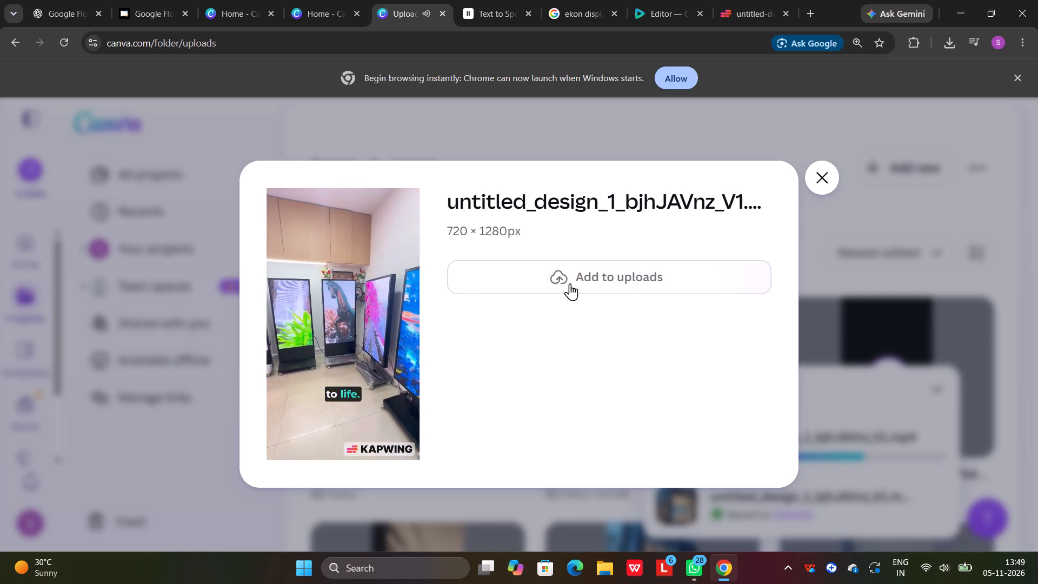
left_click(820, 178)
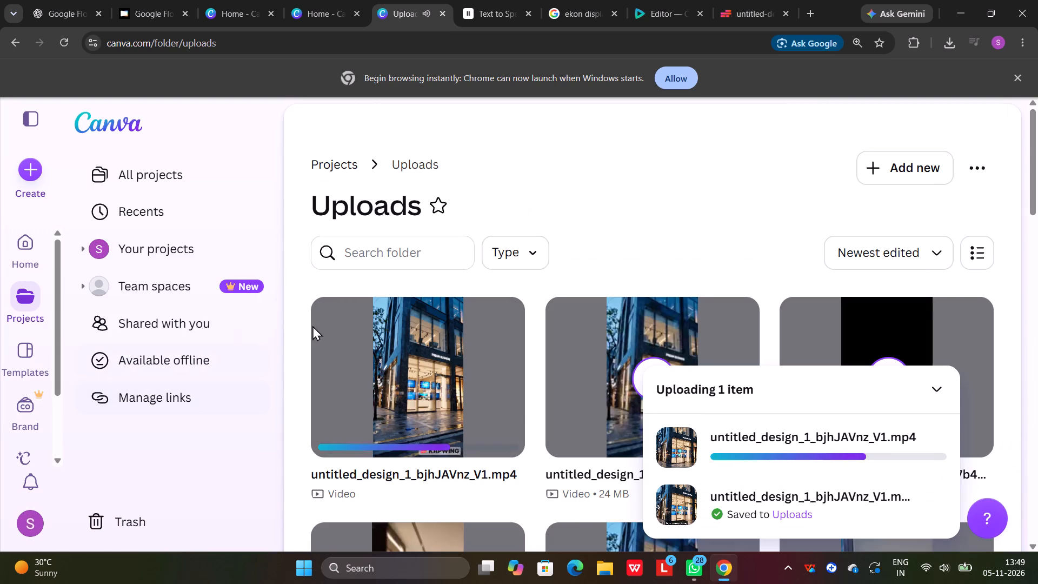
left_click(934, 384)
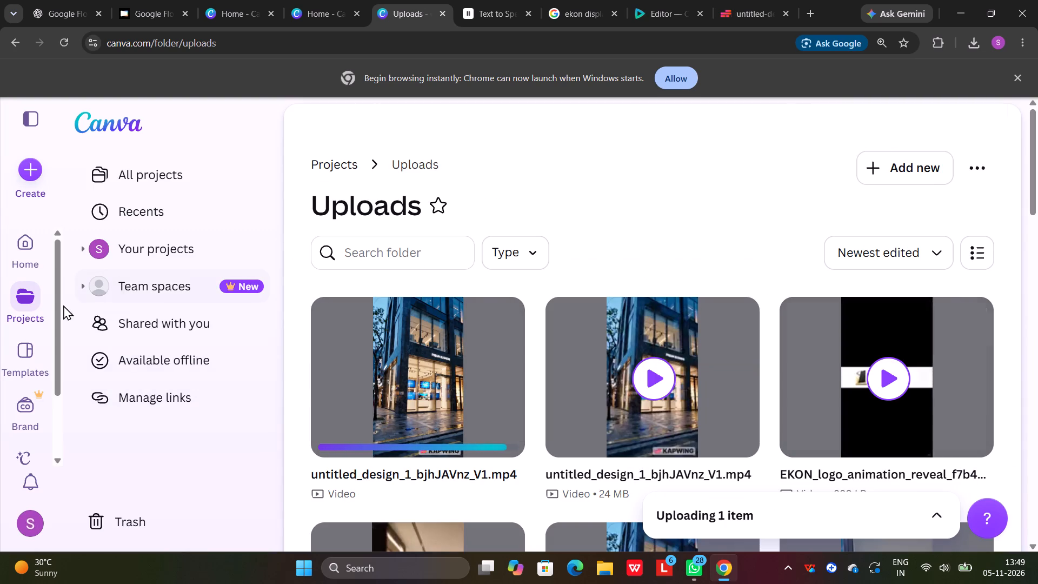
Create a new custom-size Canva design 1080 px wide and 1920 px high.
left_click(20, 169)
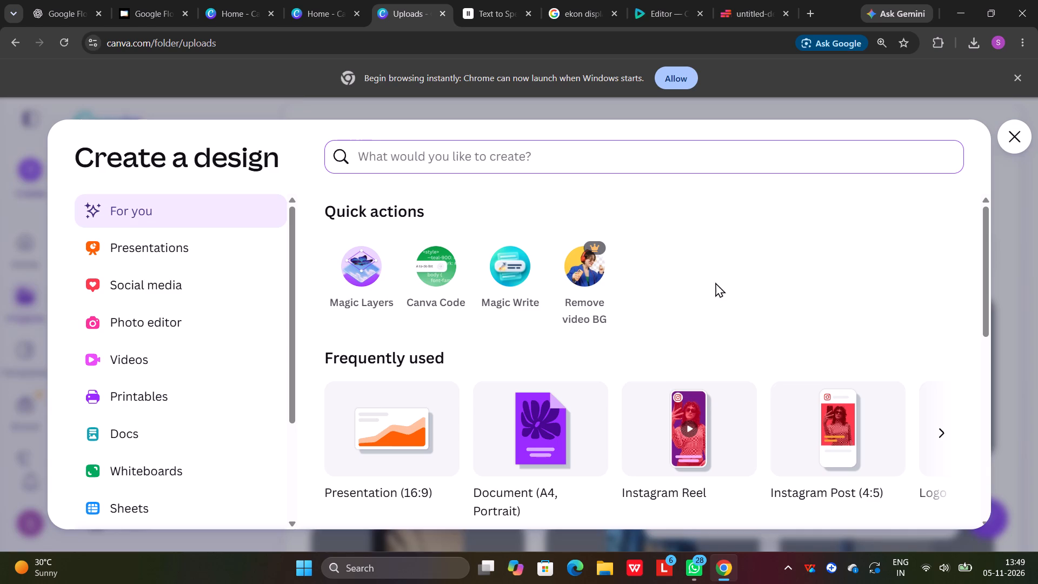
scroll(124, 417, "down", 5)
left_click(128, 467)
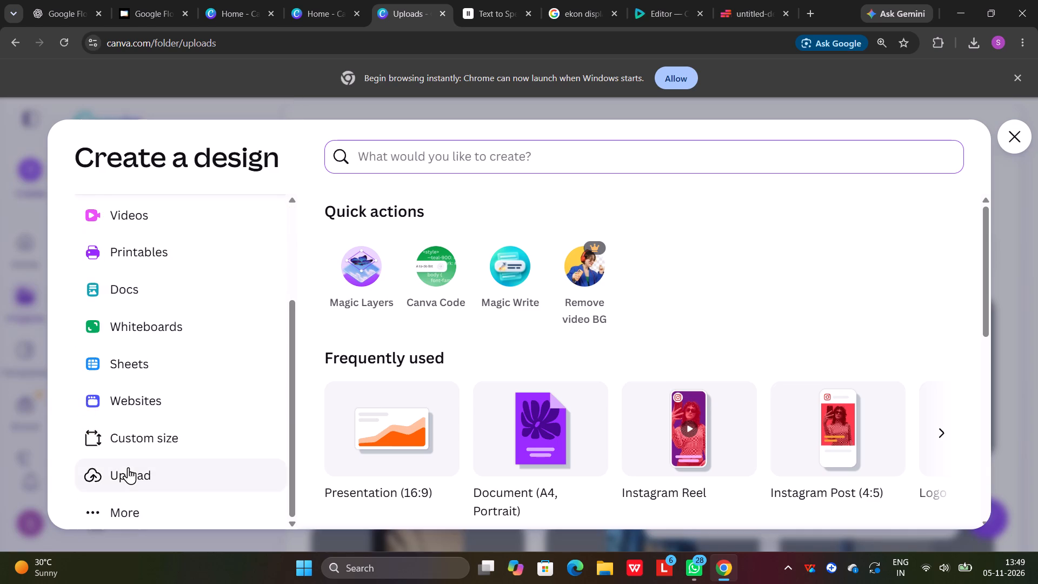
left_click(603, 422)
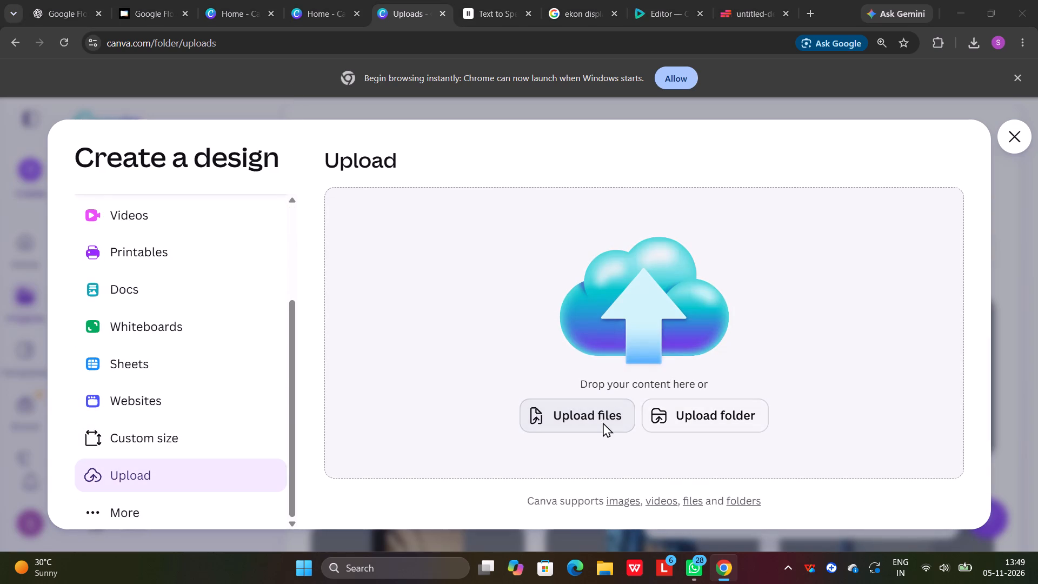
left_click(656, 7)
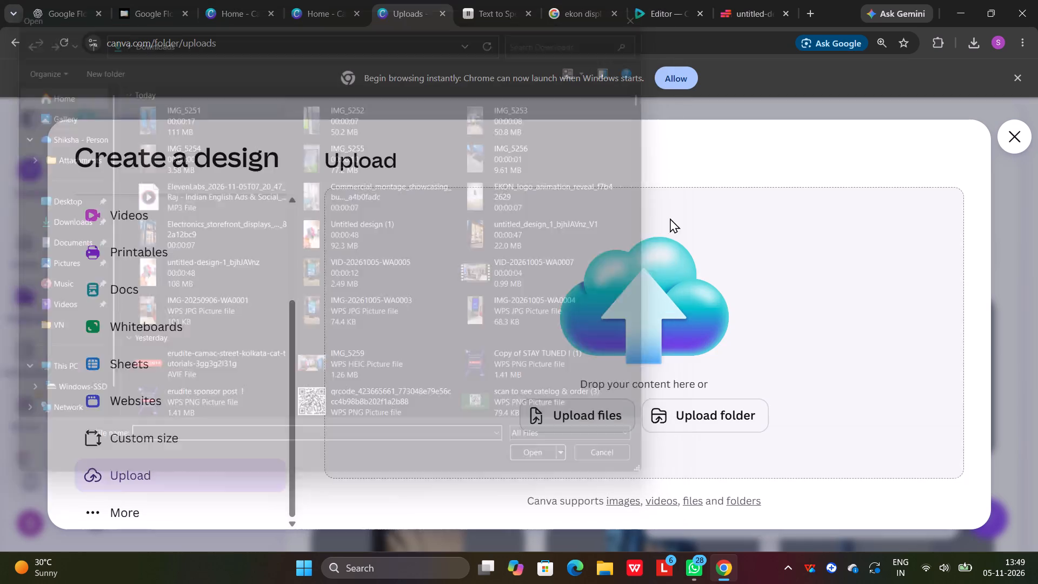
left_click(139, 437)
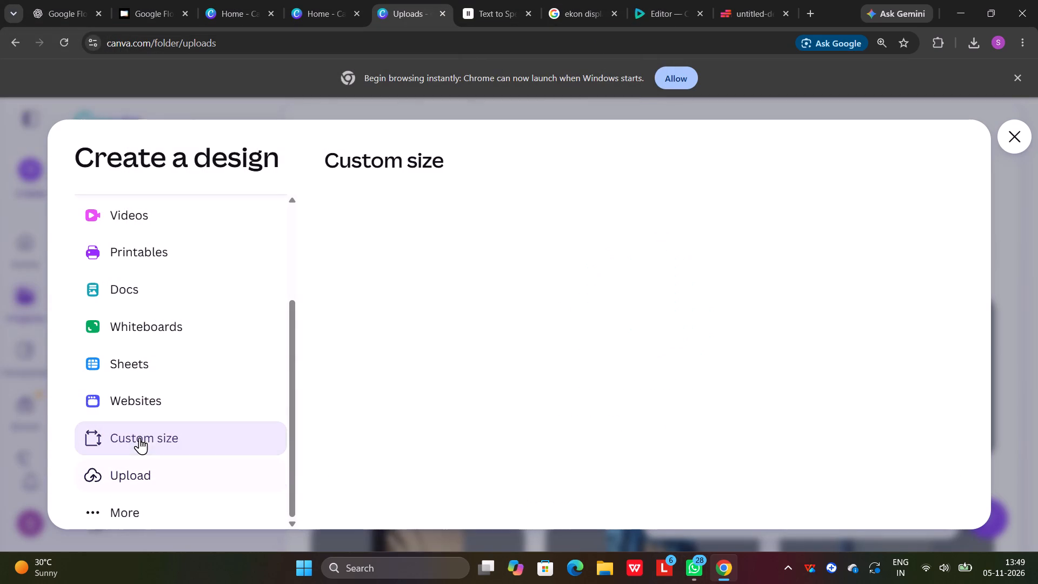
left_click(384, 221)
type("1080")
left_click(537, 223)
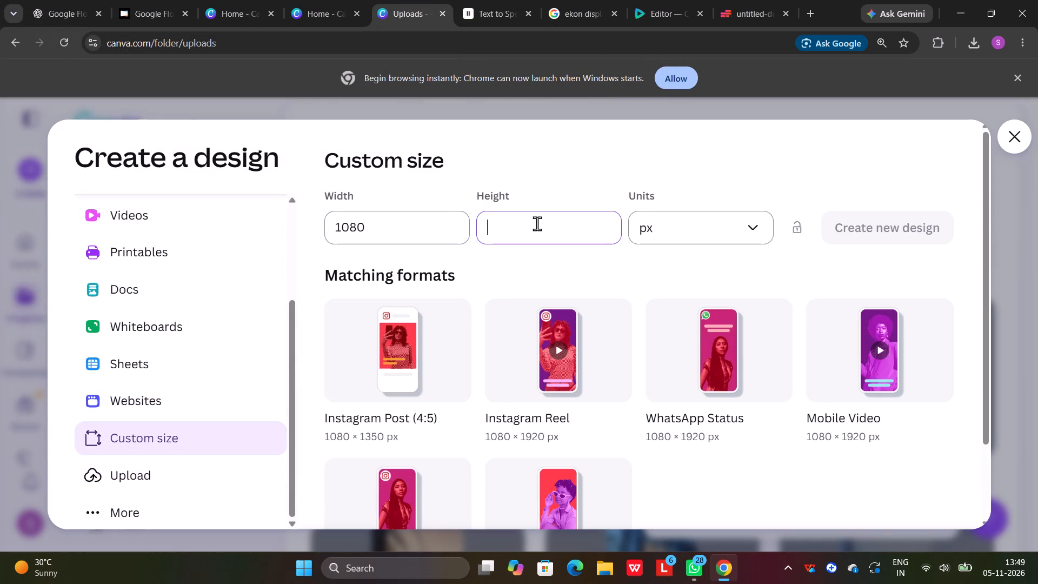
key("1")
type("920")
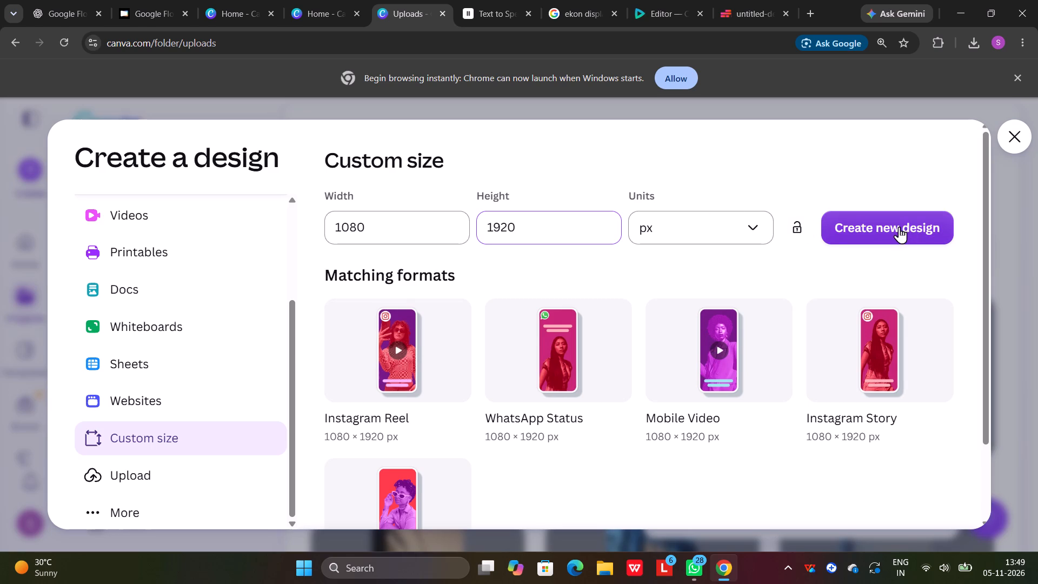
left_click(899, 227)
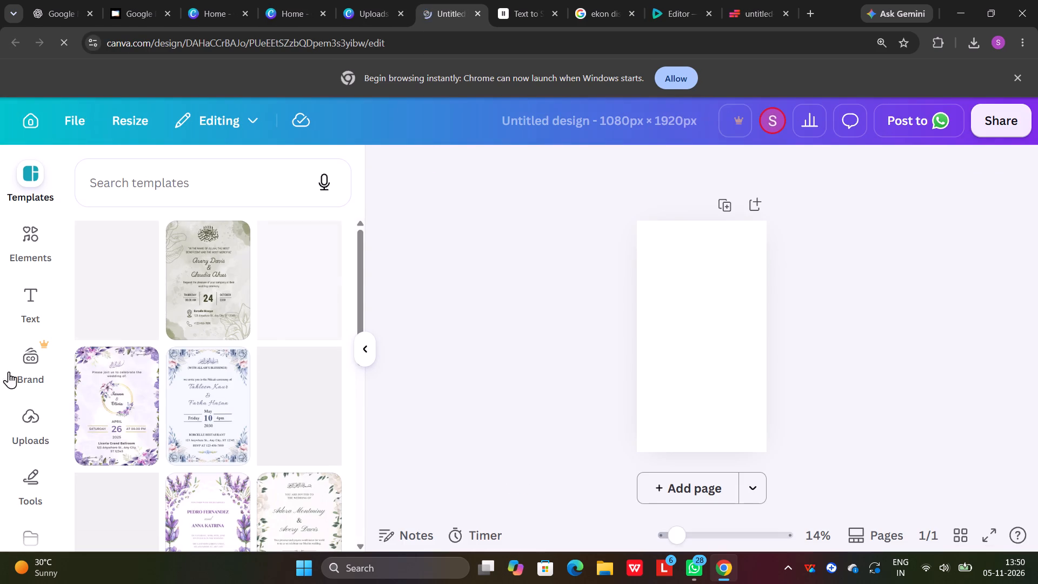
Upload untitled_design_1_bjhJAVnz_V1 from Downloads into the new design's media uploads.
left_click(27, 419)
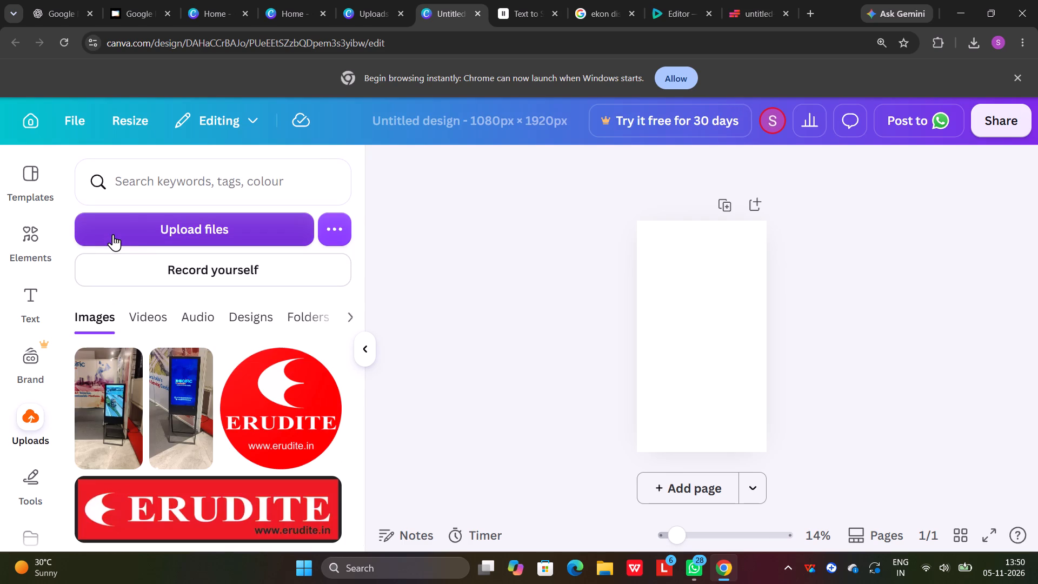
left_click(146, 243)
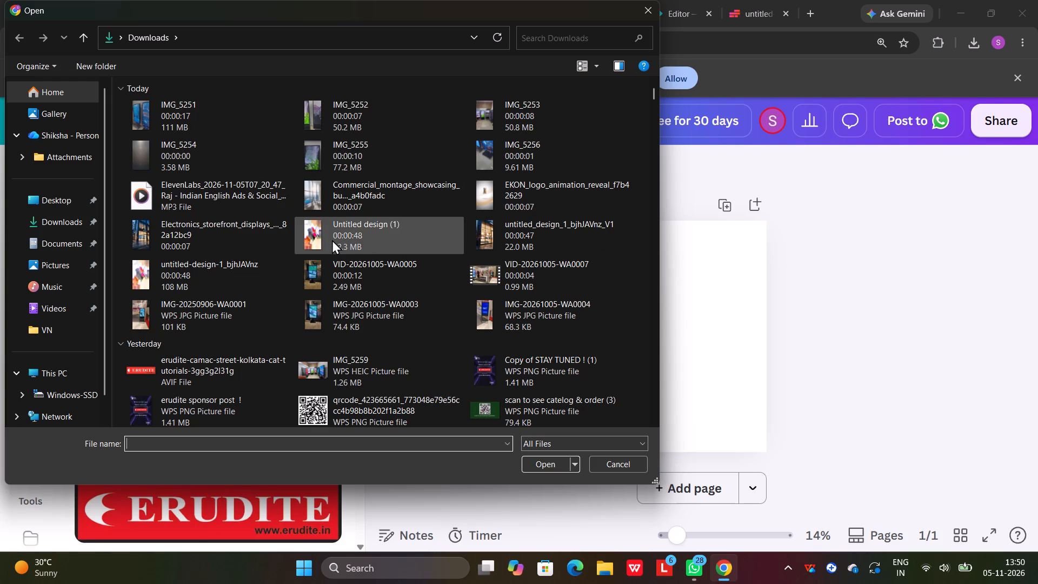
left_click(573, 245)
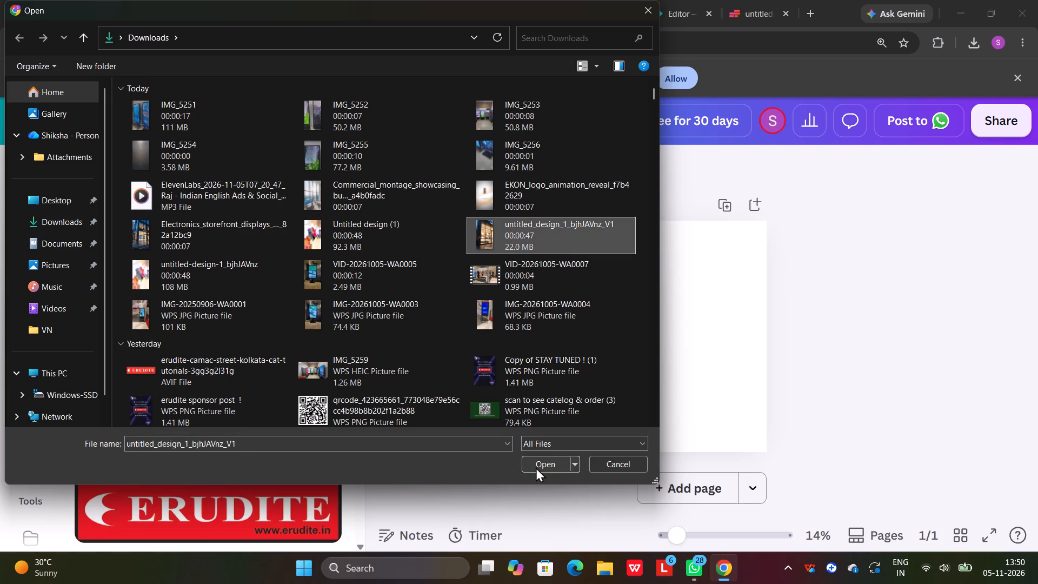
left_click(536, 467)
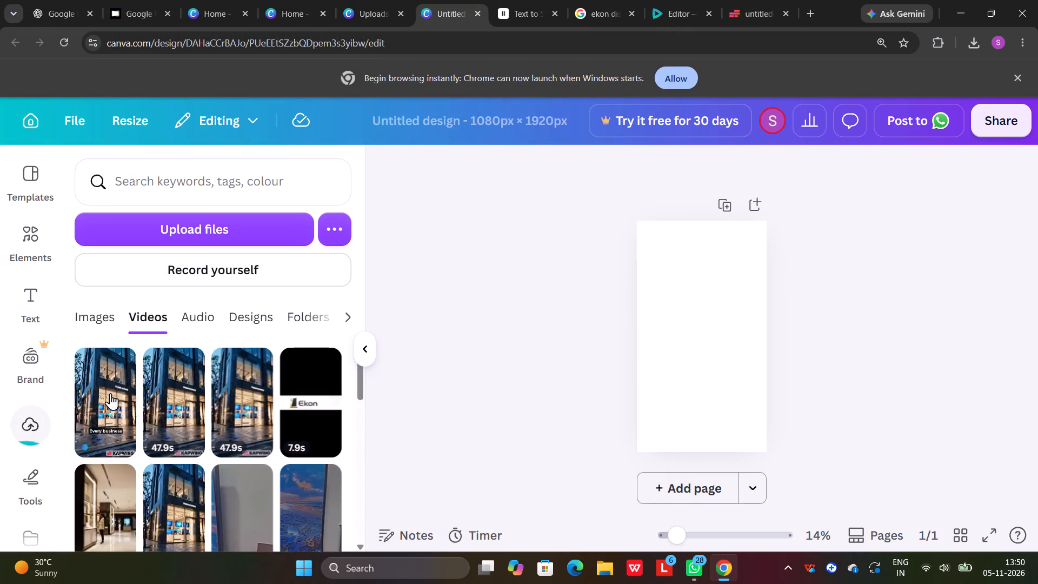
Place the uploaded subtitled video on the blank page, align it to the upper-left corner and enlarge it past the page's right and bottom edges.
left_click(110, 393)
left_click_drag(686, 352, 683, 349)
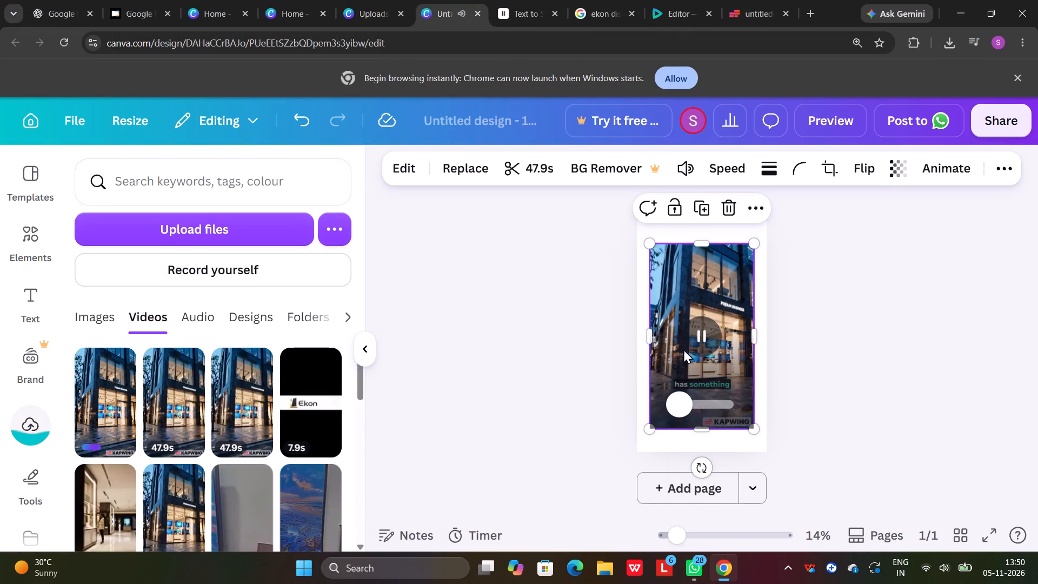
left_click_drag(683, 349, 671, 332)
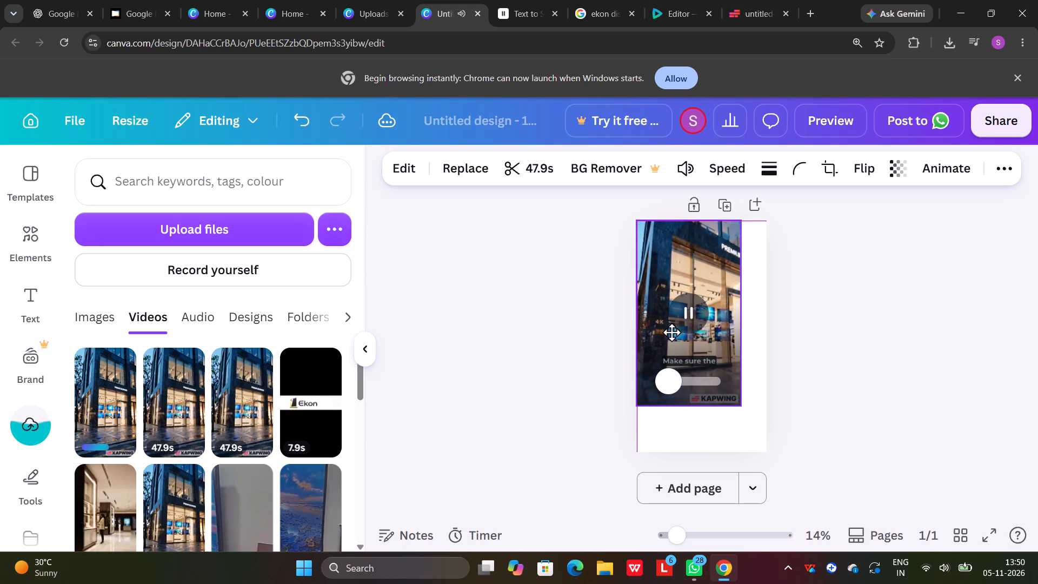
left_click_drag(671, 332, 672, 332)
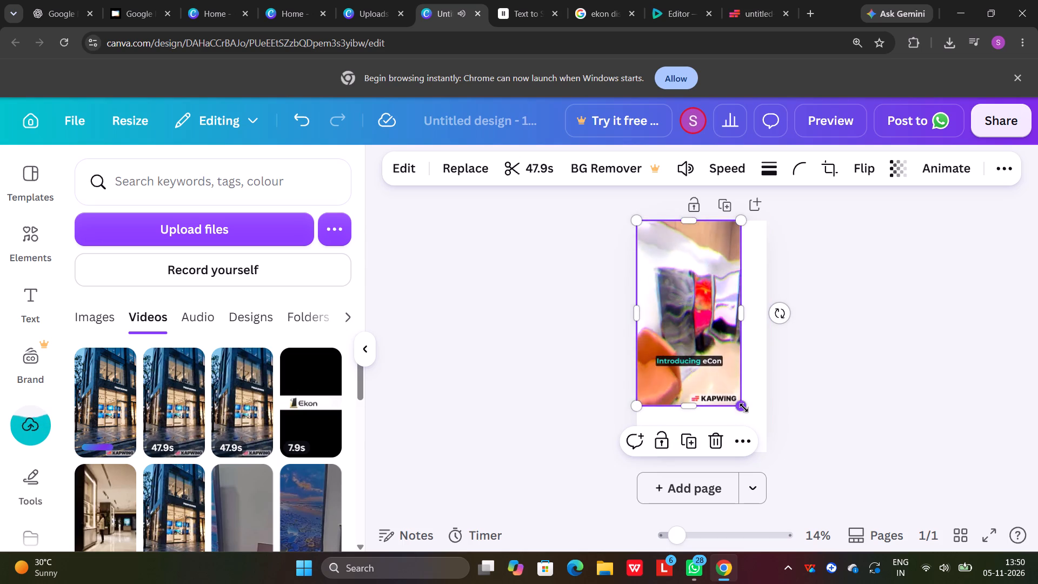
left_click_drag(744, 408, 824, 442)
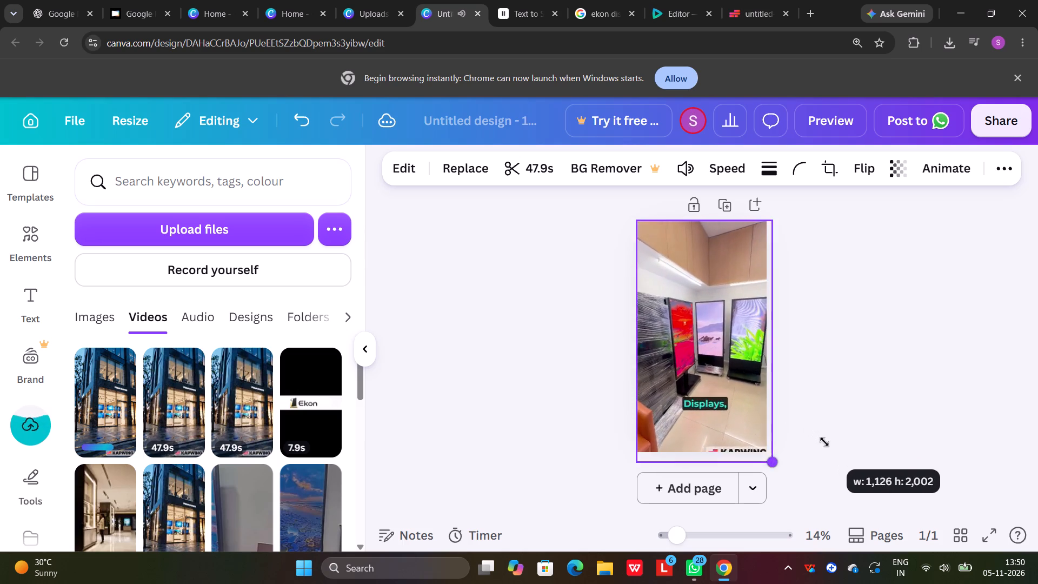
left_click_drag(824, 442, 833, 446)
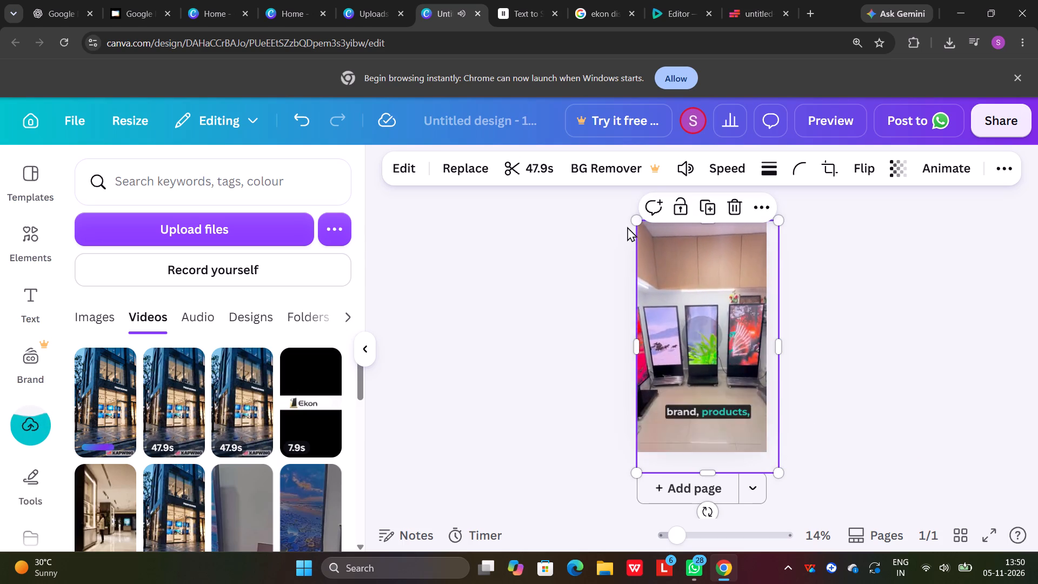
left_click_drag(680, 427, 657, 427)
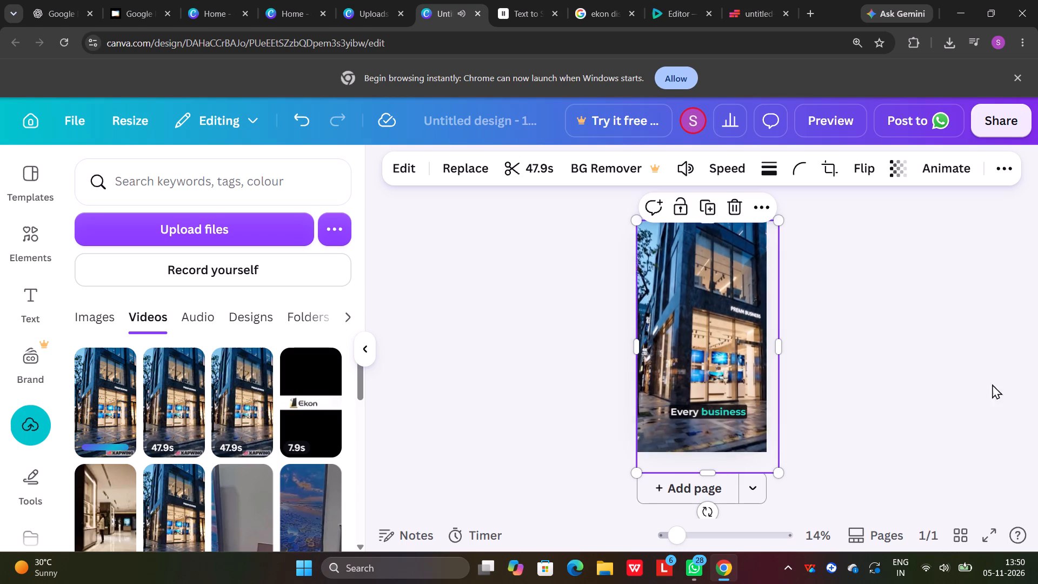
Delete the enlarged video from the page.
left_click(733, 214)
Search Google in a new browser tab for motivational instrumental music.
left_click(749, 12)
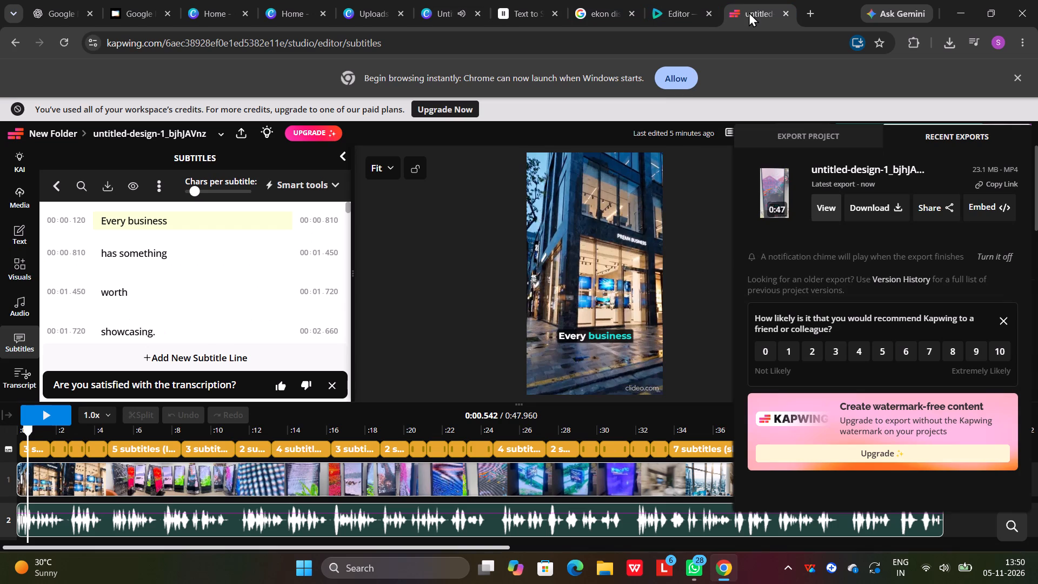
left_click(817, 9)
left_click(343, 295)
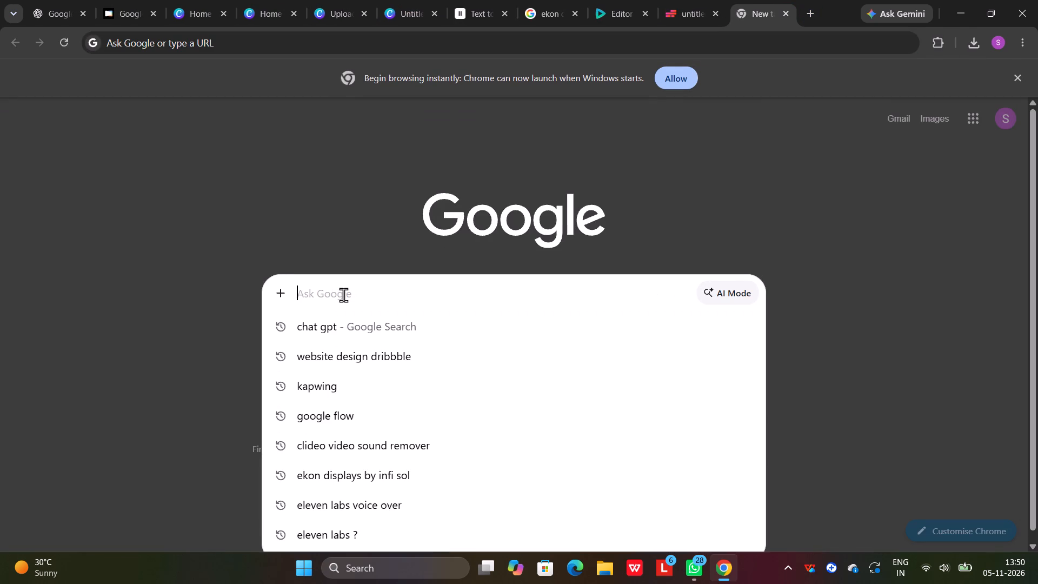
type("cal")
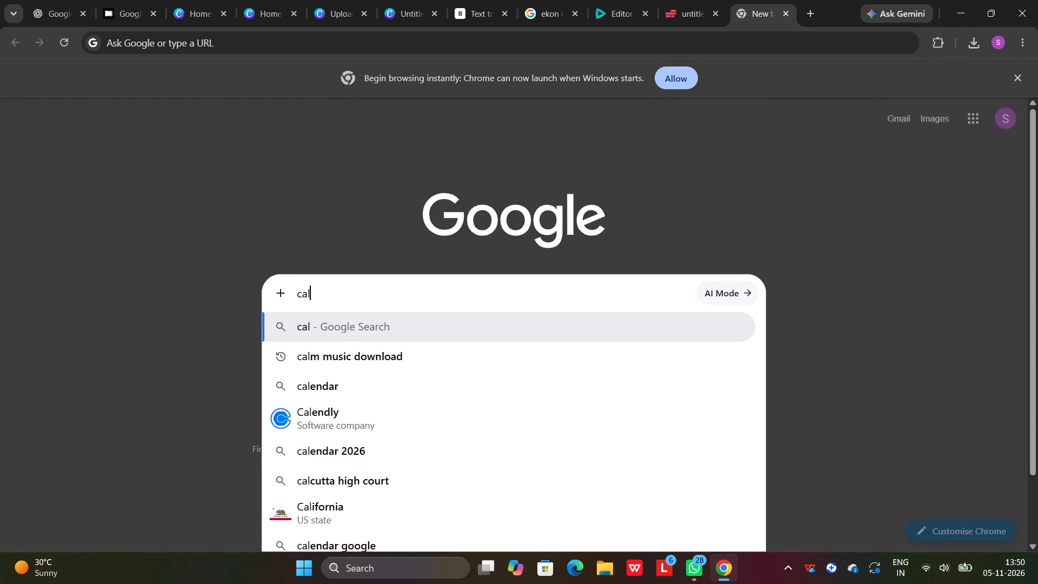
key("BackSpace")
key("BackSpace")
key("BackSpace")
key("BackSpace")
key("BackSpace")
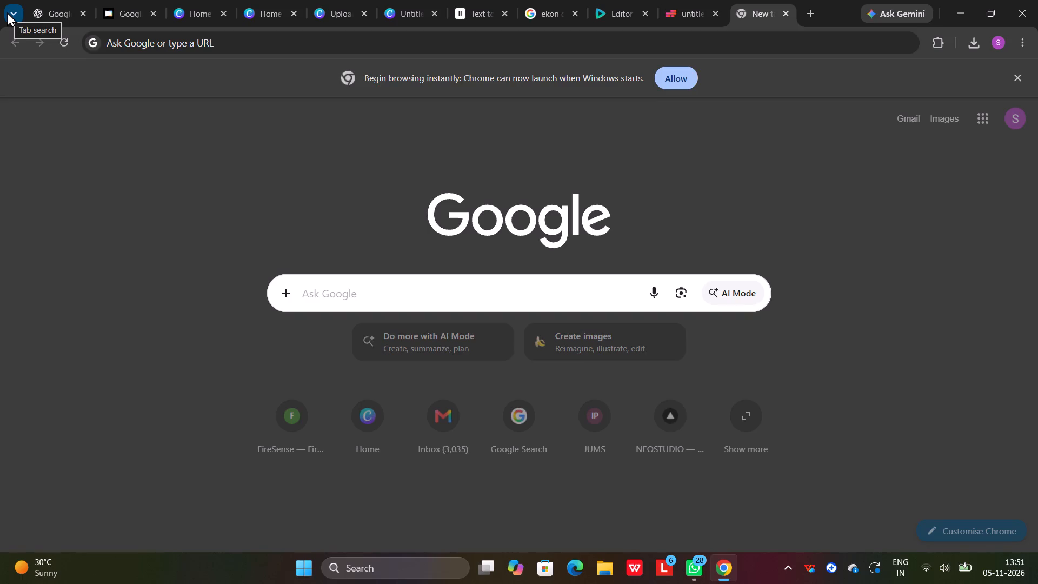
type("motin")
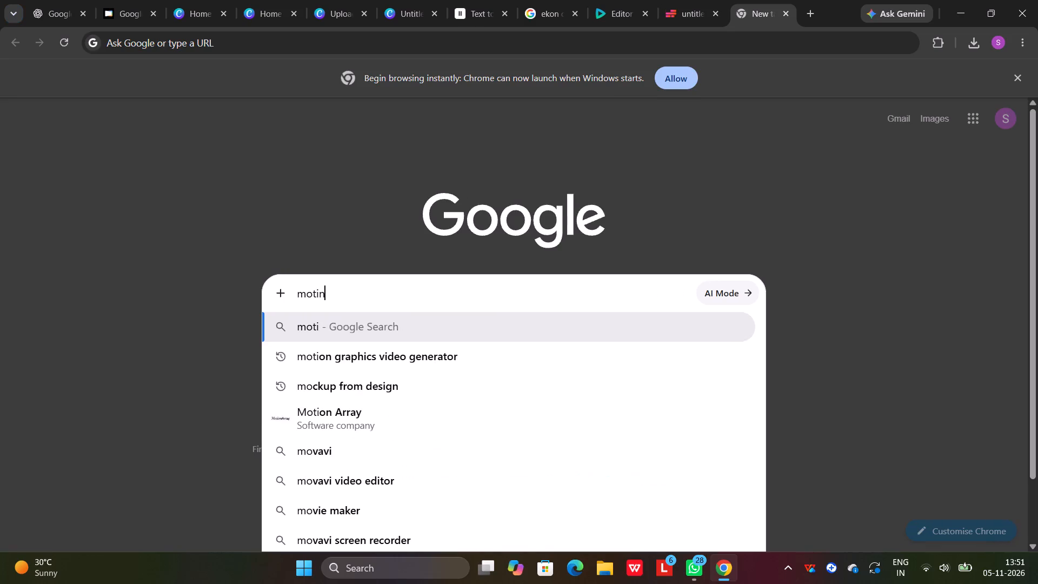
key("BackSpace")
type("vai")
key("BackSpace")
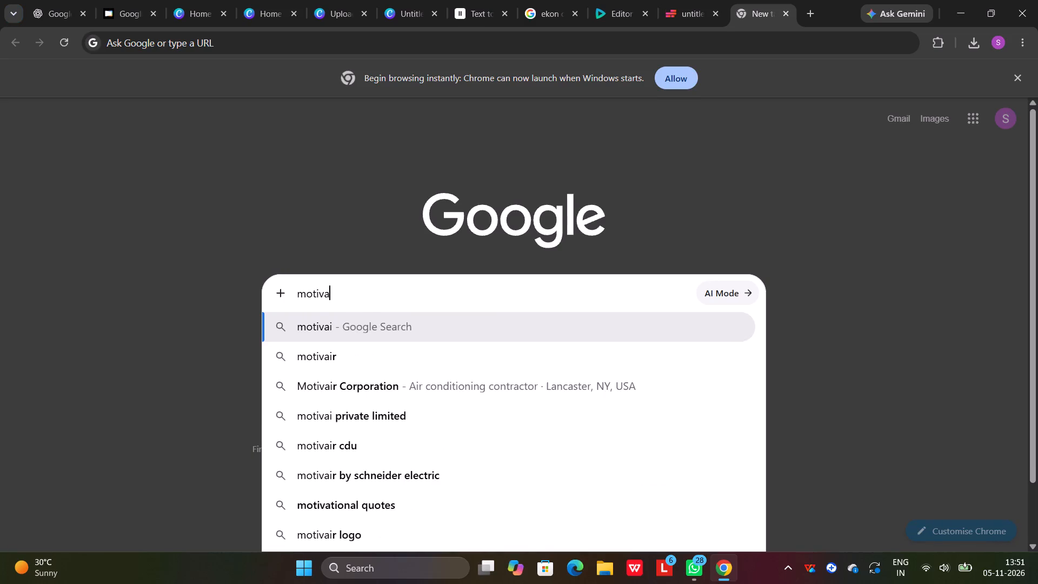
type("tional instrument")
type("al music")
key("space")
key("Return")
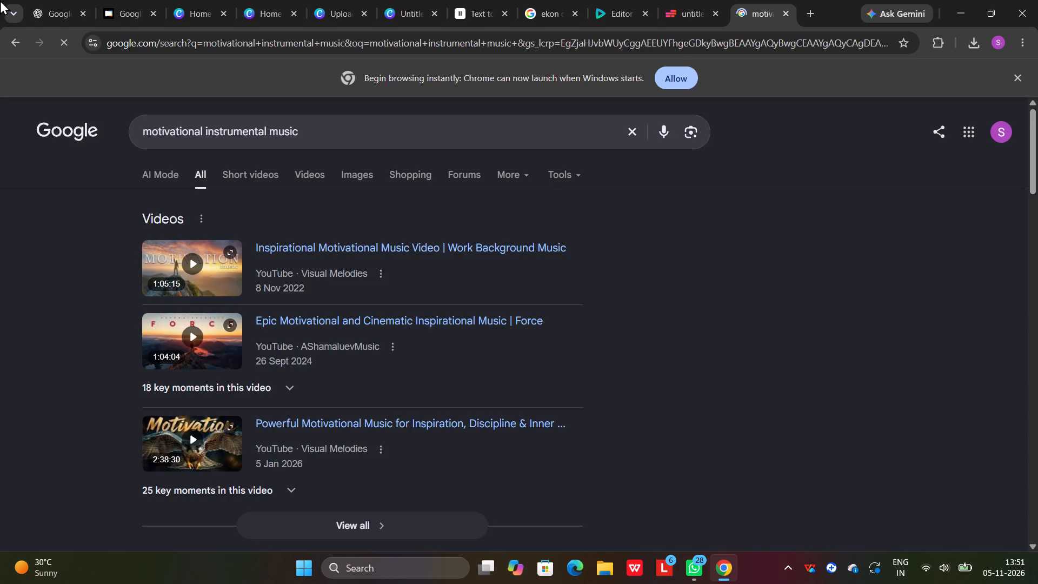
Refine the search to "motivational instrumental music for download" and open Pixabay's motivational music page.
left_click(315, 132)
key("space")
type("for download")
key("space")
key("Return")
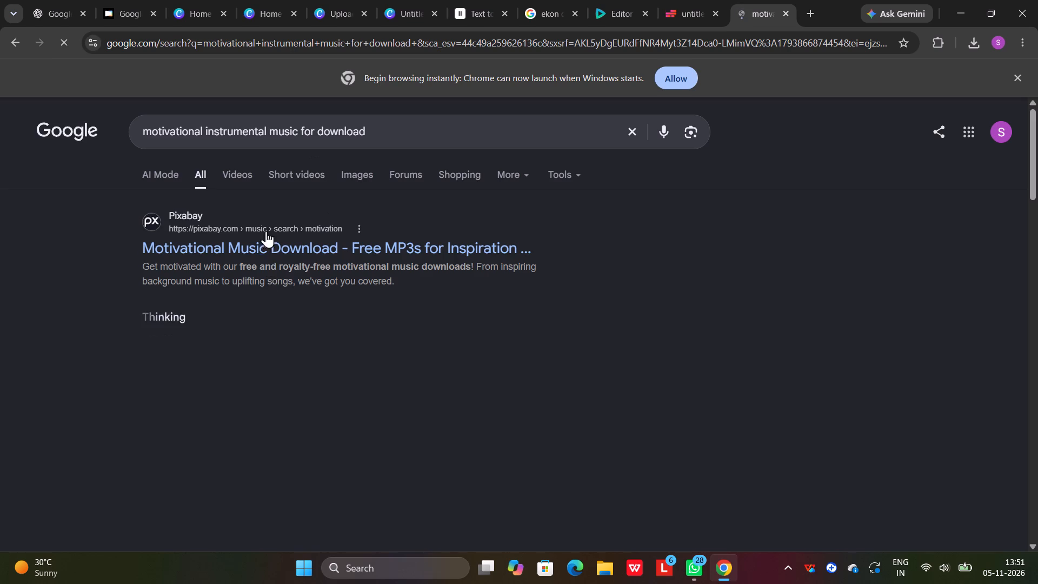
left_click(268, 248)
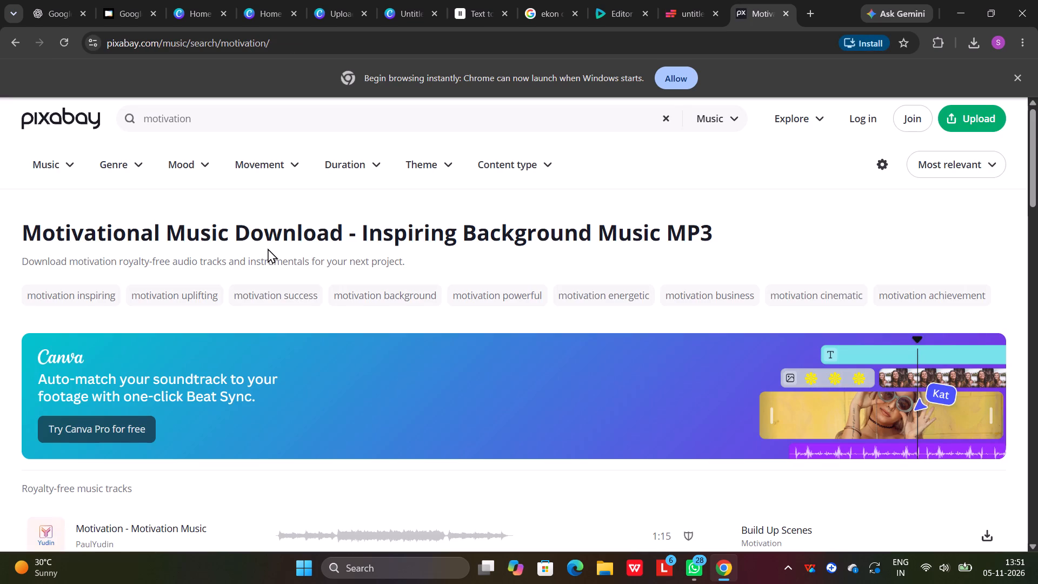
Preview the 1:15 Pixabay track "Motivation - Motivation Music" and download it.
scroll(271, 250, "down", 2)
scroll(259, 363, "down", 1)
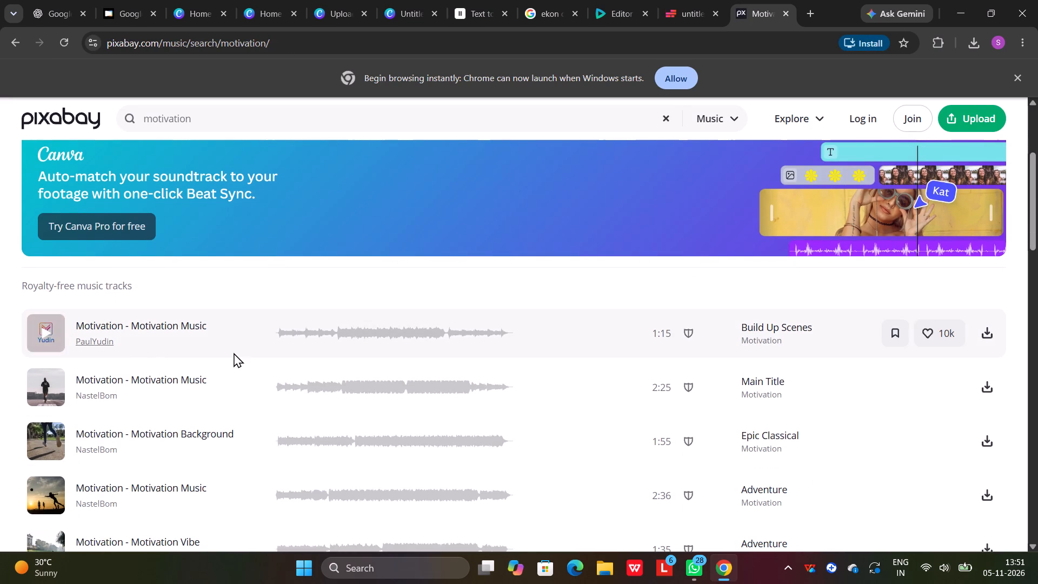
left_click(43, 331)
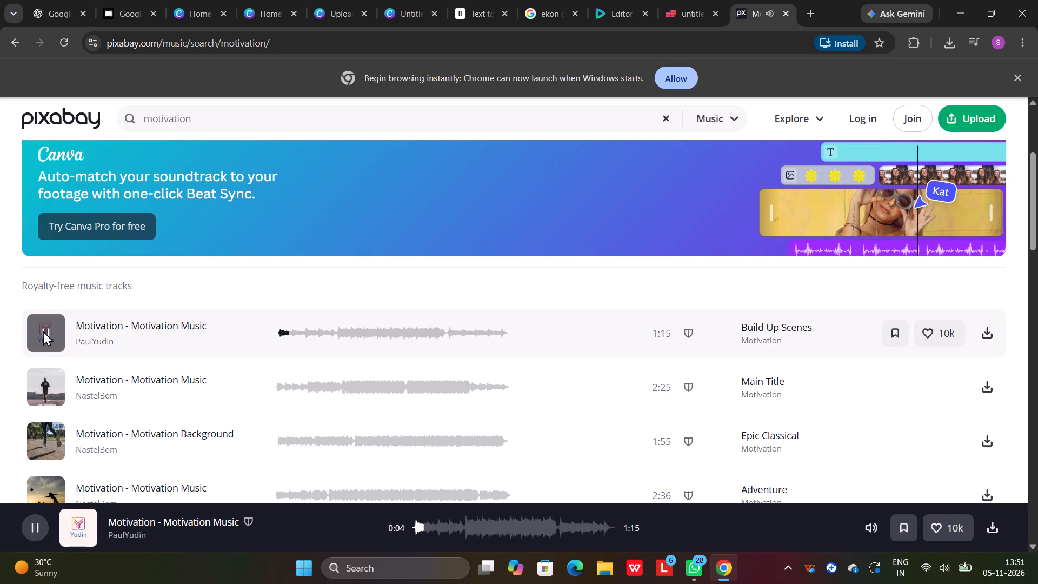
left_click(43, 331)
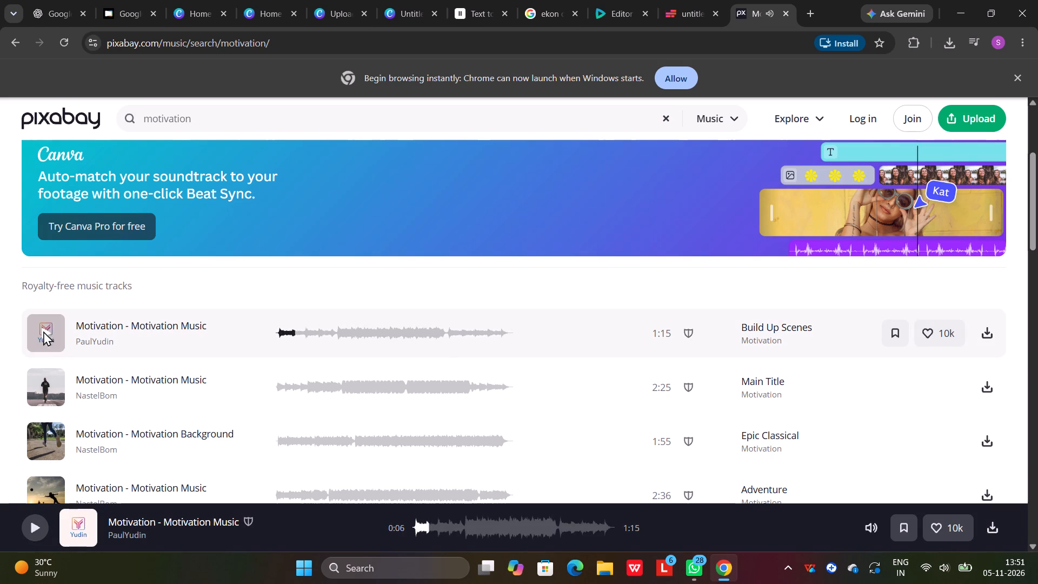
left_click(991, 334)
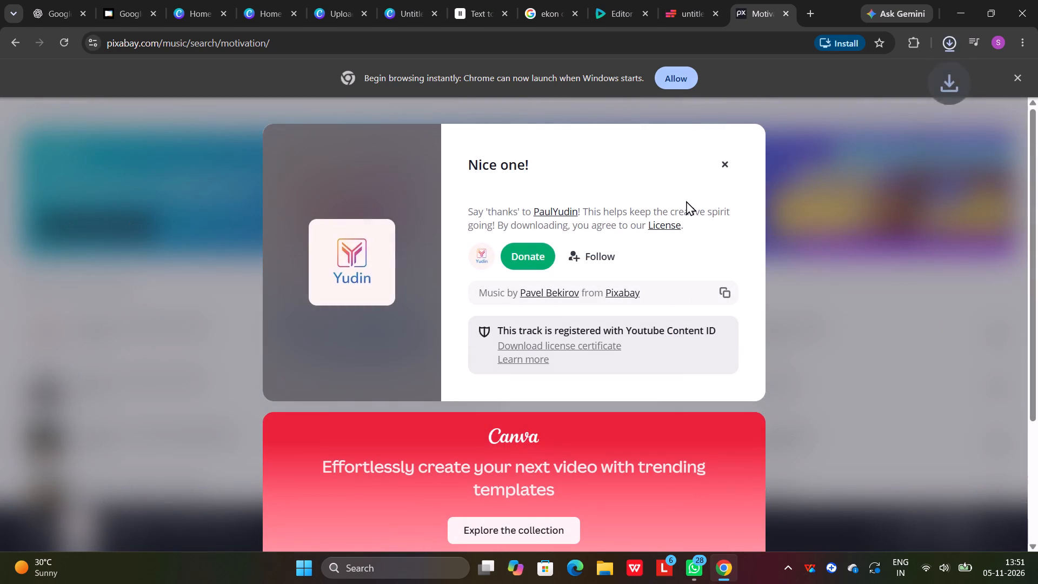
left_click(731, 162)
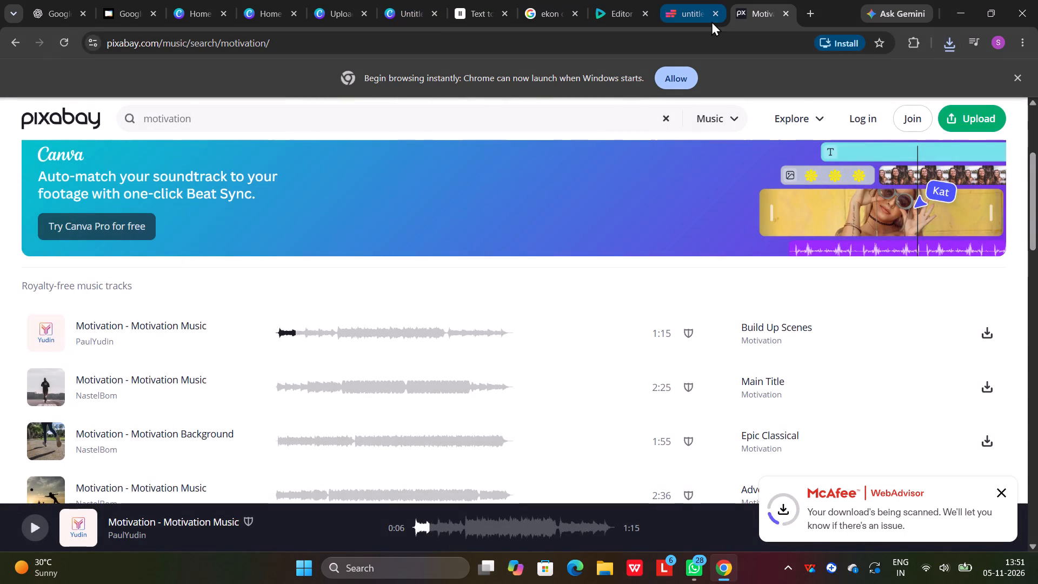
Switch to the Kapwing project and upload paulyudin-motivation-motivation-music-573993 from Downloads as an audio layer.
left_click(671, 22)
scroll(88, 358, "down", 2)
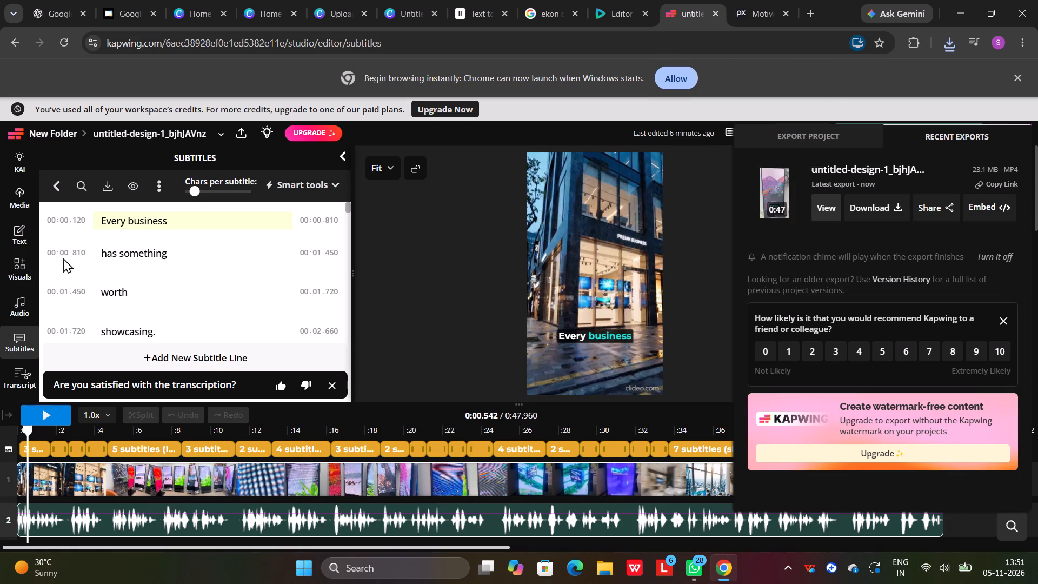
scroll(0, 344, "down", 2)
scroll(11, 263, "up", 3)
left_click(19, 197)
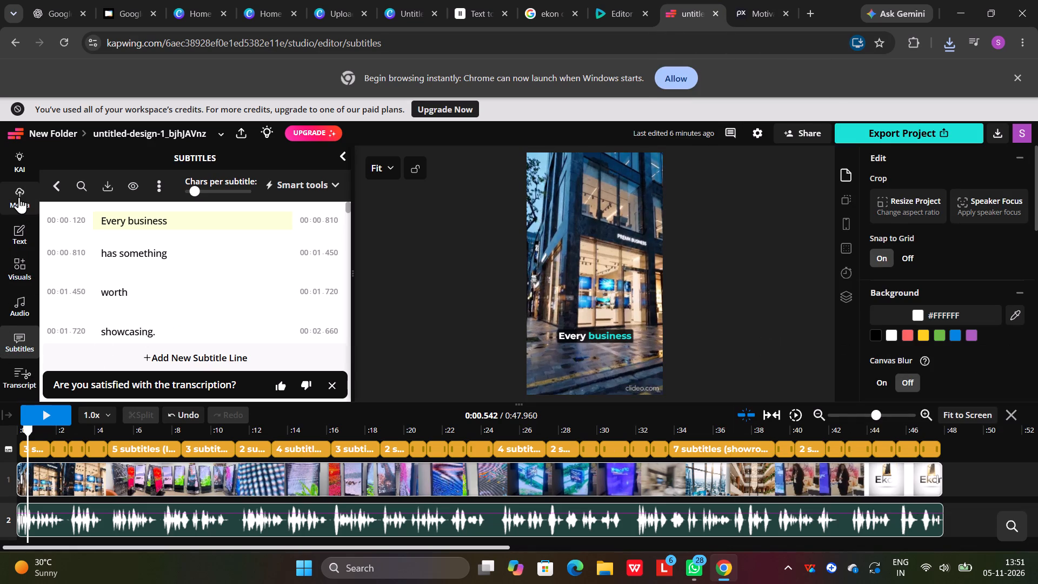
left_click(19, 197)
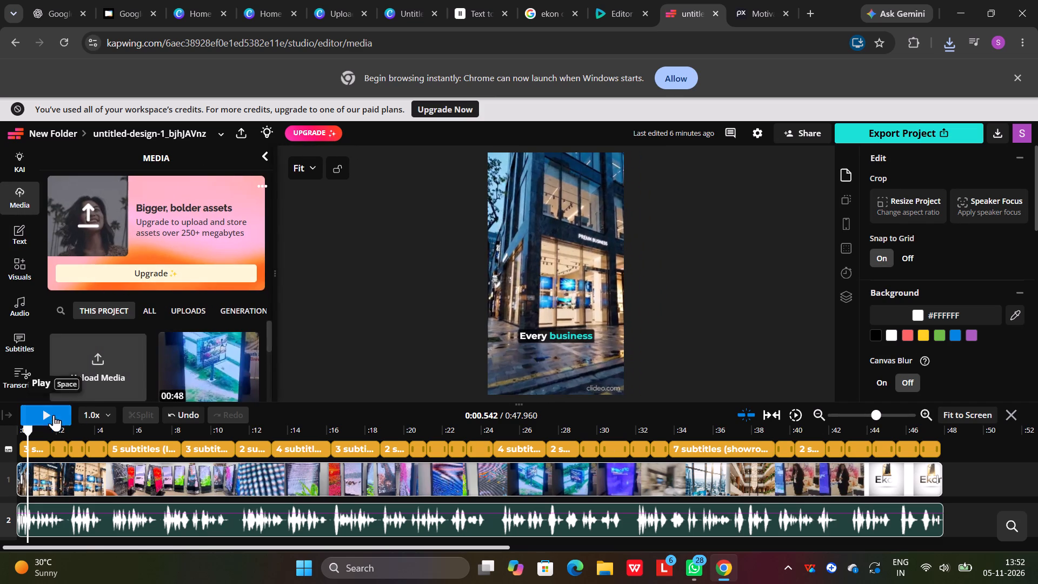
left_click(9, 309)
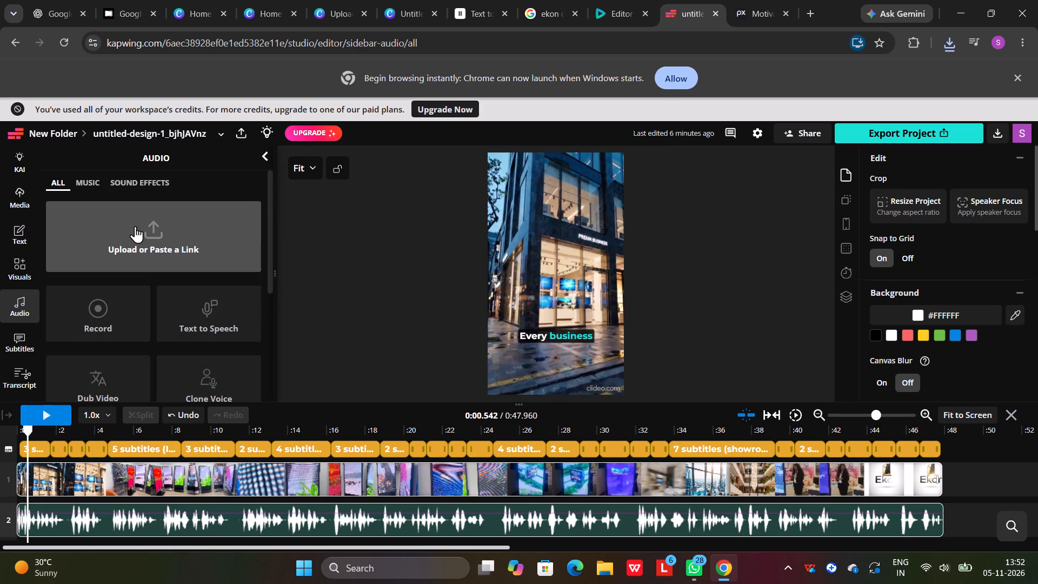
scroll(190, 281, "down", 1)
scroll(123, 194, "up", 1)
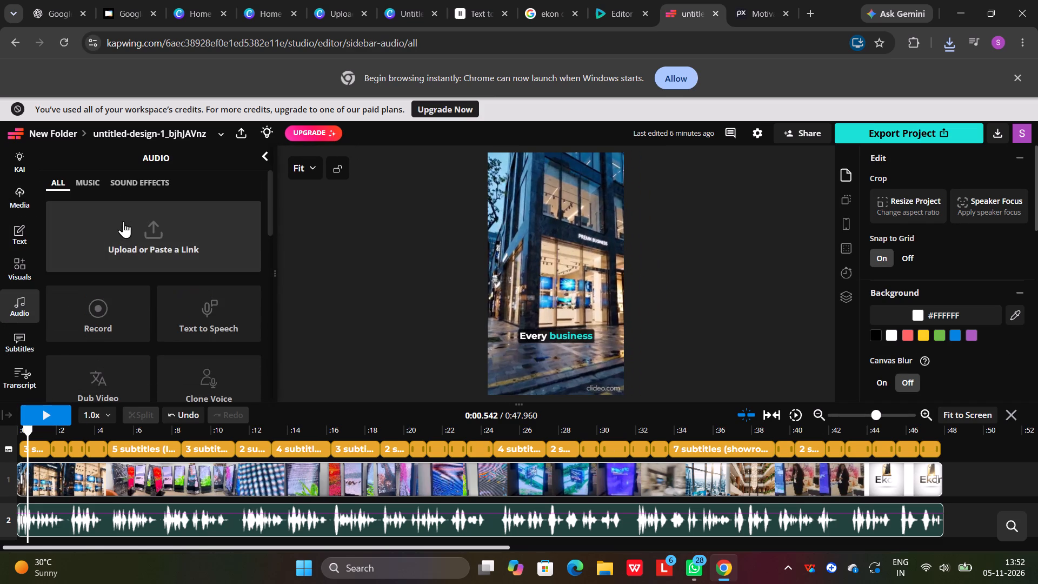
left_click(124, 241)
left_click(607, 318)
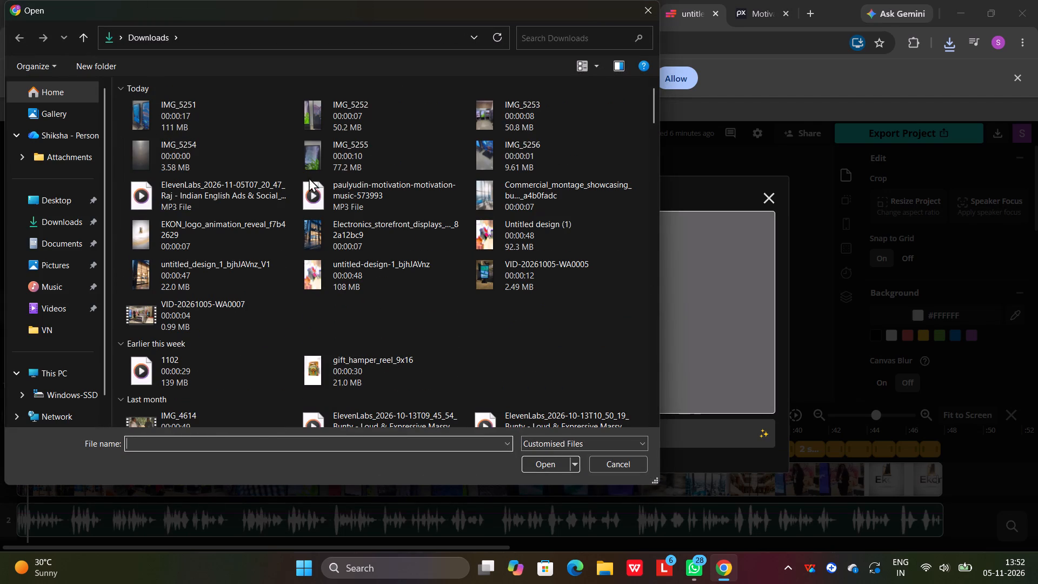
left_click(357, 201)
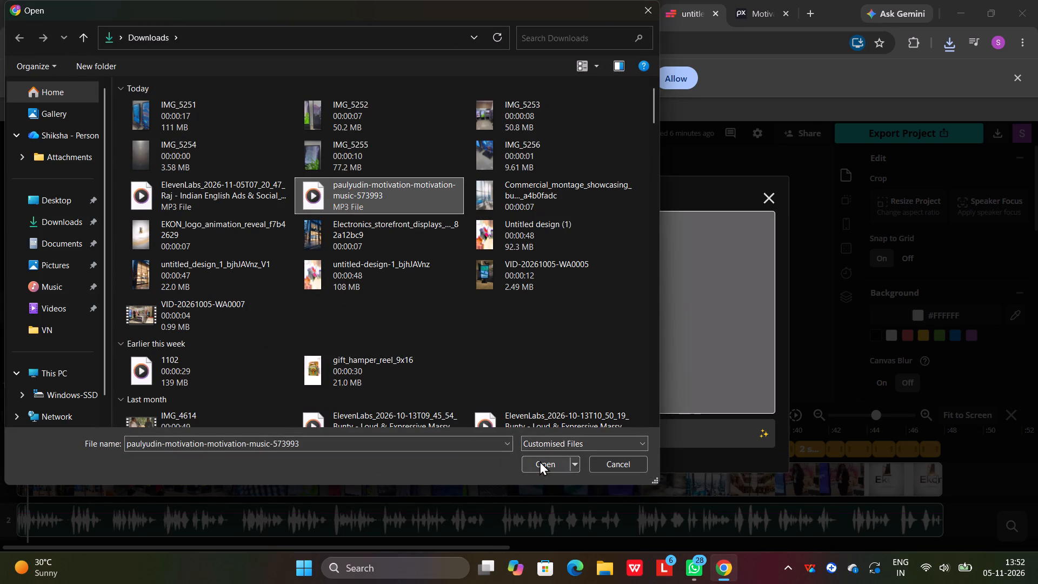
left_click(540, 461)
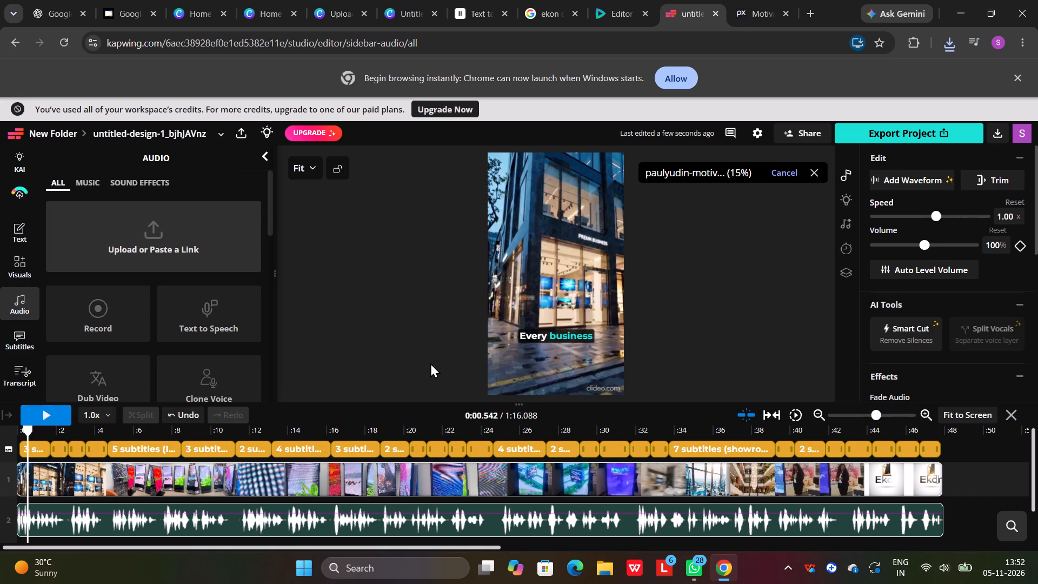
Move the new music layer on the timeline so that it starts at 0:00.
scroll(46, 297, "down", 4)
scroll(308, 520, "down", 7)
scroll(202, 452, "up", 3)
scroll(202, 452, "down", 1)
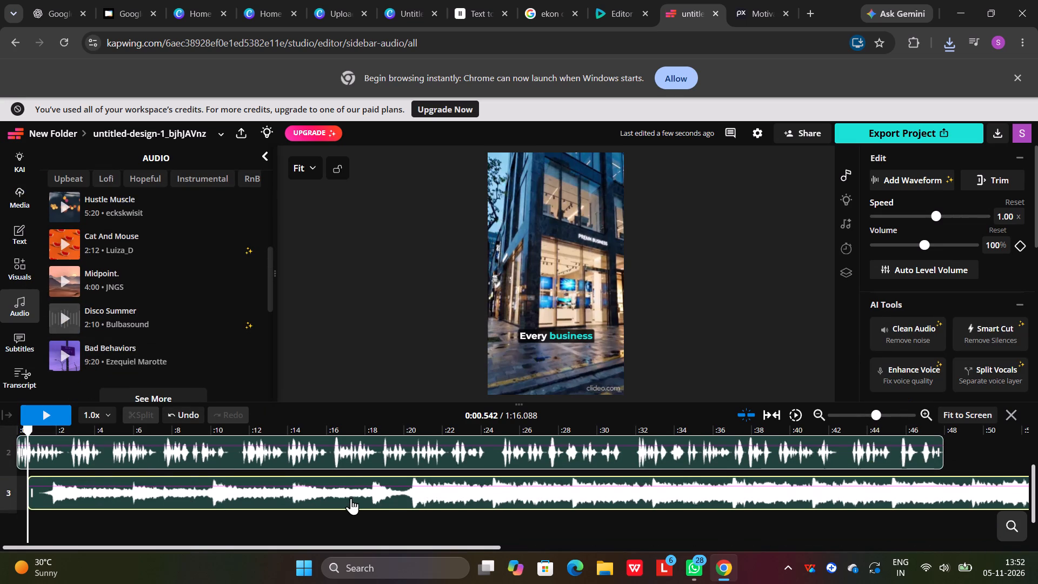
left_click_drag(349, 496, 333, 495)
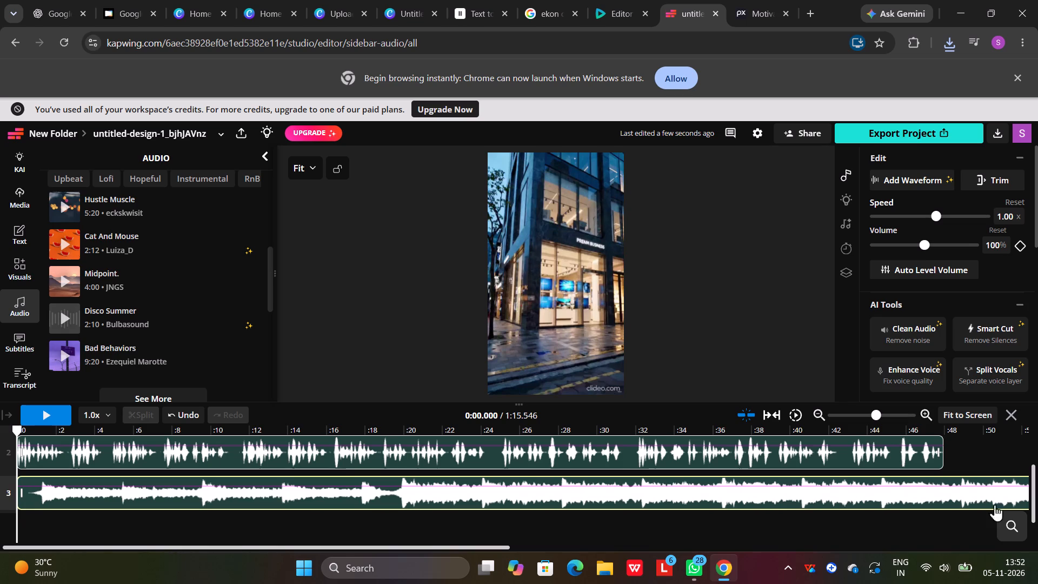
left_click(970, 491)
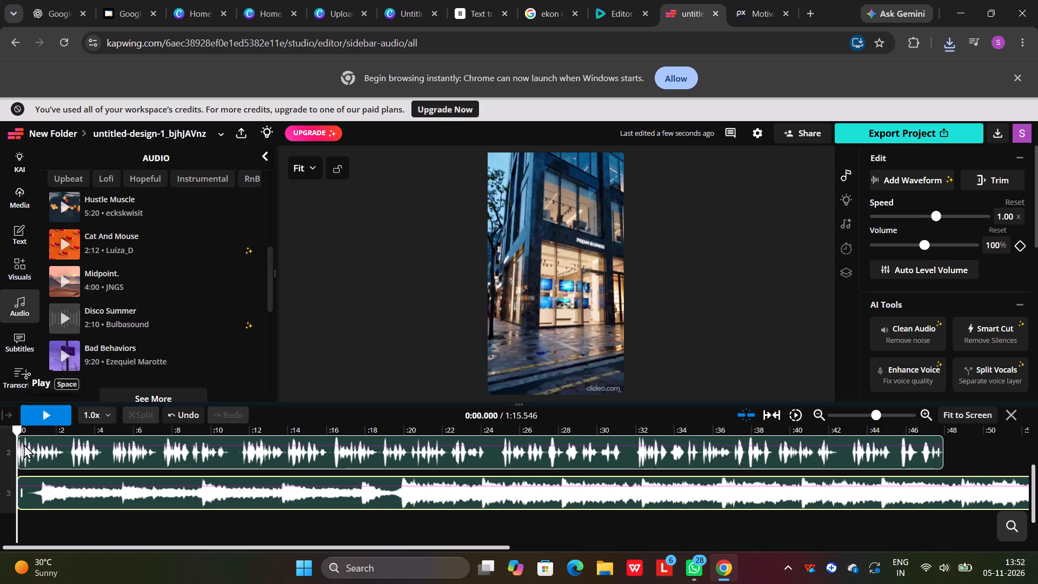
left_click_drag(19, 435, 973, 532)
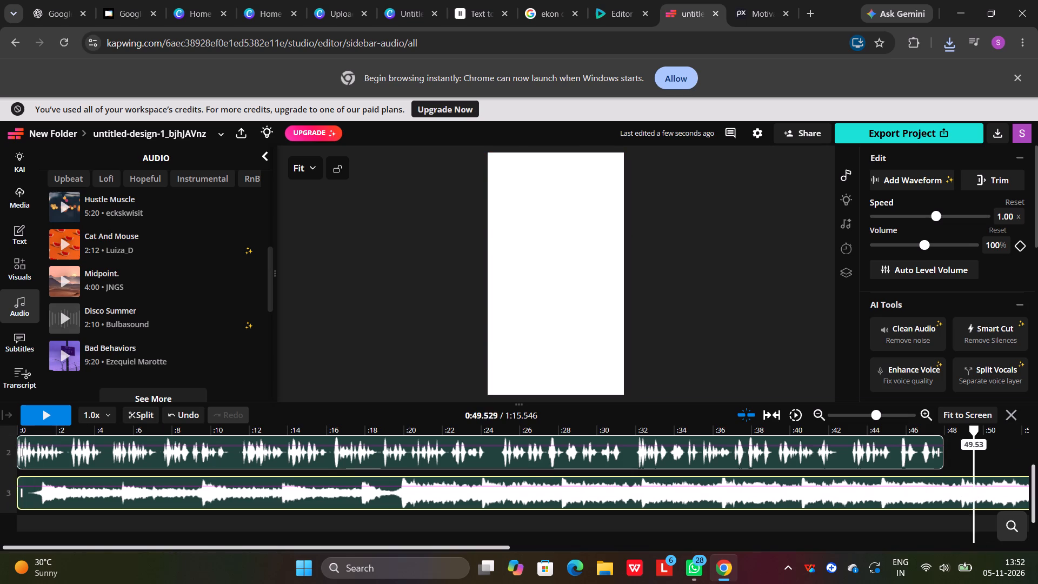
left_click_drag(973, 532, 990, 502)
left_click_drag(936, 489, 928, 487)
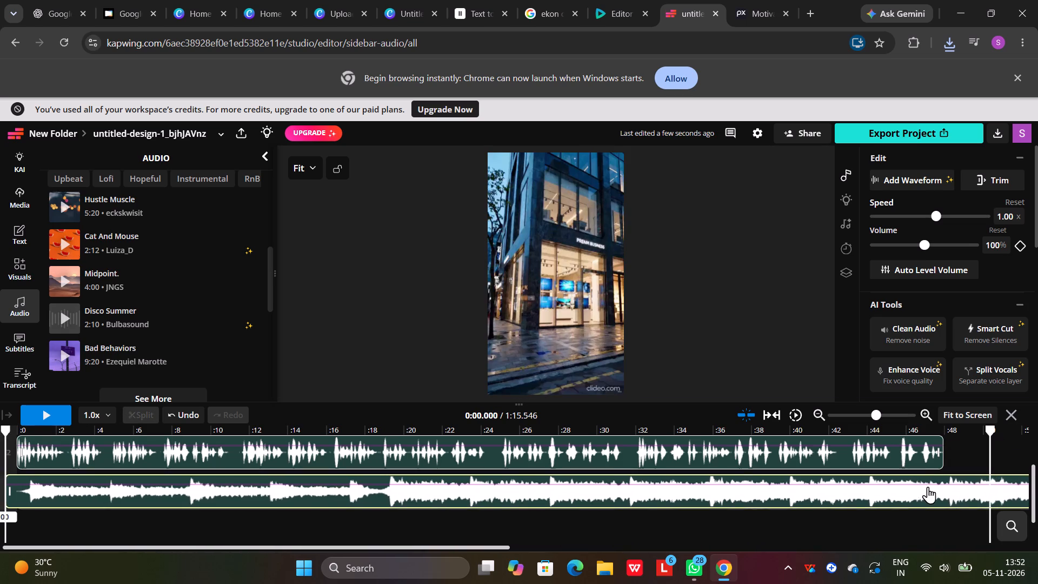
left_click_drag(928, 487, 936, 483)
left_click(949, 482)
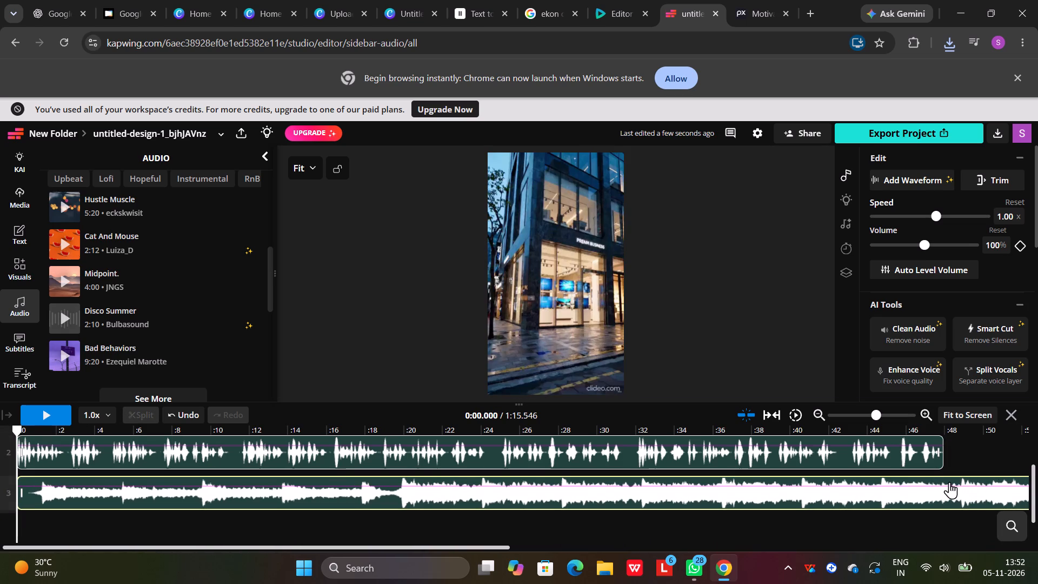
Split the music layer at 0:47.906, where the voice-over layer ends, and delete the part after the split.
left_click_drag(14, 427, 897, 428)
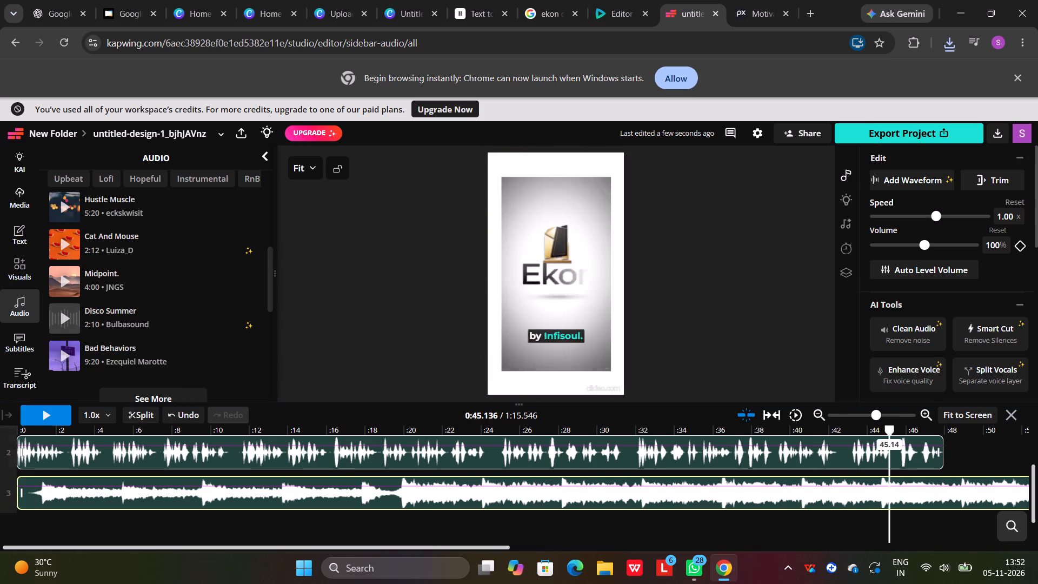
left_click_drag(897, 428, 942, 424)
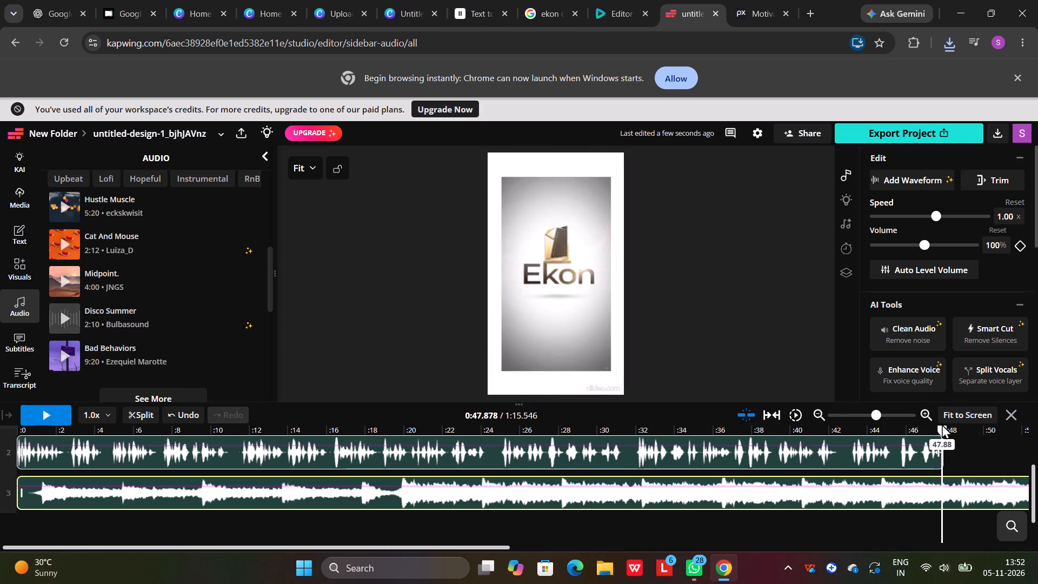
left_click_drag(942, 424, 941, 424)
left_click(943, 434)
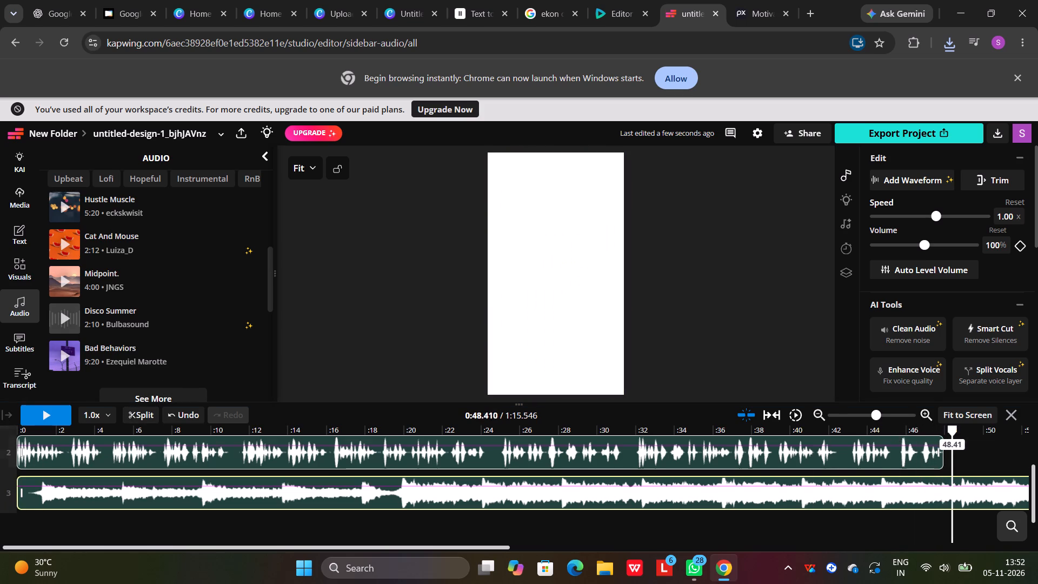
left_click(132, 415)
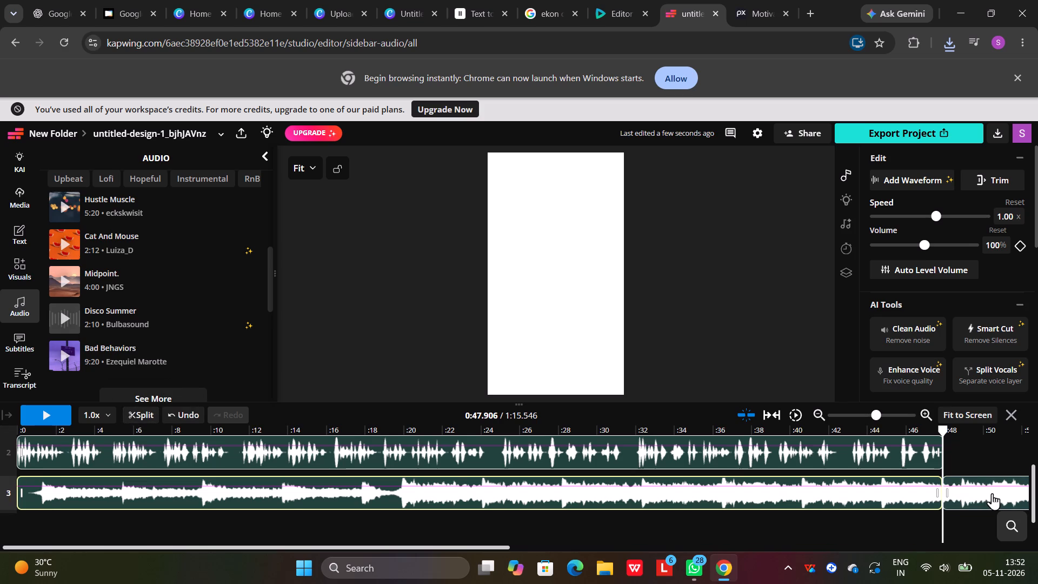
left_click(977, 494)
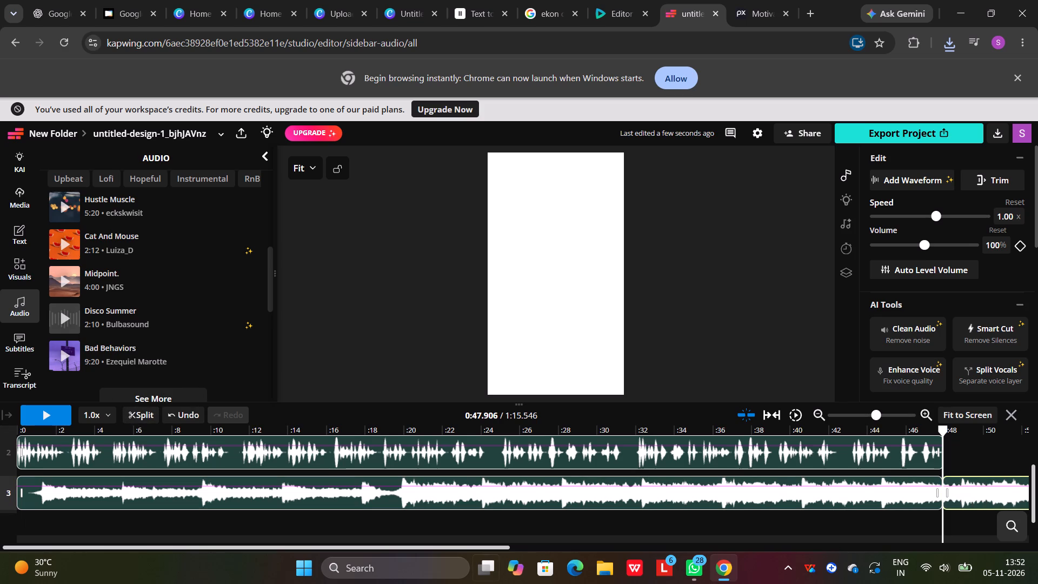
key("Delete")
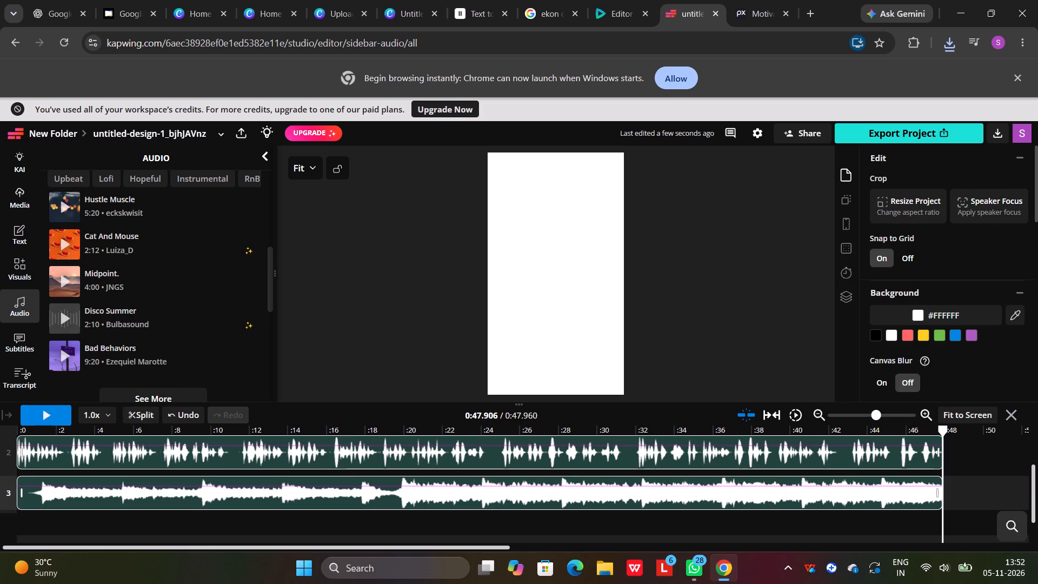
Lower the volume of the background music layer to 26%.
left_click_drag(943, 431, 878, 433)
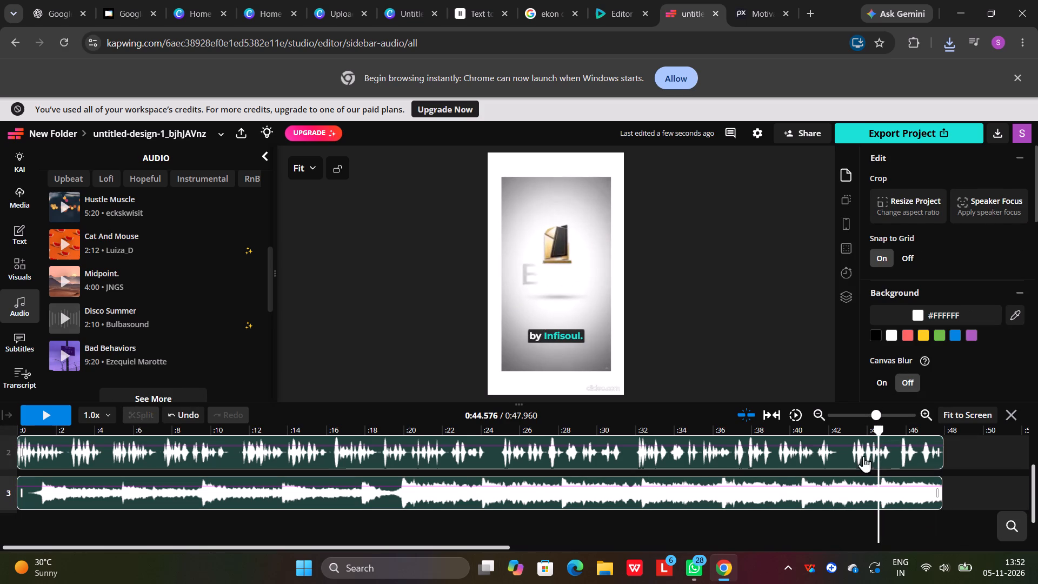
left_click(493, 496)
scroll(969, 271, "down", 4)
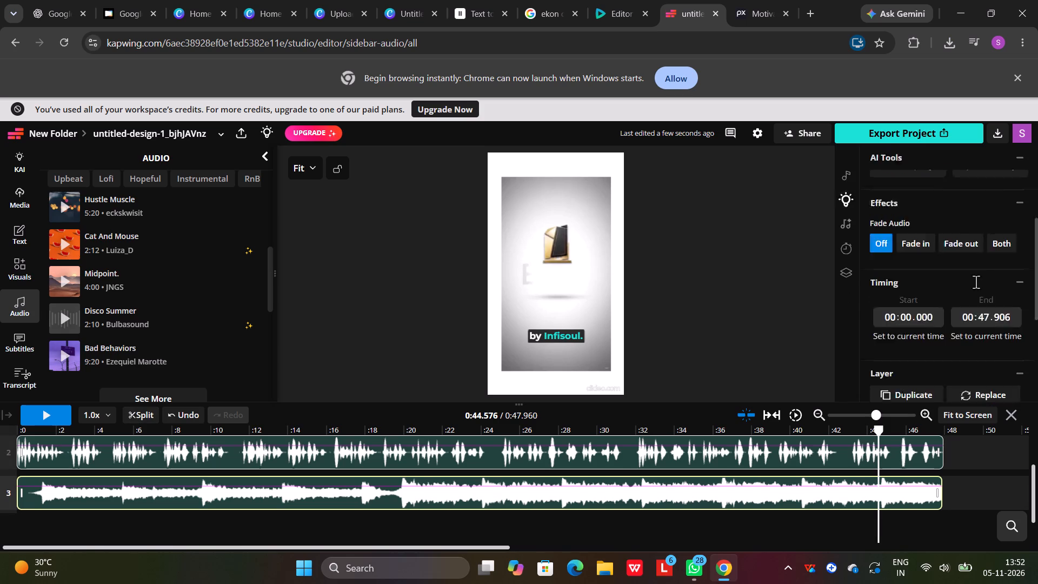
scroll(890, 281, "down", 1)
scroll(903, 276, "up", 2)
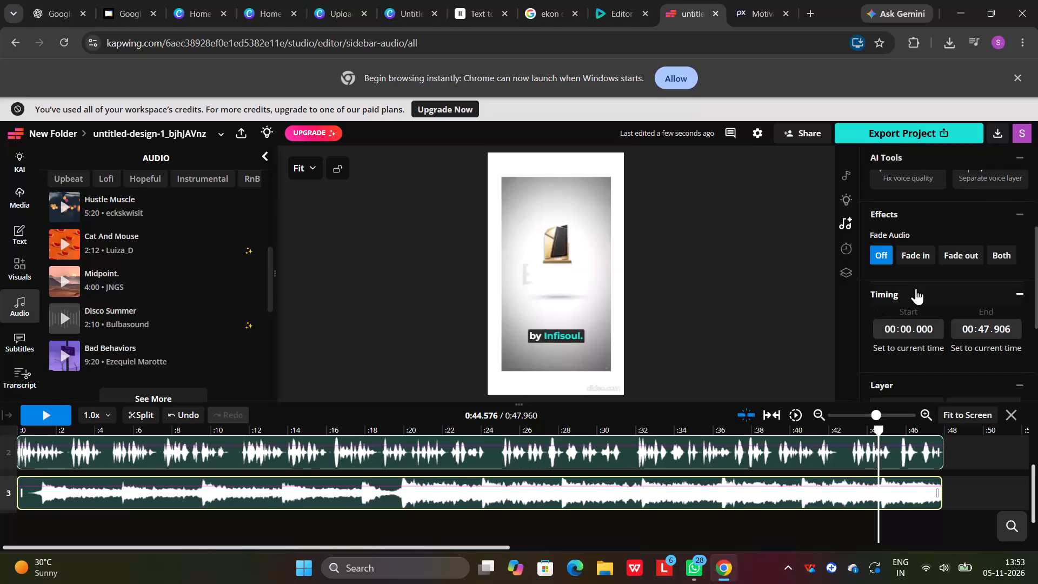
scroll(913, 303, "down", 6)
scroll(892, 256, "up", 1)
scroll(876, 272, "down", 2)
scroll(876, 272, "up", 1)
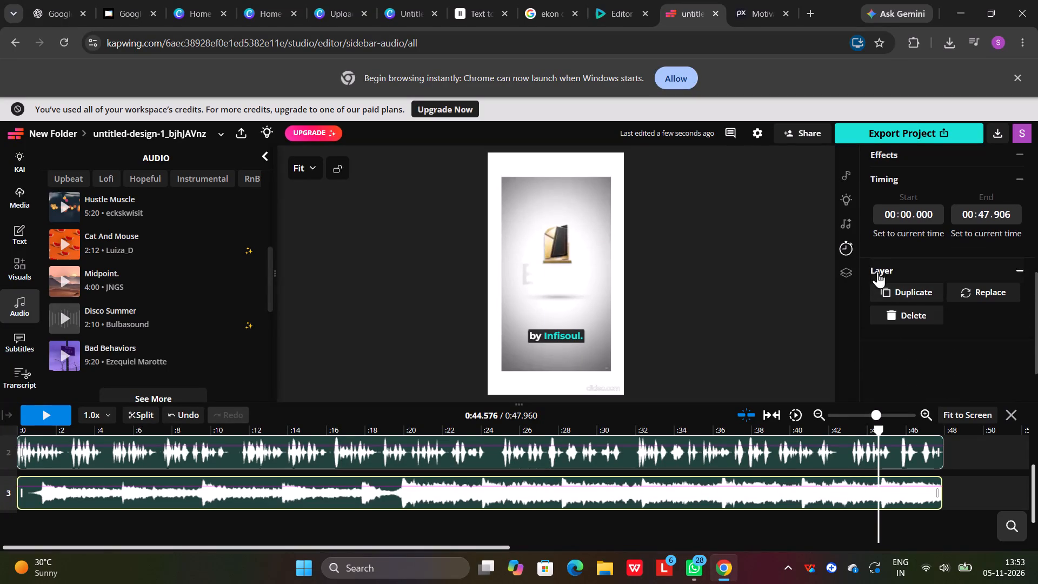
scroll(871, 381, "down", 4)
scroll(774, 362, "down", 2)
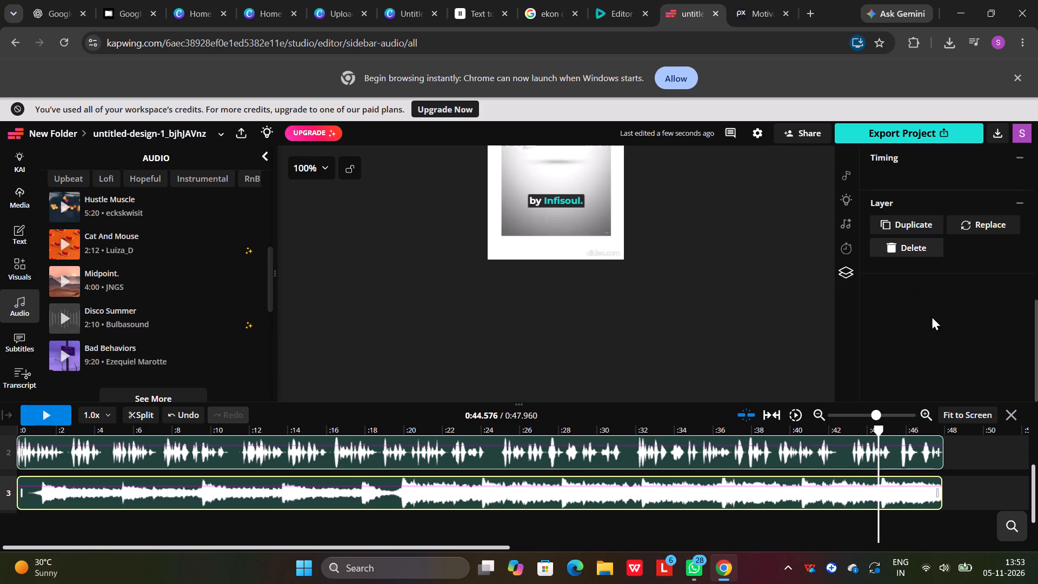
scroll(890, 263, "up", 5)
scroll(922, 230, "up", 1)
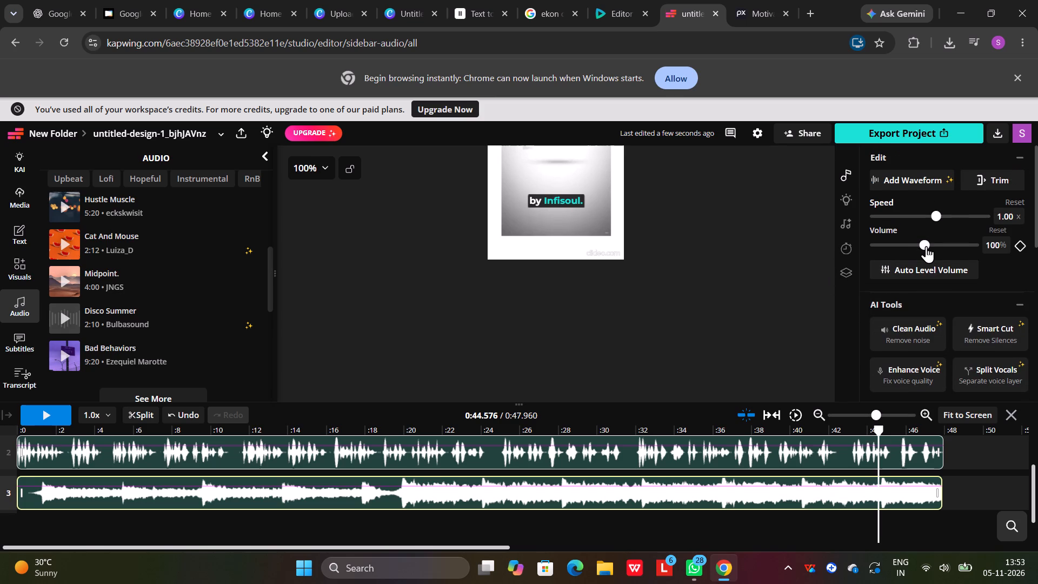
left_click_drag(926, 246, 894, 249)
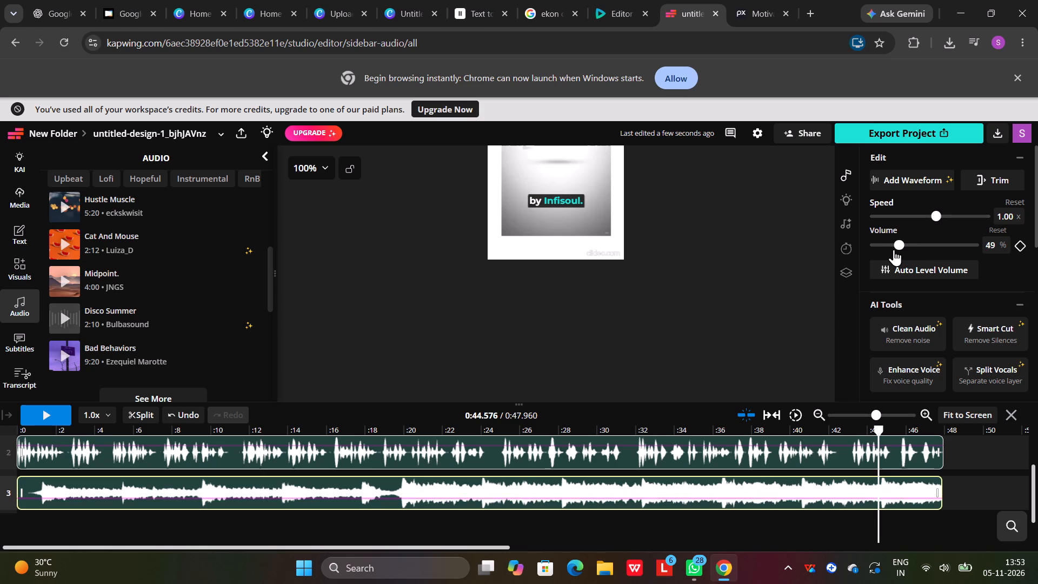
left_click_drag(894, 249, 883, 251)
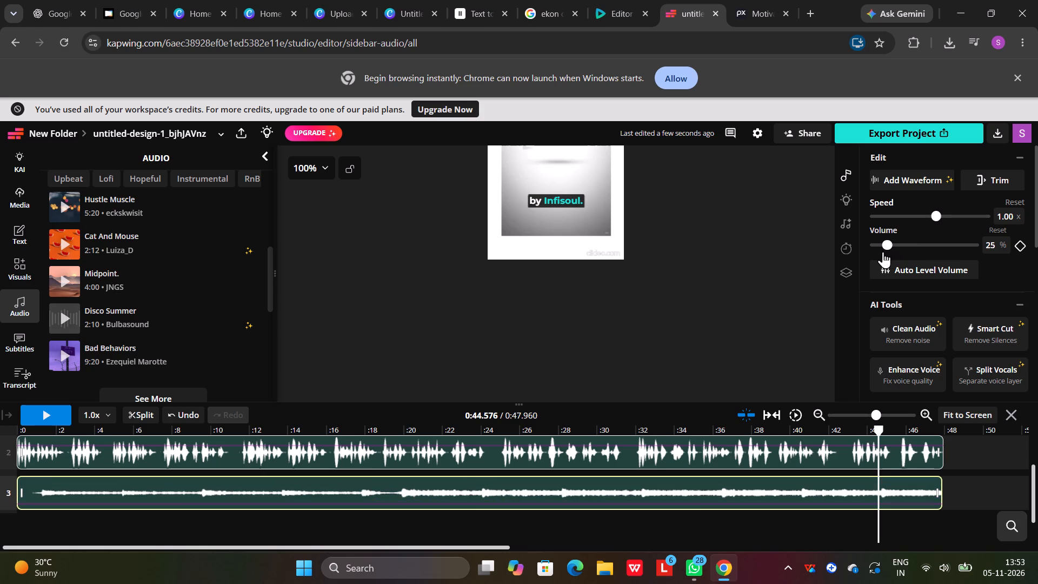
left_click_drag(883, 251, 880, 251)
left_click(882, 243)
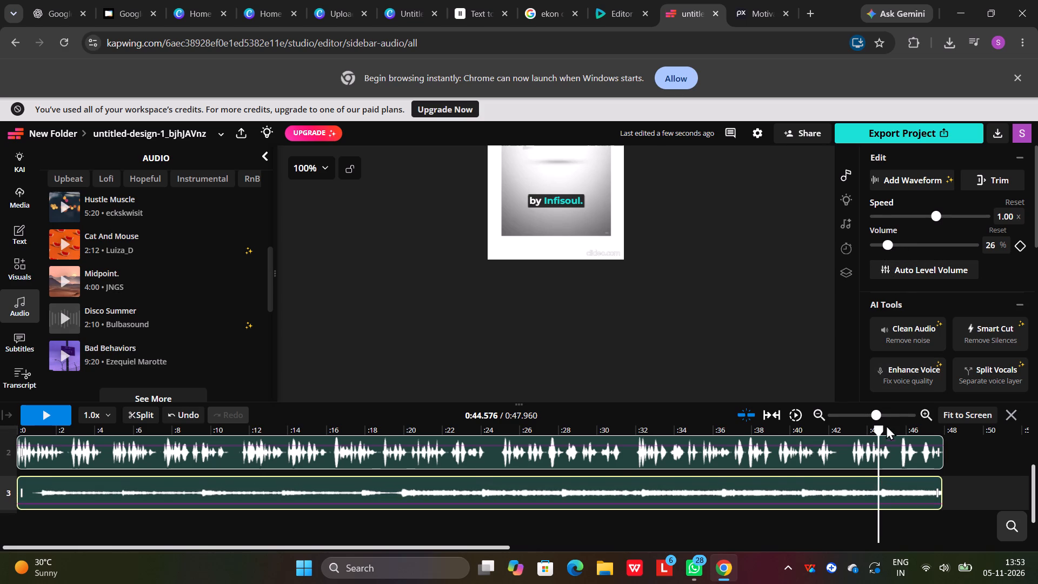
Play the project from 0:00 to check the balance between the voice-over and the background music.
left_click_drag(881, 431, 327, 447)
left_click(329, 429)
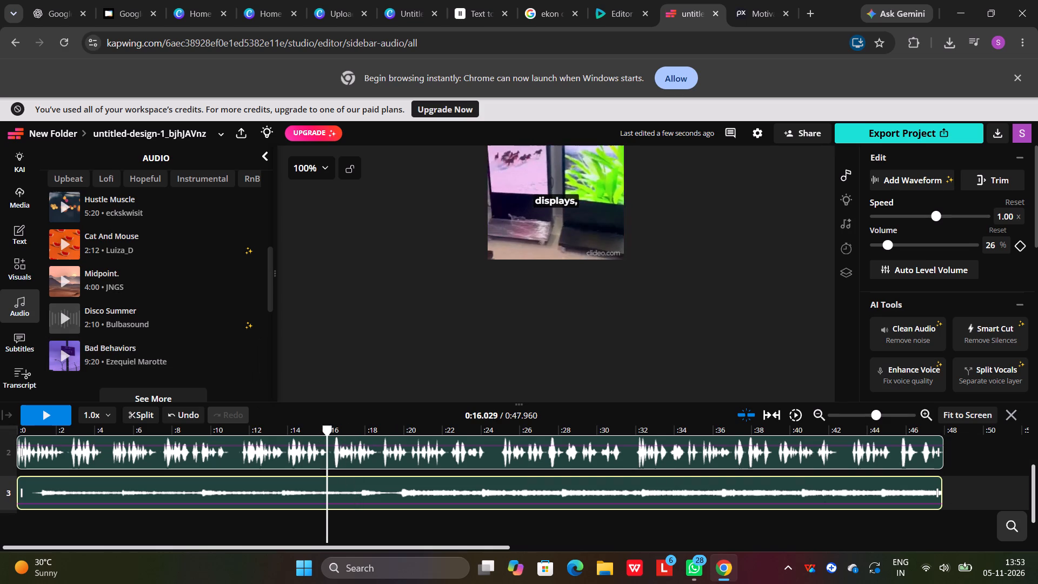
left_click_drag(330, 429, 0, 421)
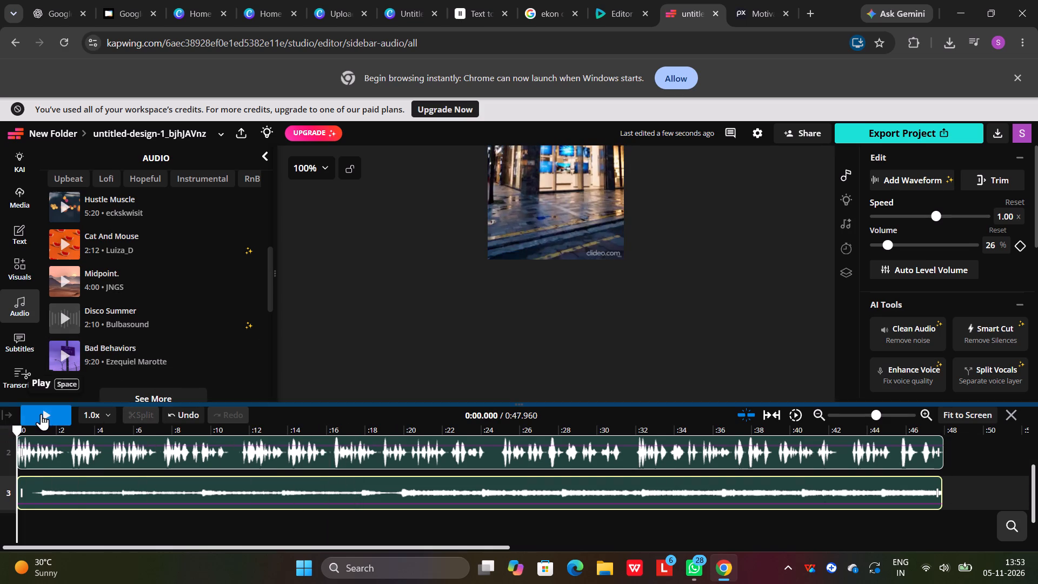
left_click(44, 413)
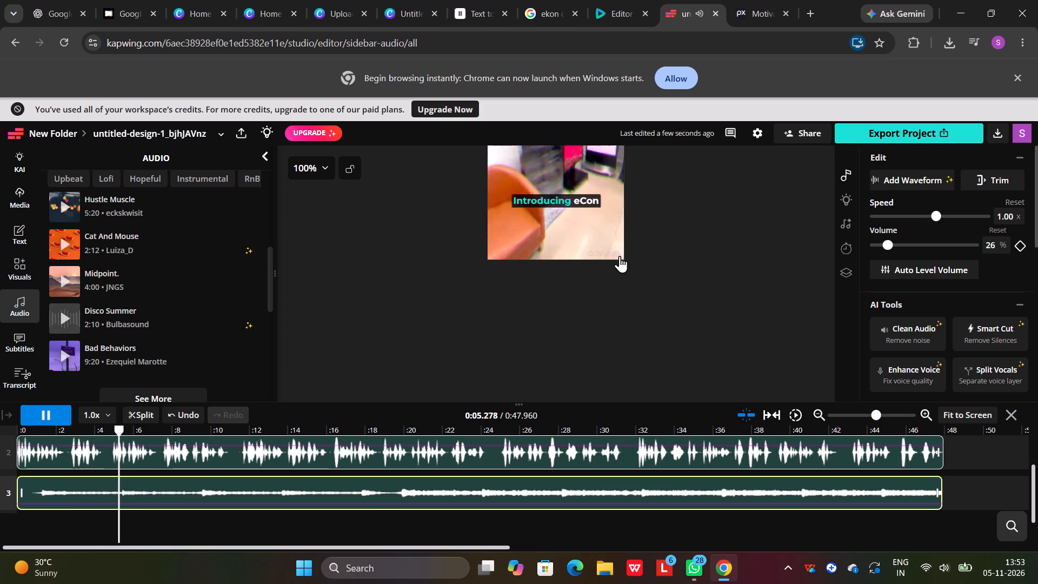
Export the project as an MP4 video.
left_click(871, 135)
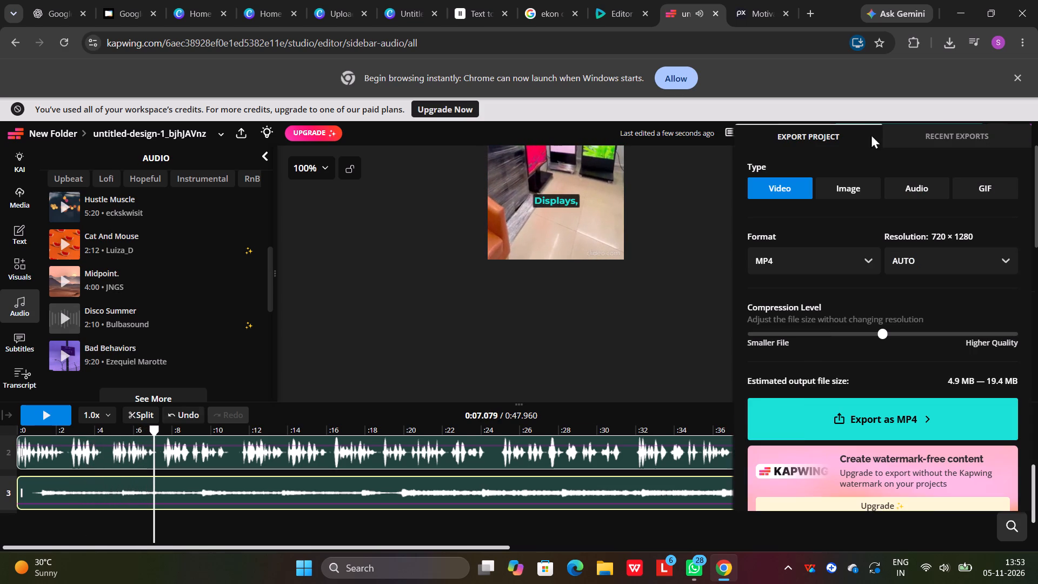
left_click(797, 427)
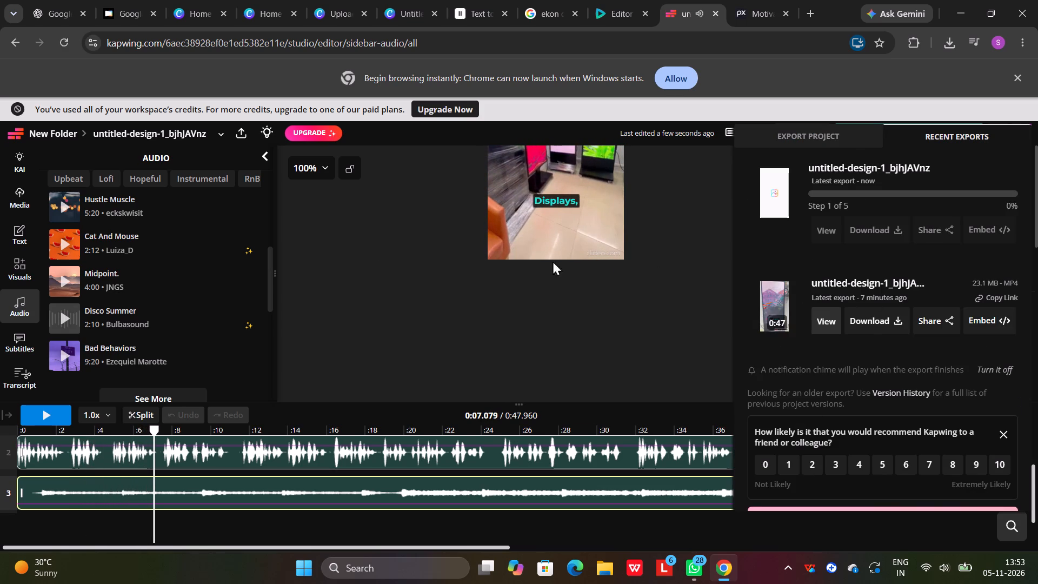
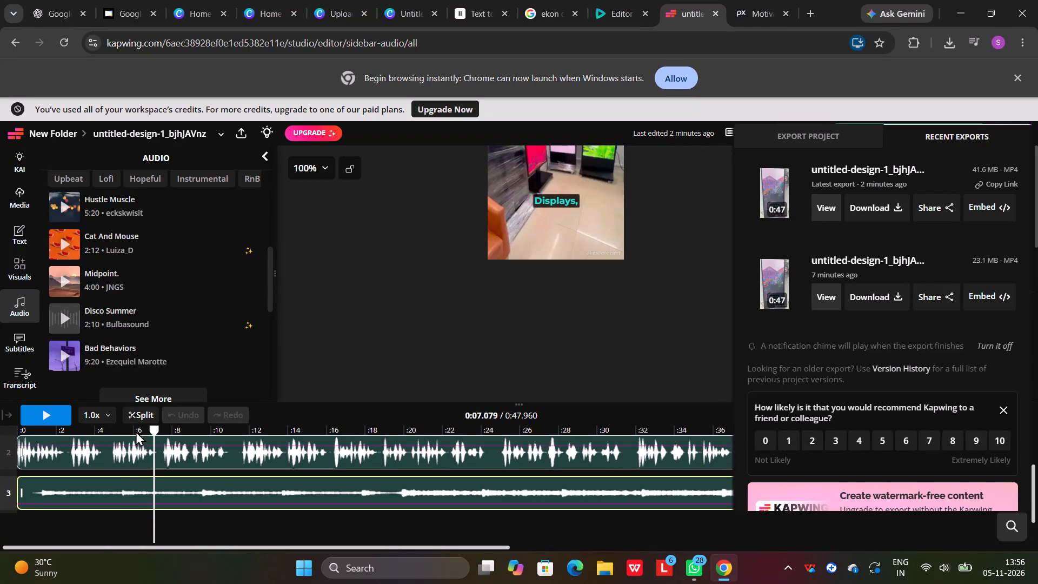
Start a new export of the current Kapwing video project.
left_click_drag(155, 430, 122, 427)
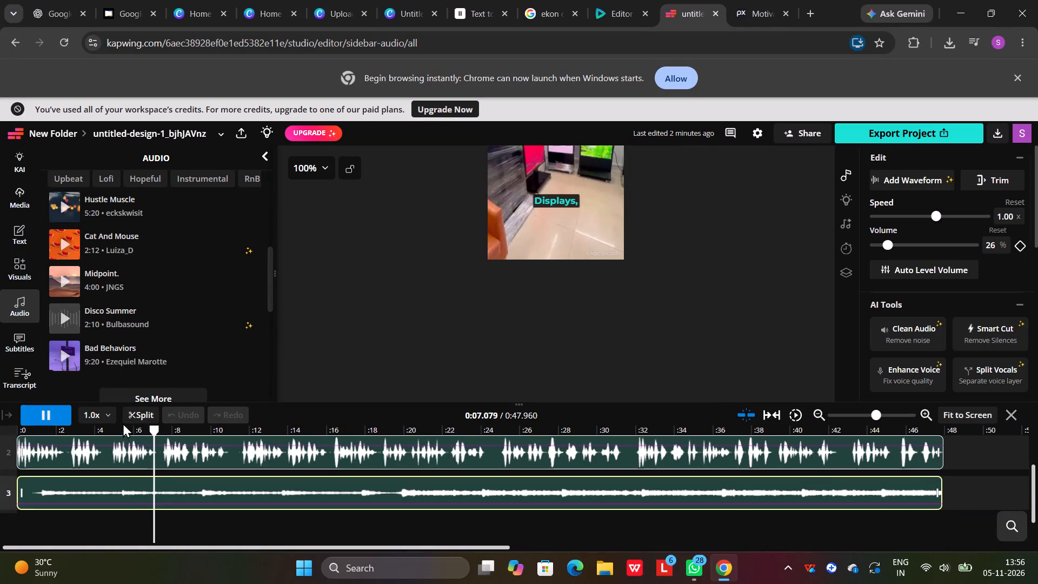
left_click(911, 134)
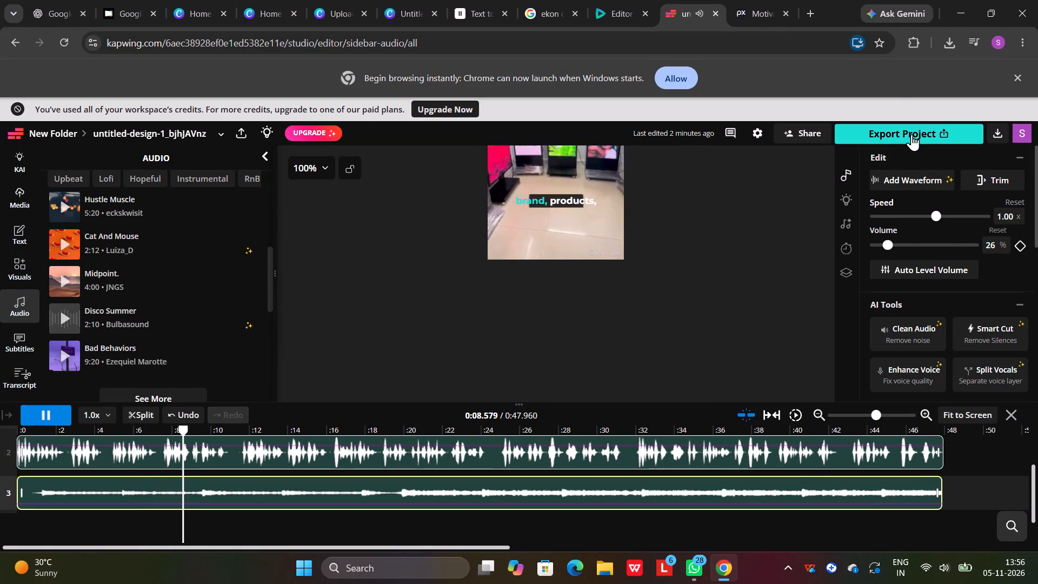
left_click(850, 427)
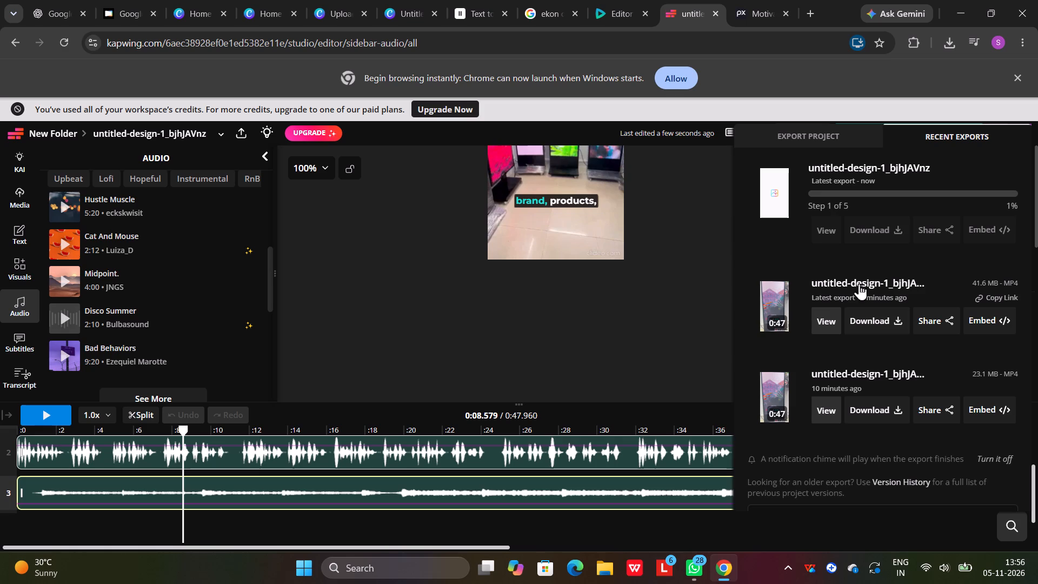
Download the previously finished 41.6 MB MP4 export of the project.
left_click(866, 321)
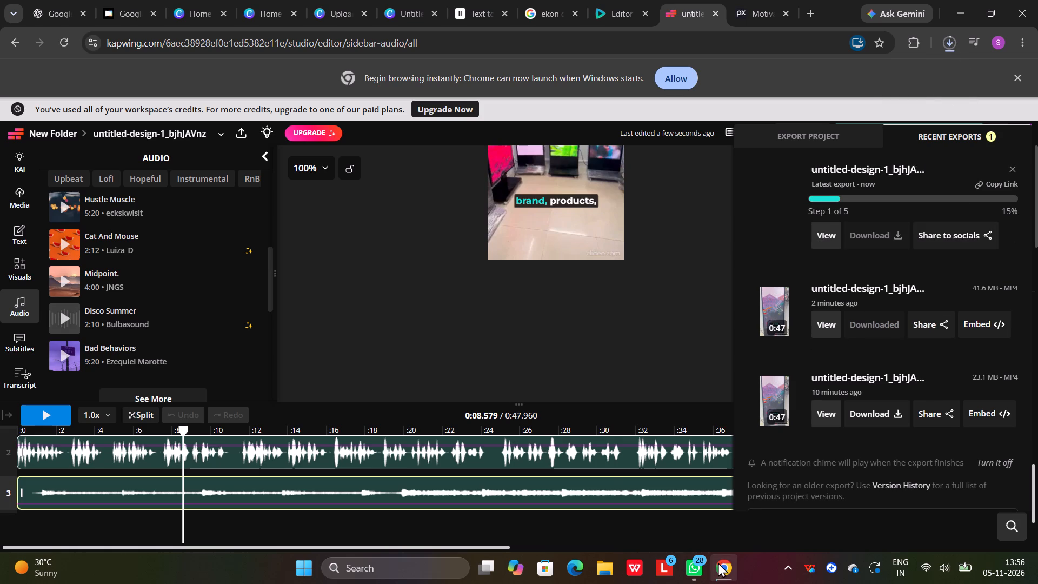
Switch to the blank Canva design and upload the video file untitled_design_1_bjhJAVnz_V2 from Downloads.
left_click(394, 12)
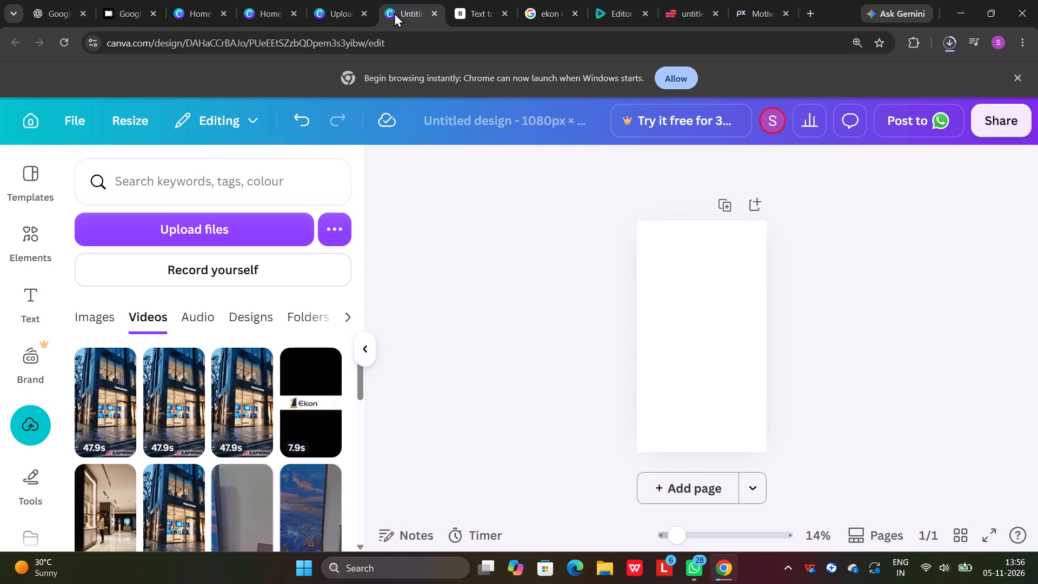
left_click(140, 229)
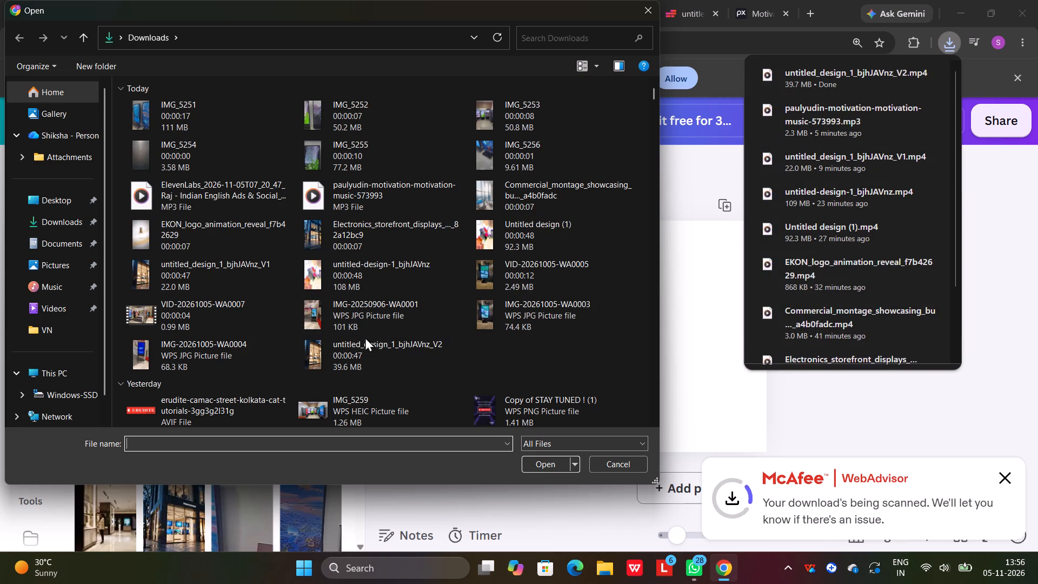
left_click(402, 351)
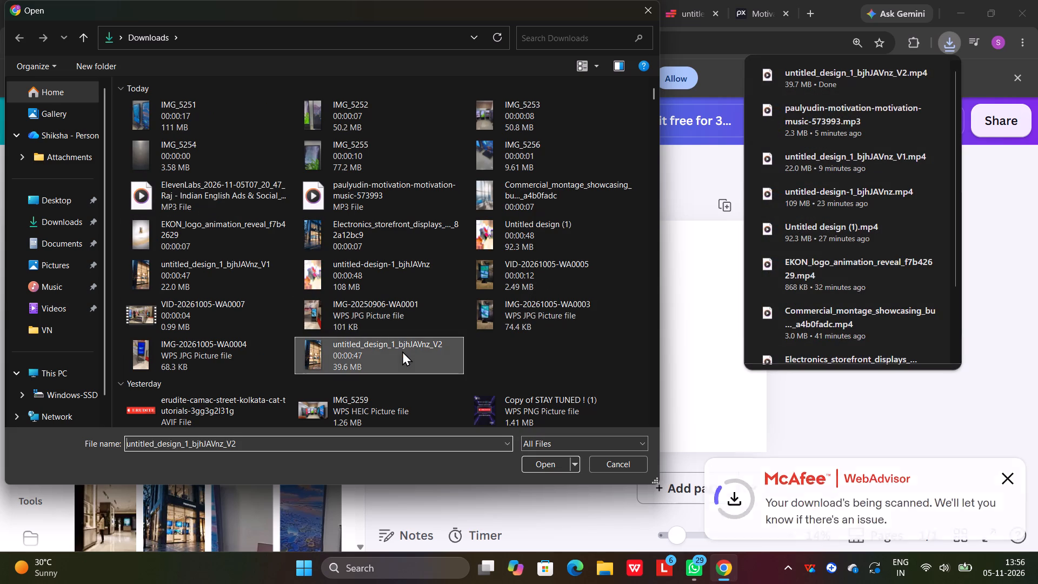
left_click(555, 460)
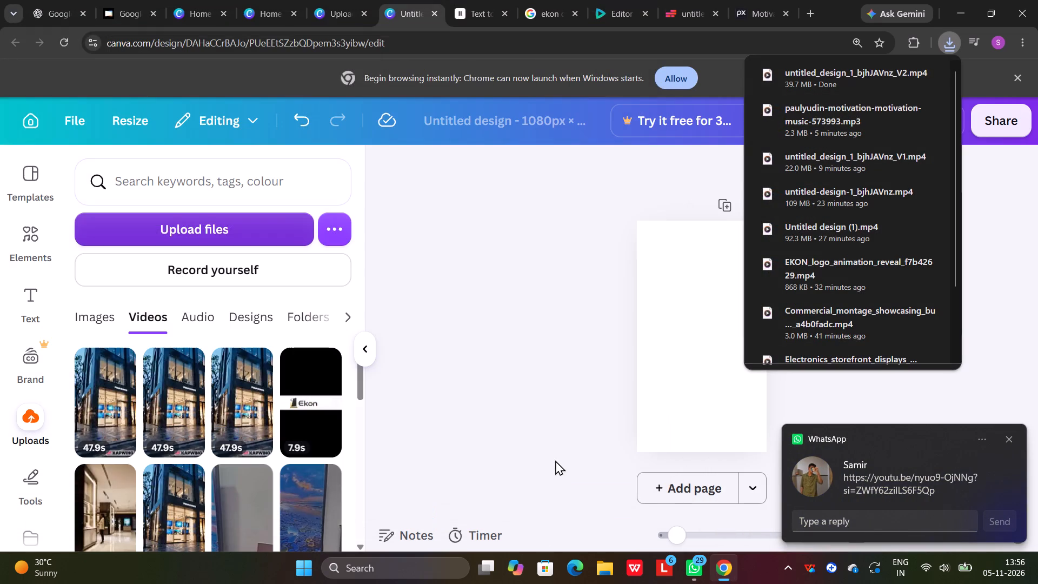
Add the newly uploaded video to the blank Canva page and briefly play it.
left_click(88, 401)
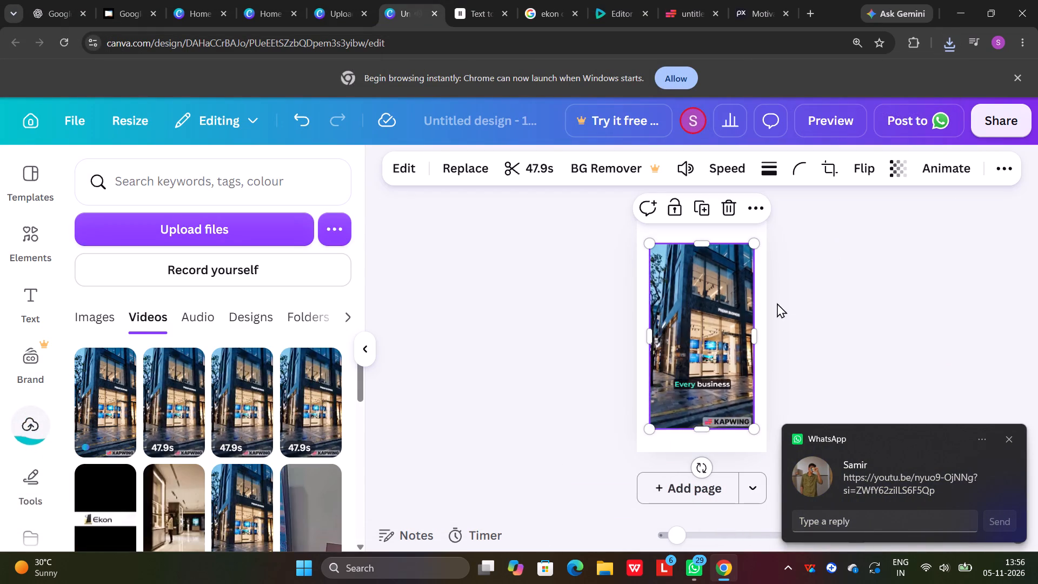
left_click_drag(707, 336, 702, 308)
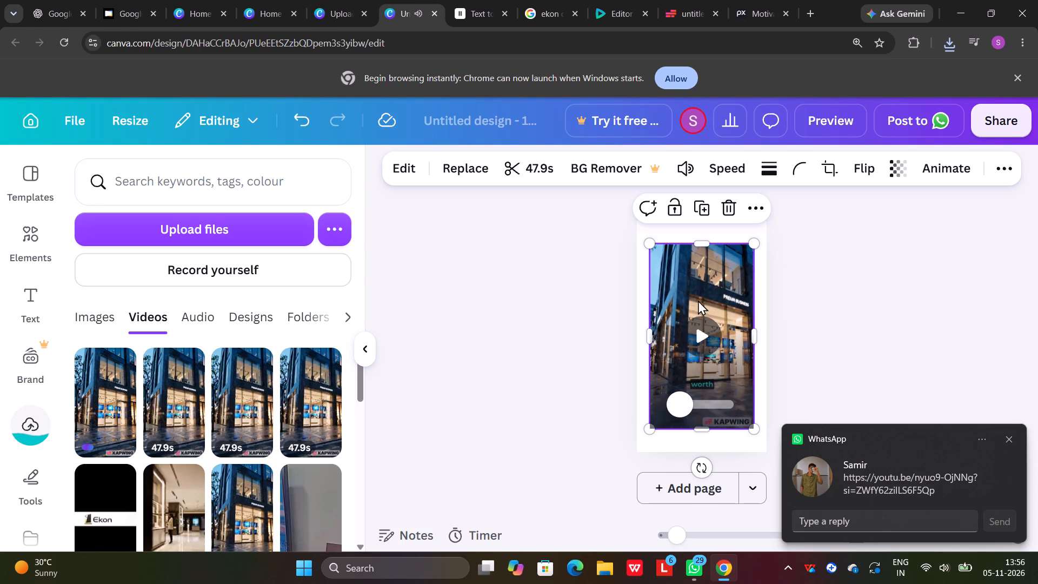
left_click(696, 335)
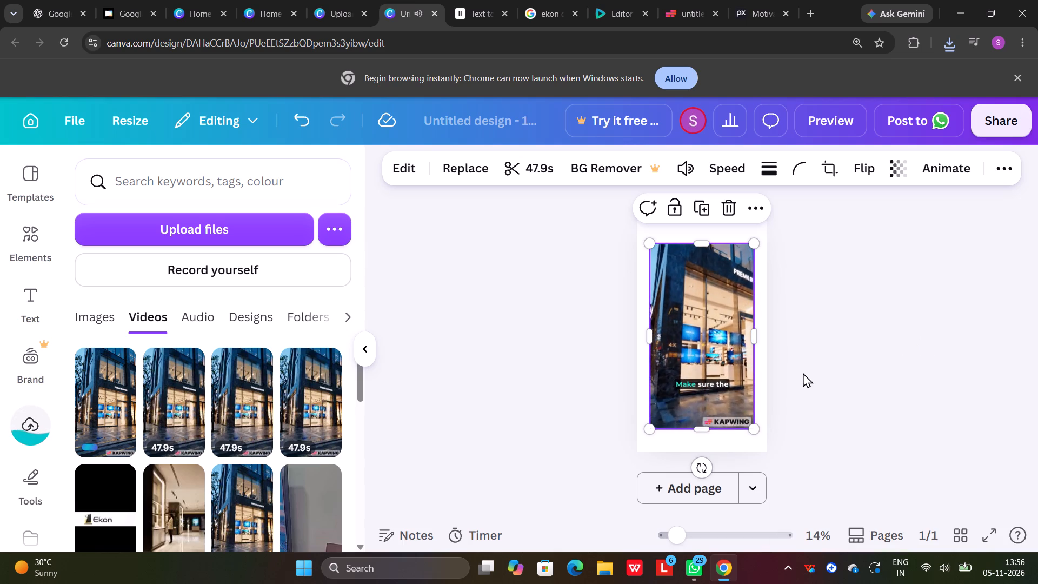
left_click(685, 340)
Align the video to the page's top-left corner and enlarge it slightly beyond the page so the Kapwing watermark is cropped off.
left_click_drag(665, 313, 660, 297)
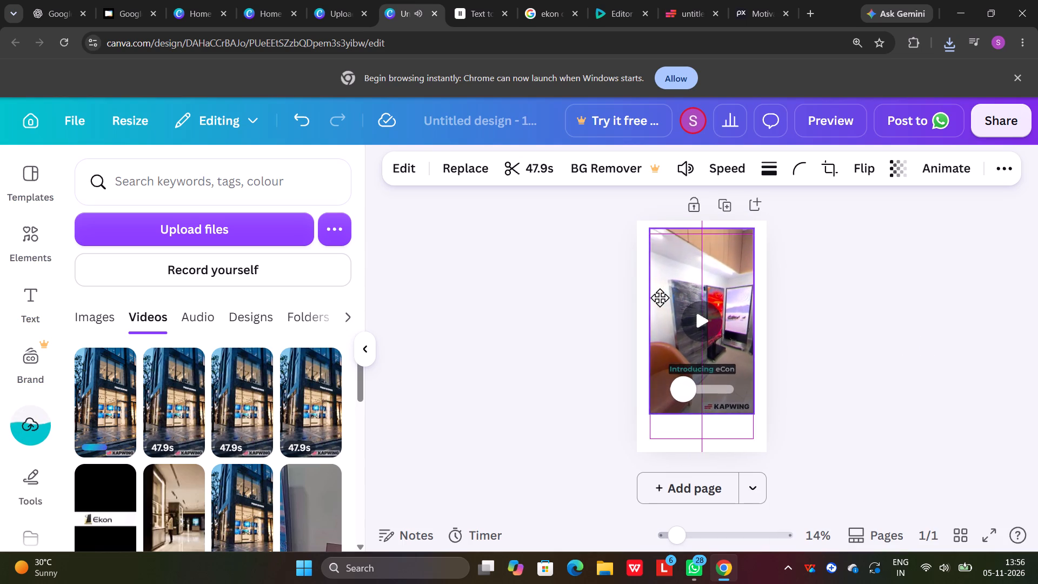
left_click_drag(660, 297, 653, 292)
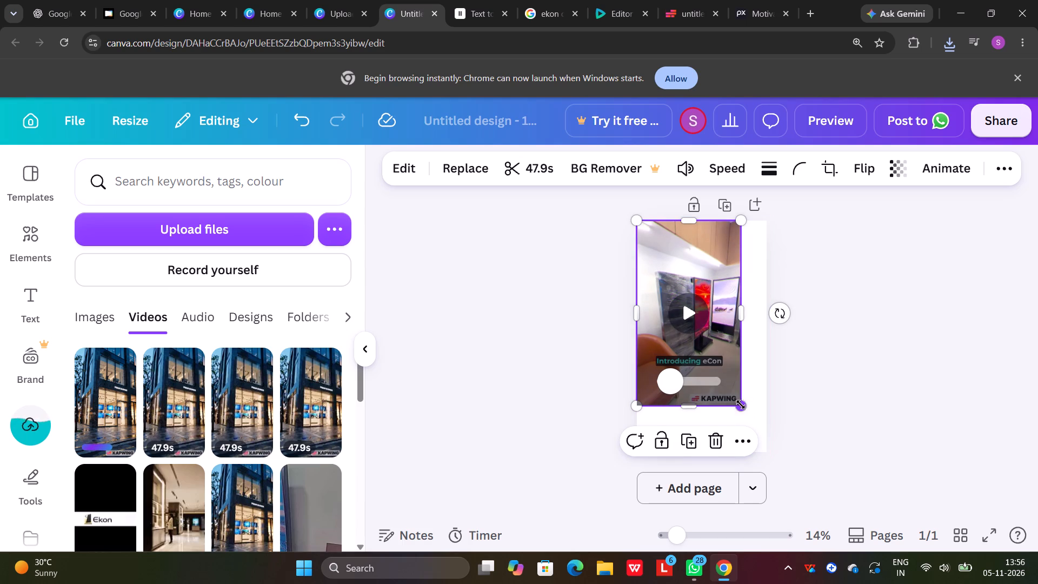
left_click_drag(741, 404, 763, 418)
left_click(824, 397)
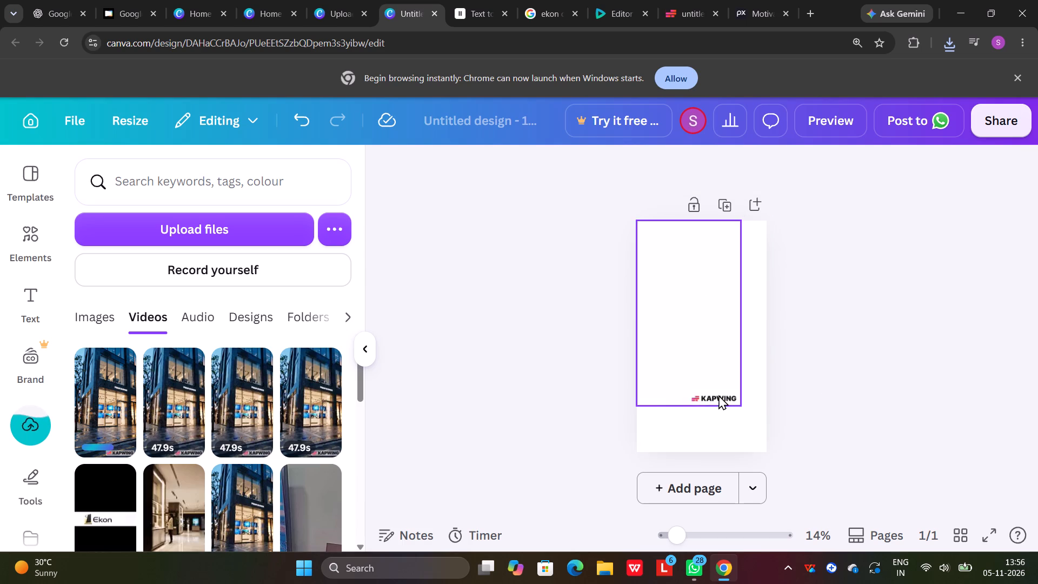
left_click(718, 395)
left_click_drag(741, 407, 784, 452)
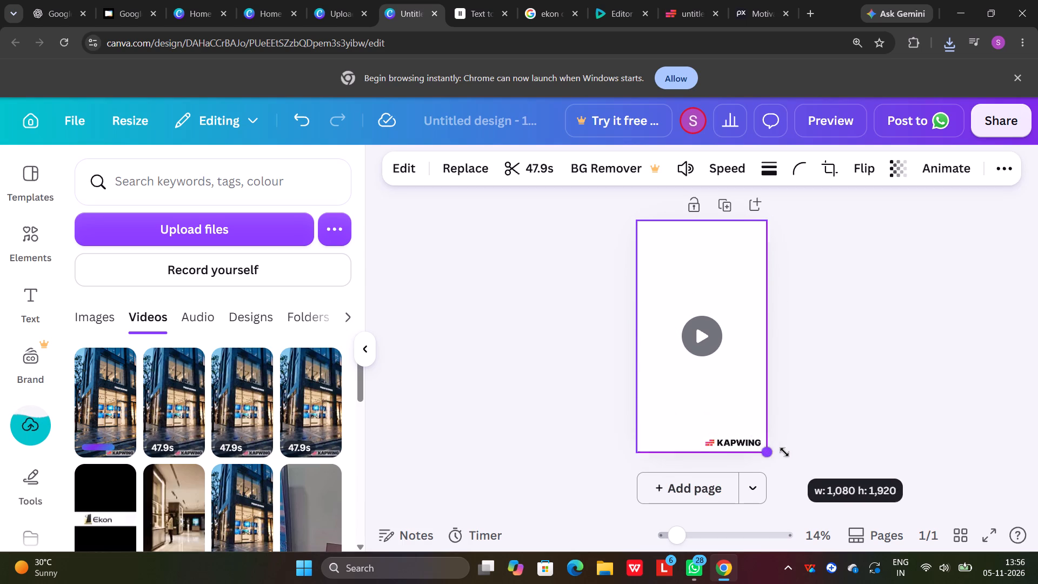
left_click_drag(784, 452, 783, 462)
left_click(819, 417)
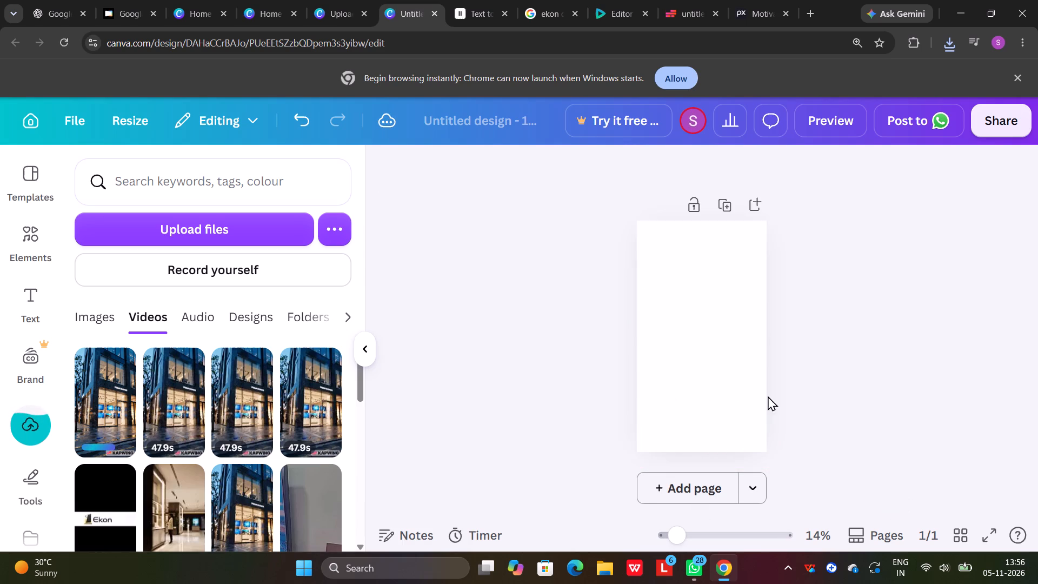
left_click(703, 334)
left_click(700, 332)
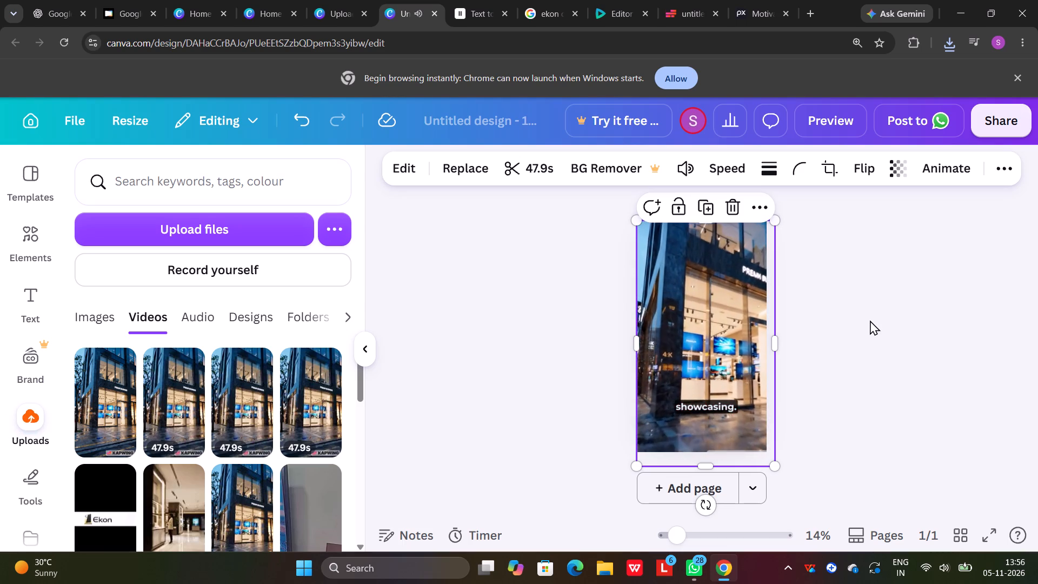
left_click(699, 326)
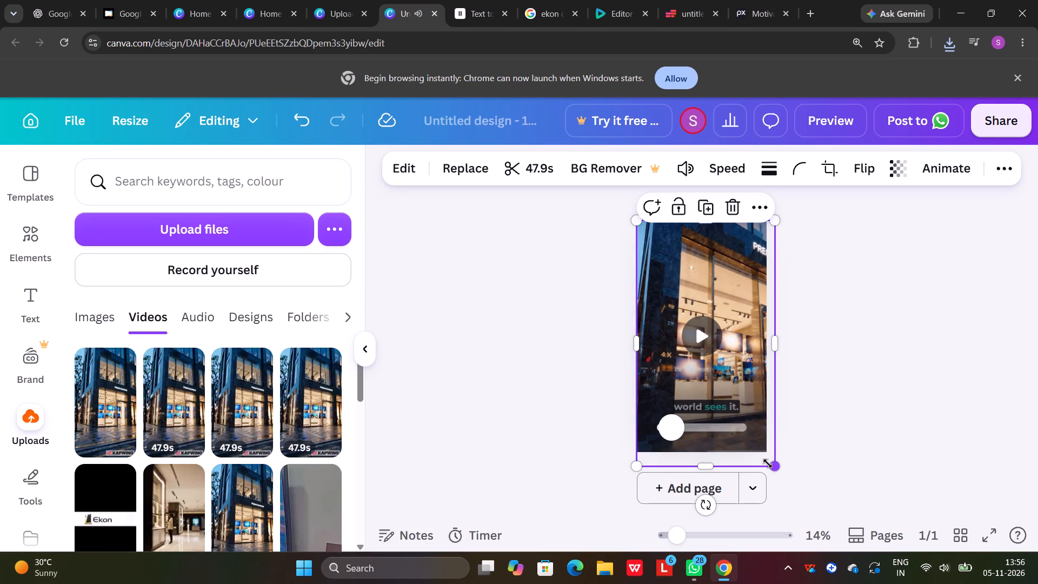
left_click(776, 468)
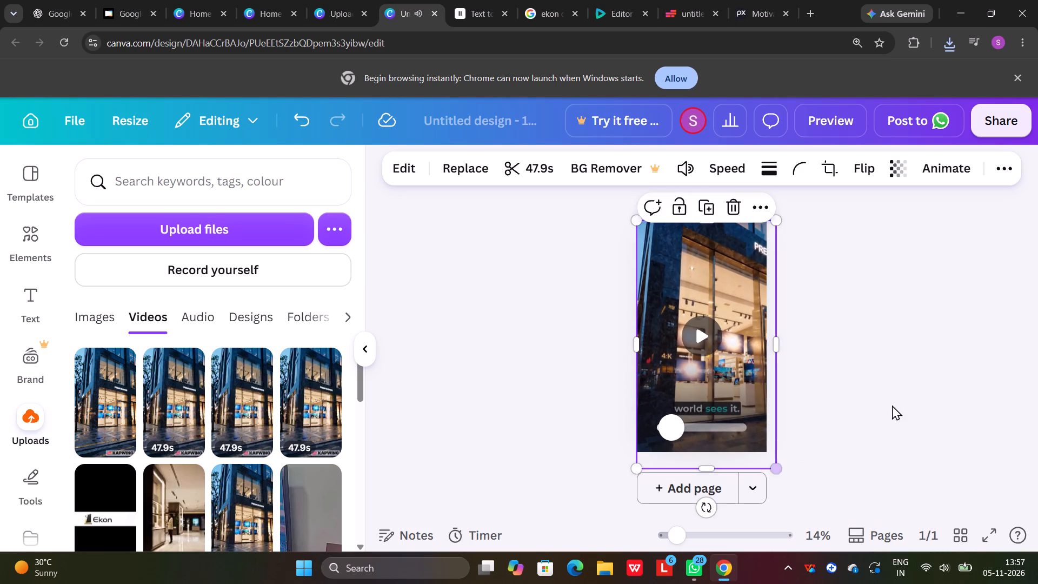
left_click(892, 404)
Play the video through on the page and replay it from the start to check the captions, framing and audio.
left_click(709, 368)
left_click(702, 337)
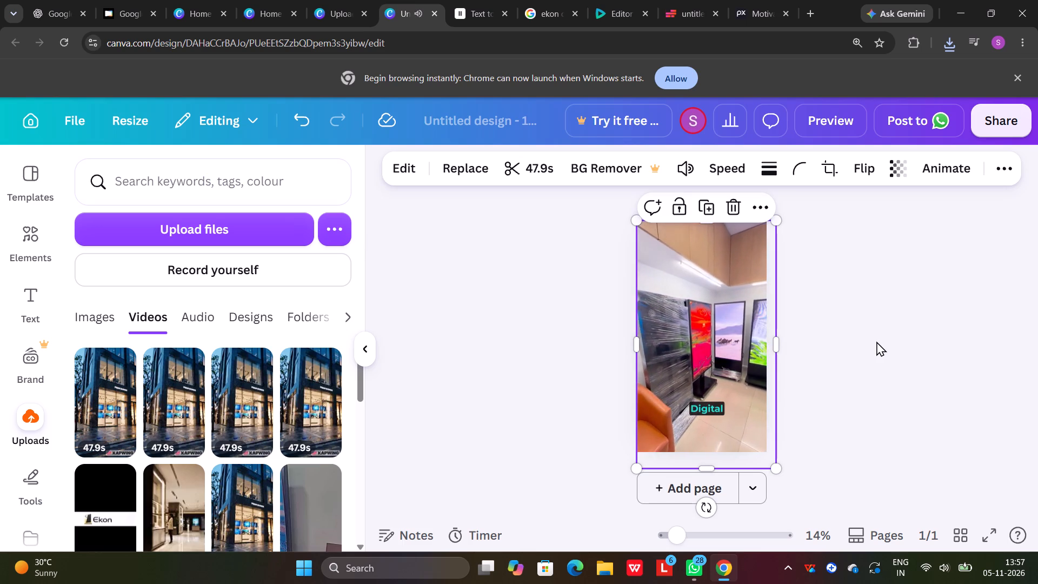
left_click(359, 350)
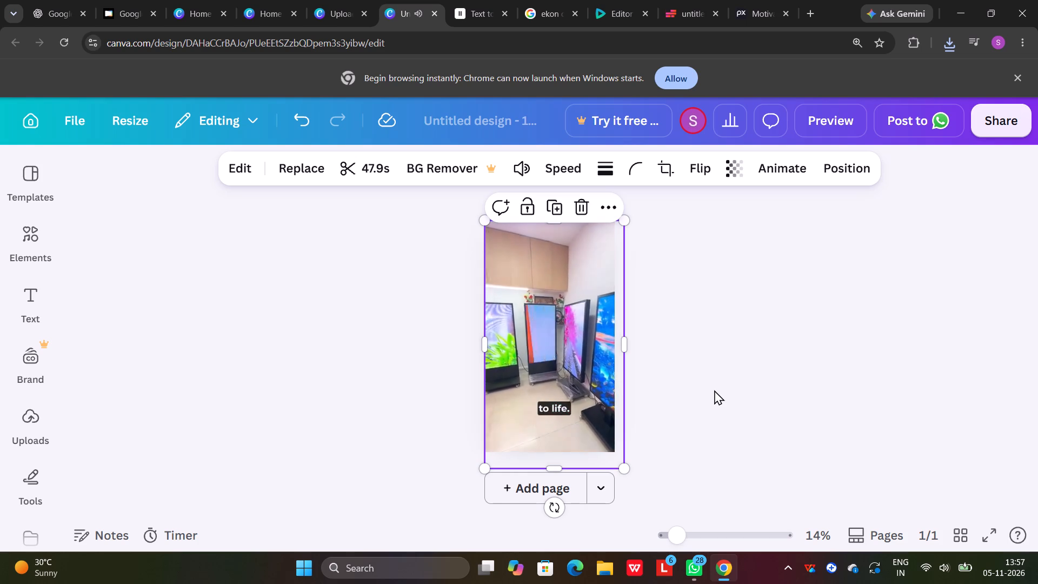
left_click(713, 391)
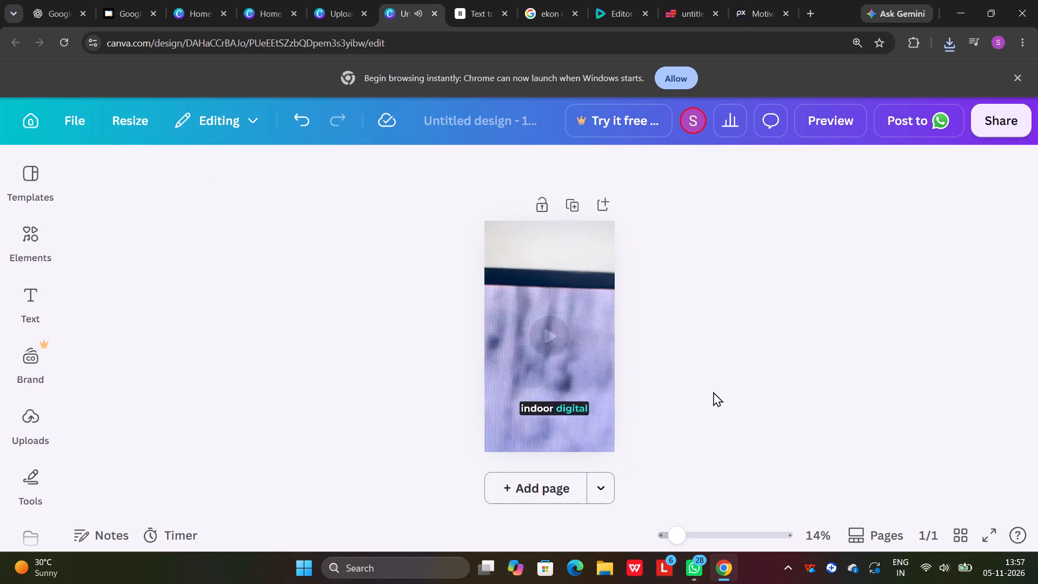
left_click(543, 336)
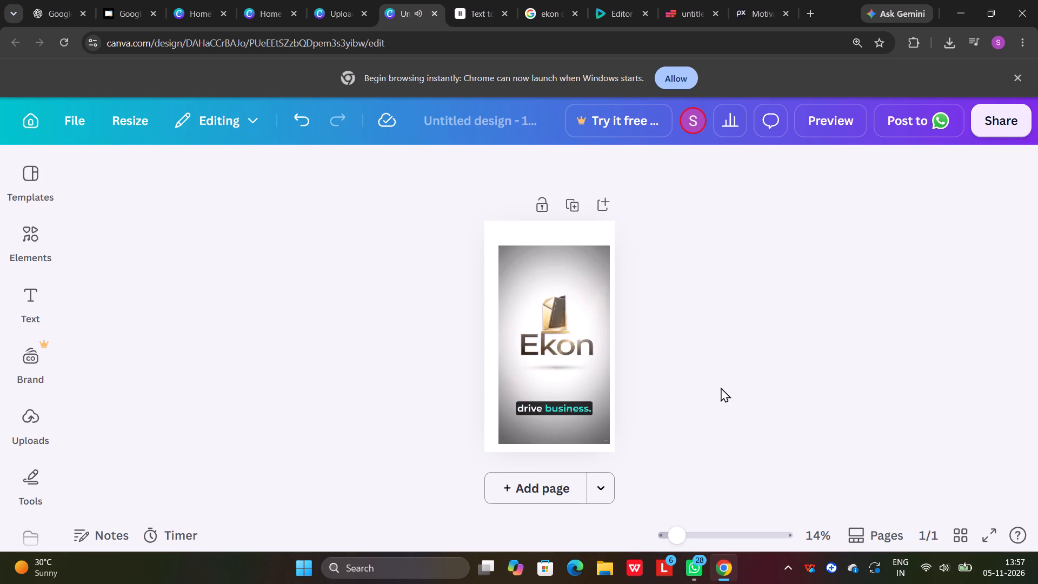
left_click(551, 338)
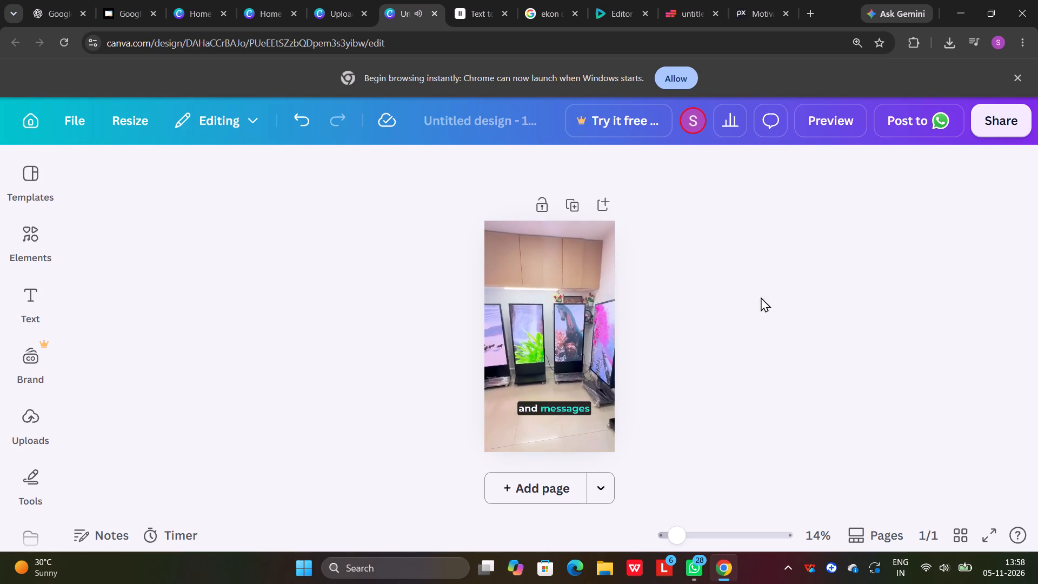
left_click(563, 319)
left_click_drag(531, 427, 515, 427)
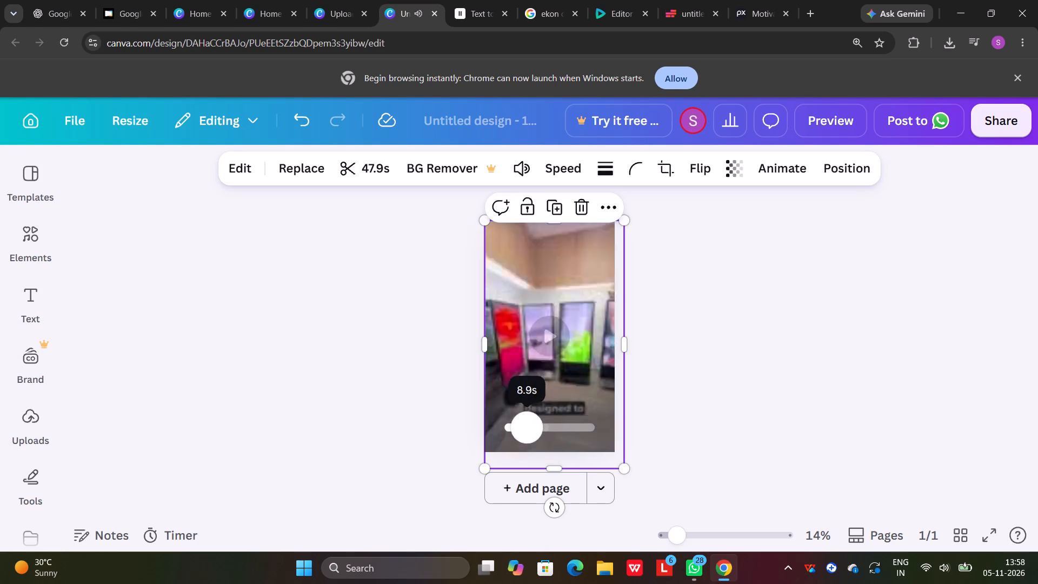
left_click_drag(515, 427, 482, 427)
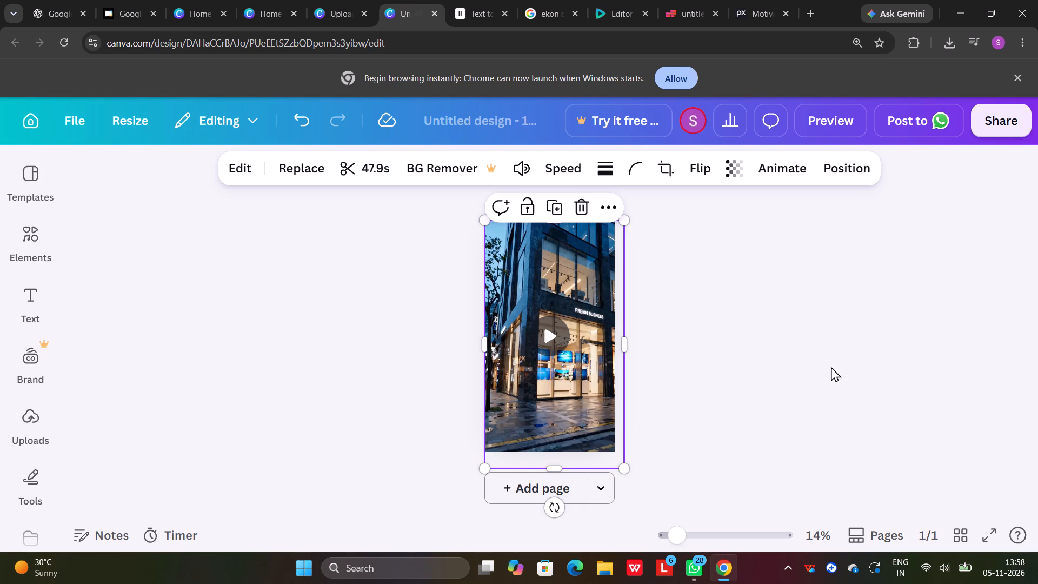
left_click(551, 337)
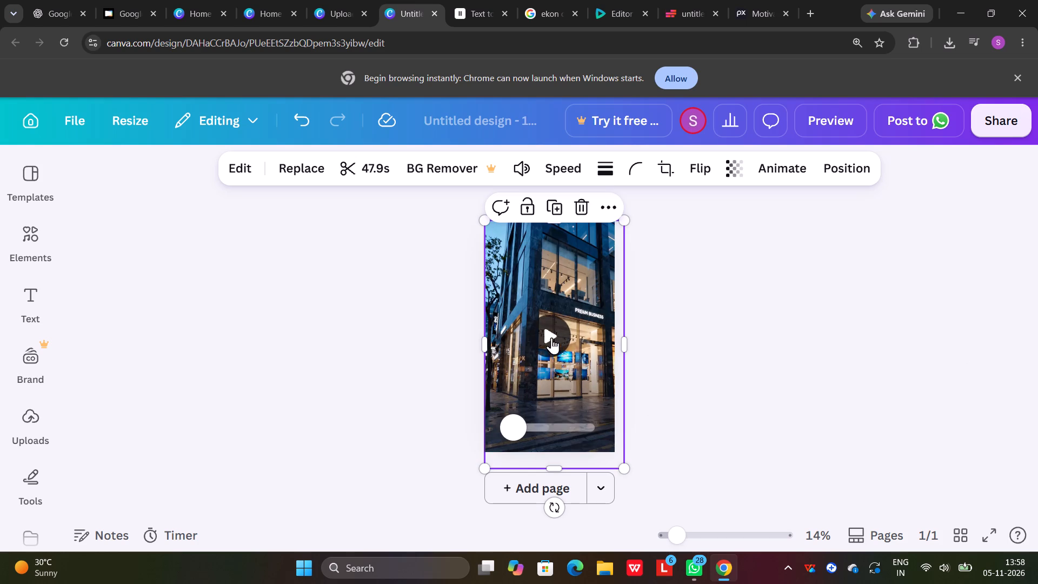
left_click(717, 360)
left_click(717, 360)
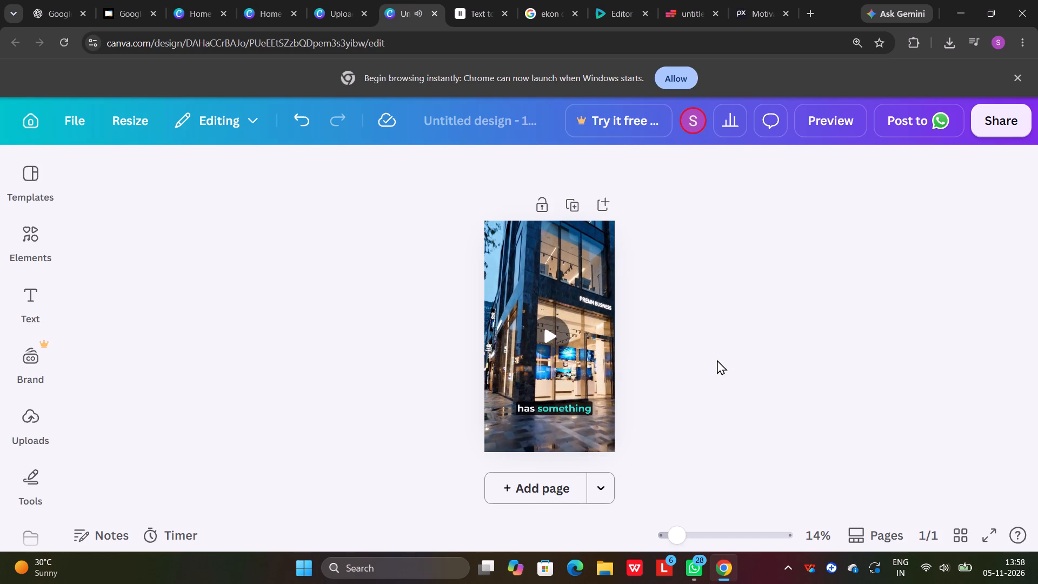
left_click(547, 335)
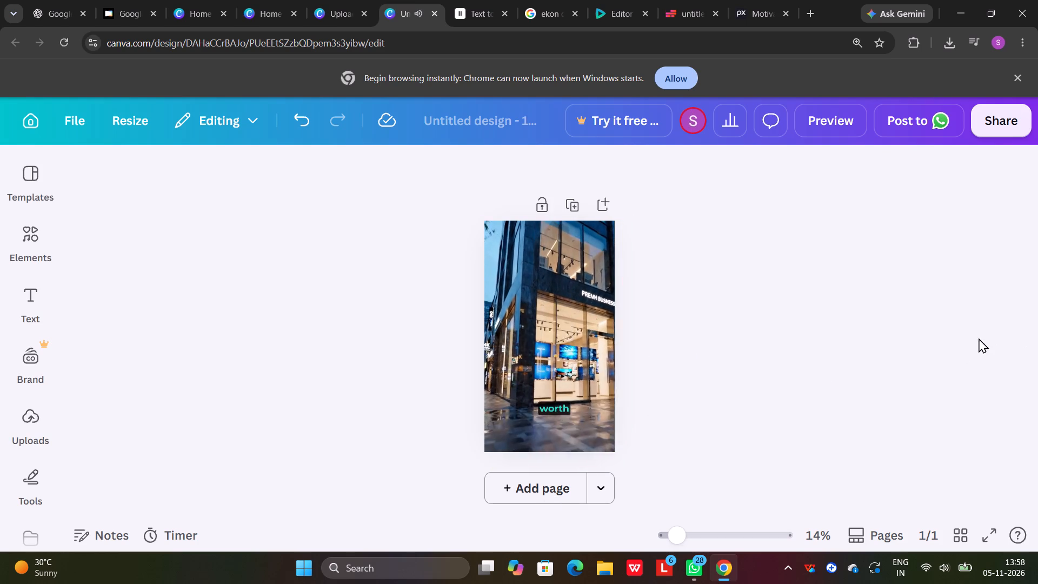
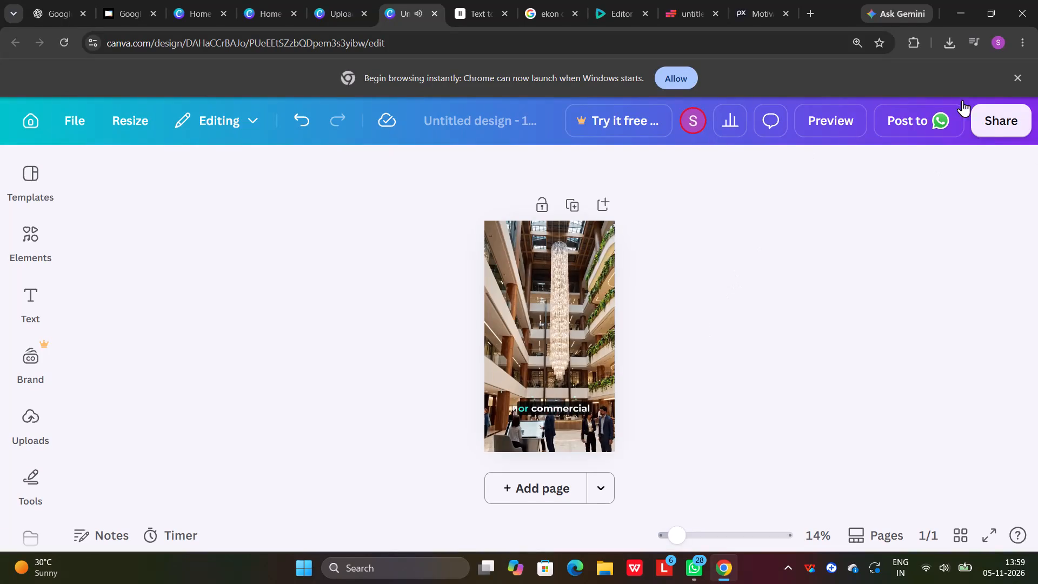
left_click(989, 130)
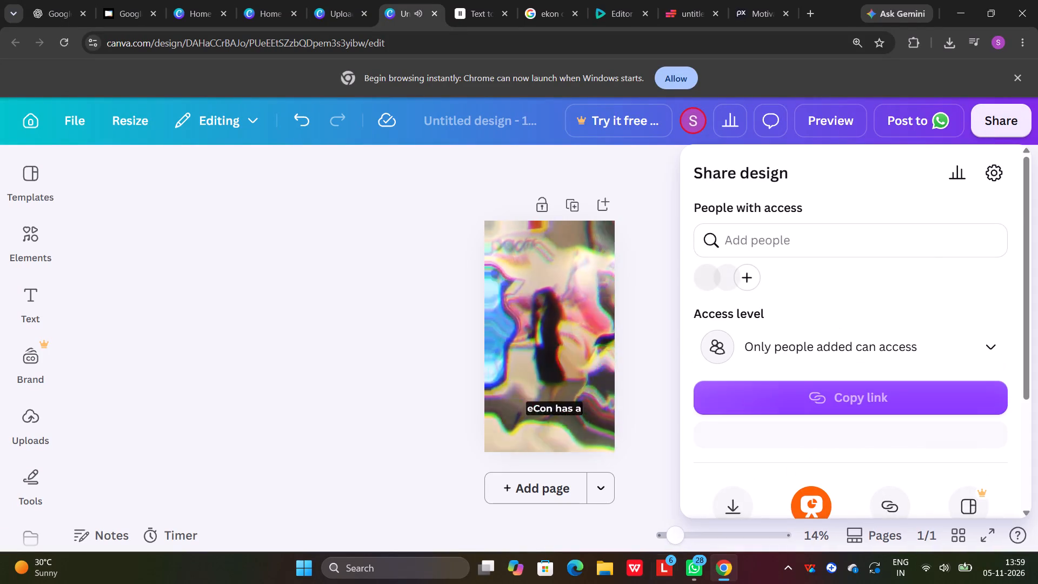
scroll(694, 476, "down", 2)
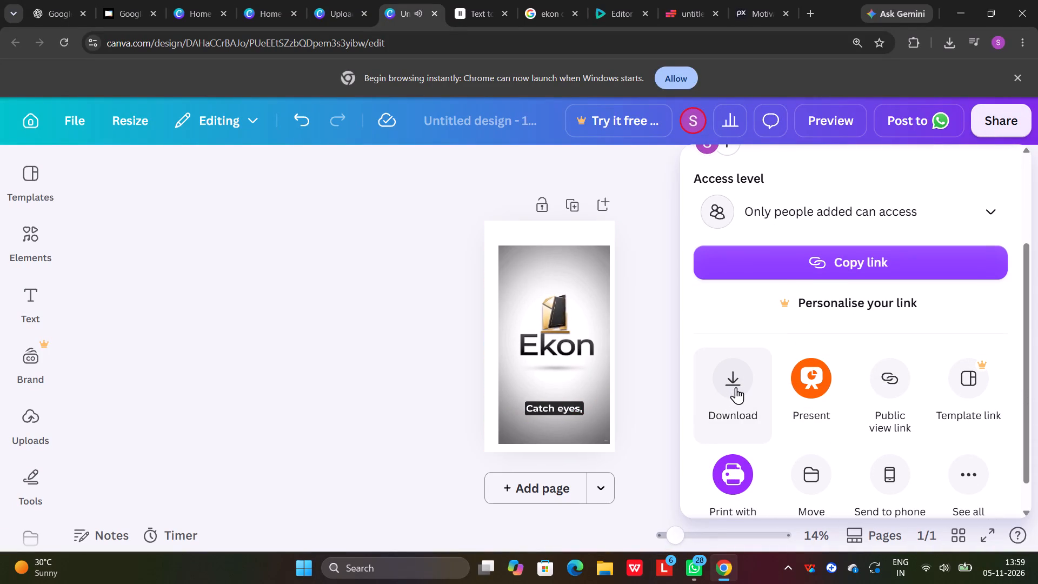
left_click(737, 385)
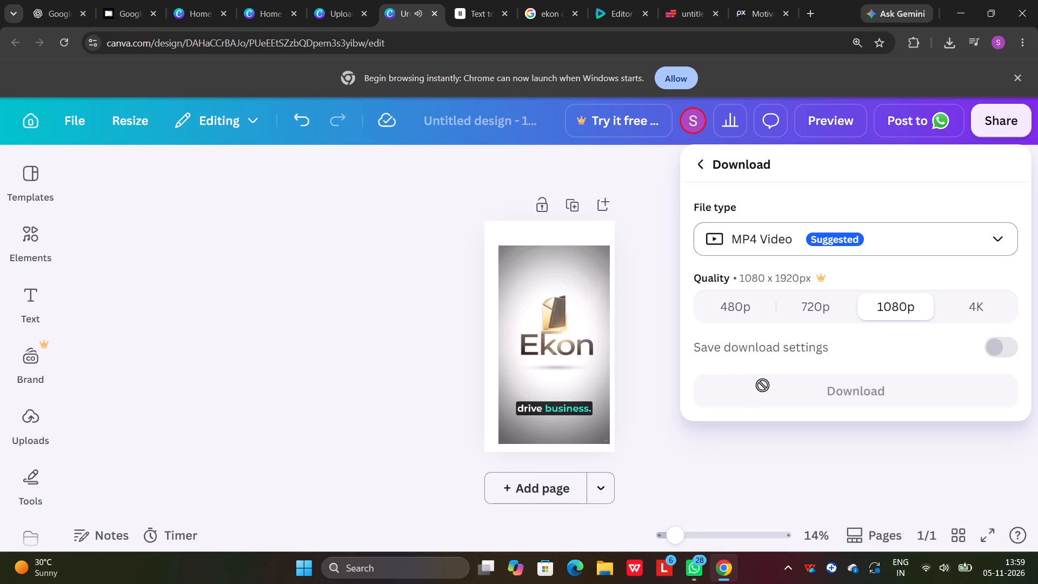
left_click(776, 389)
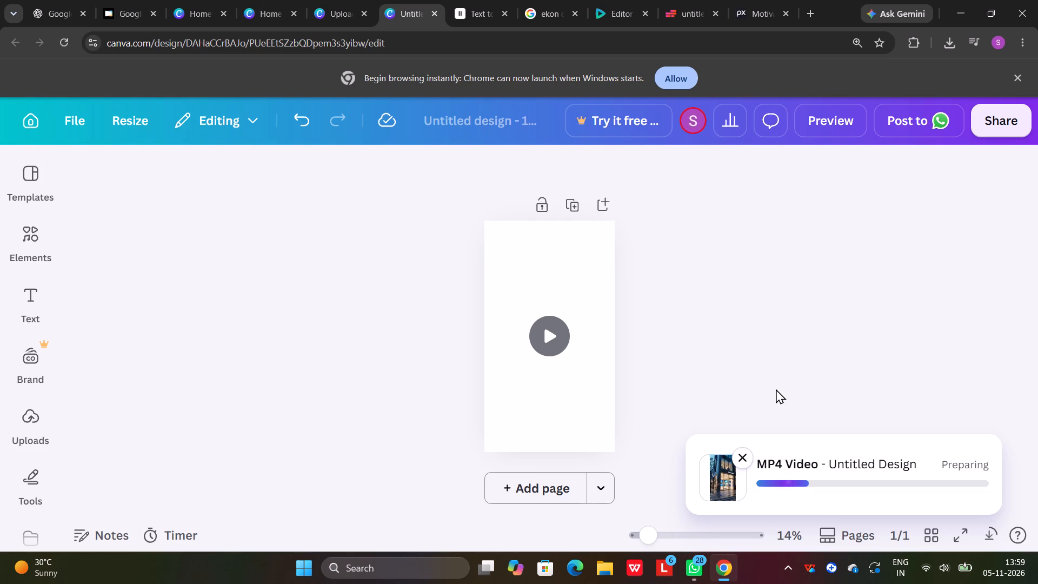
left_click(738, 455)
Rename the untitled design as ekon 1.
left_click(468, 124)
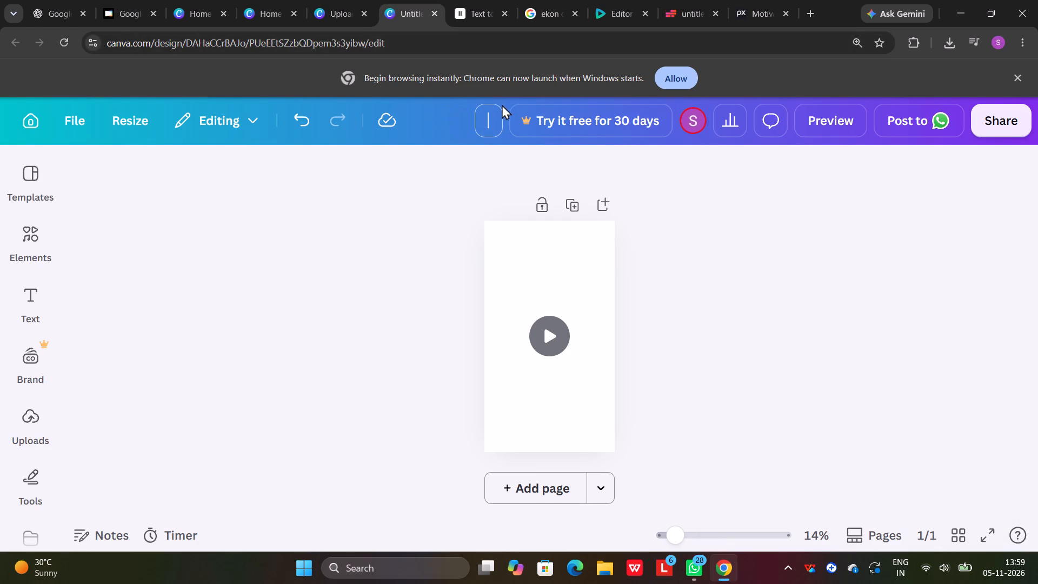
type("ekon 1")
Download the renamed design as an MP4 video at 1080p quality.
left_click(990, 127)
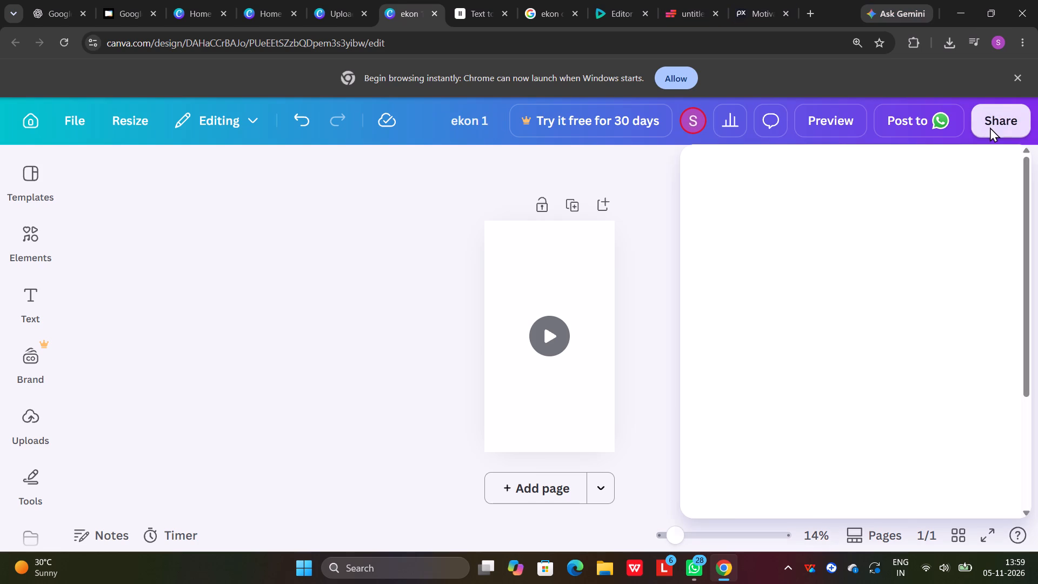
left_click(740, 509)
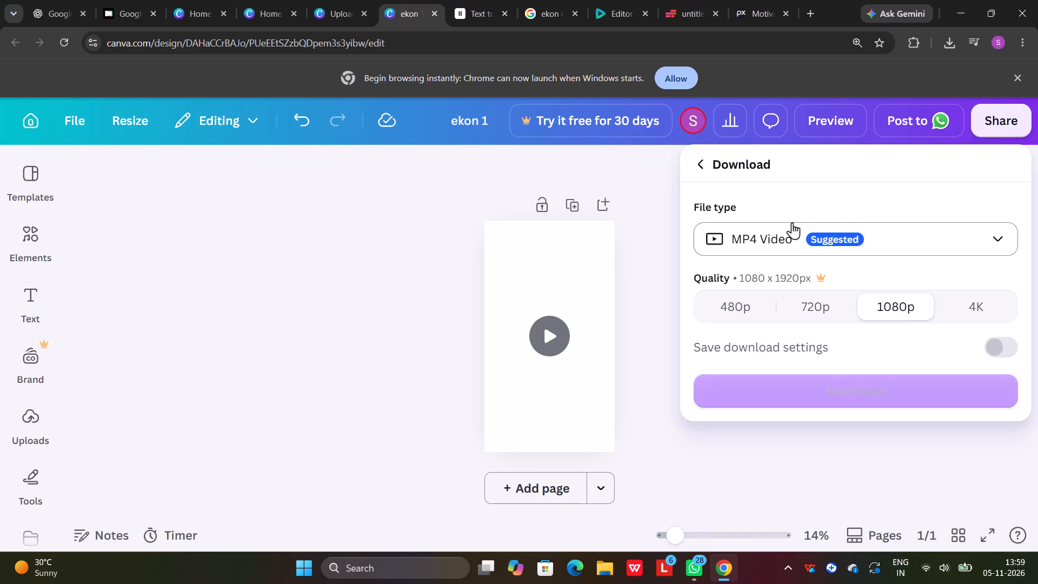
left_click(824, 396)
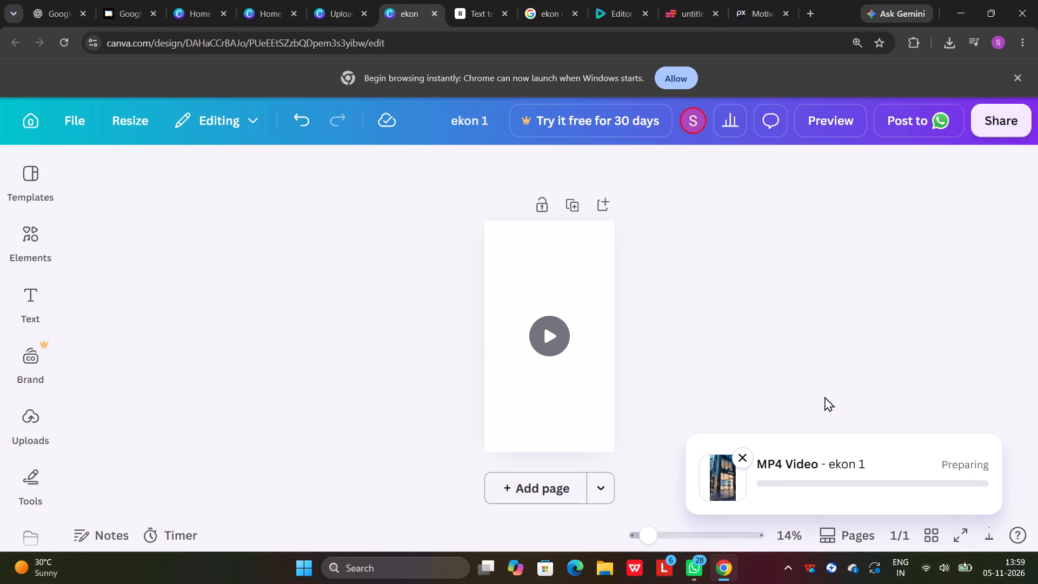
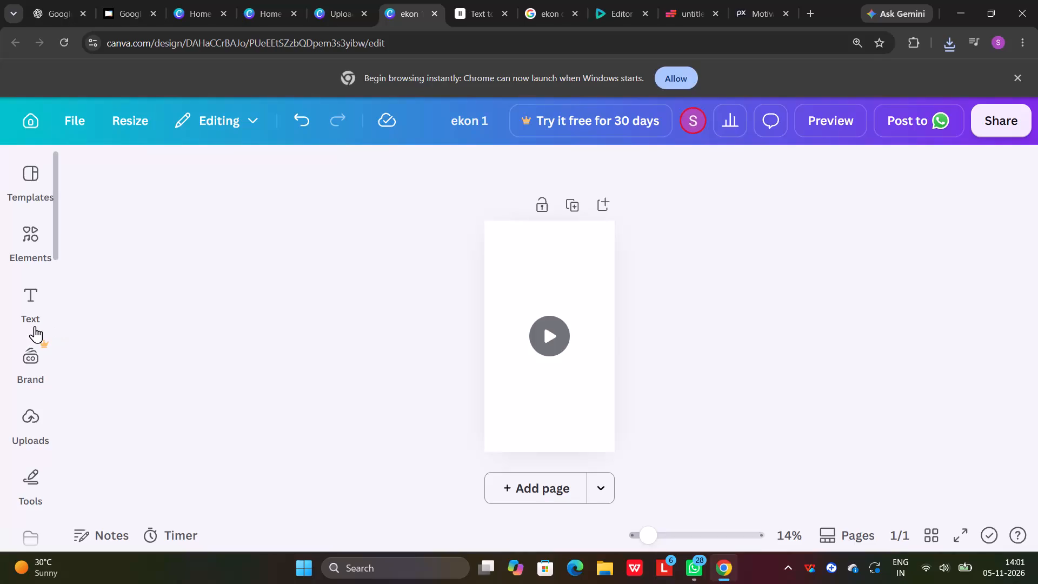
Add a heading over the middle of the video and replace its text with "watermark".
left_click(28, 300)
left_click(210, 447)
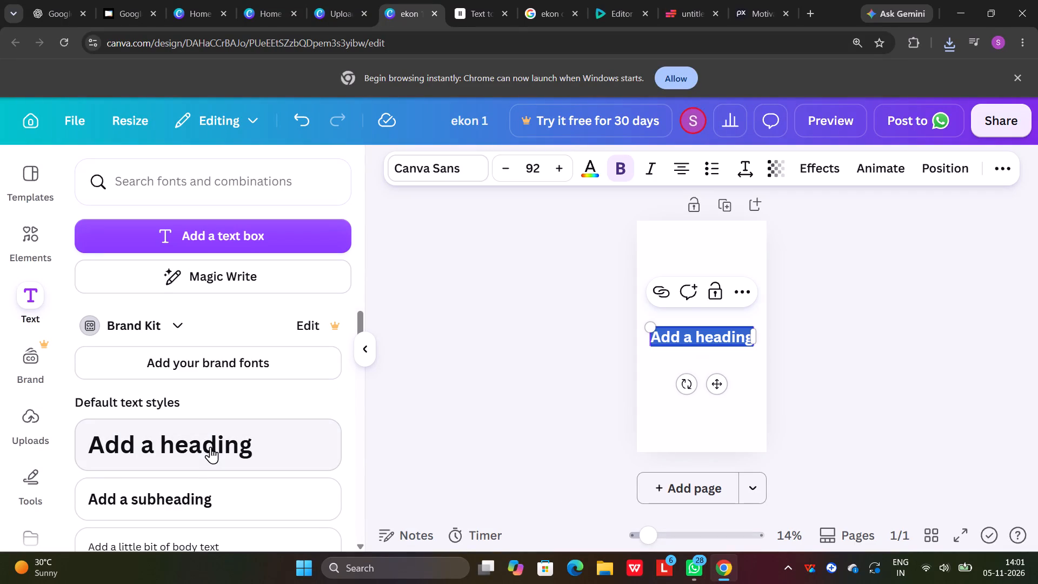
left_click(816, 356)
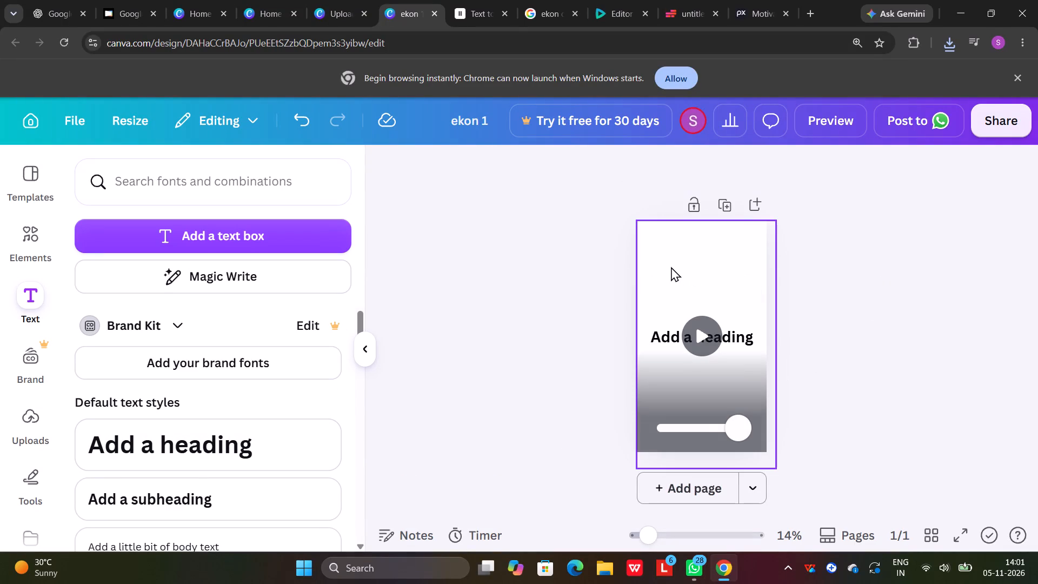
left_click(671, 267)
left_click(702, 339)
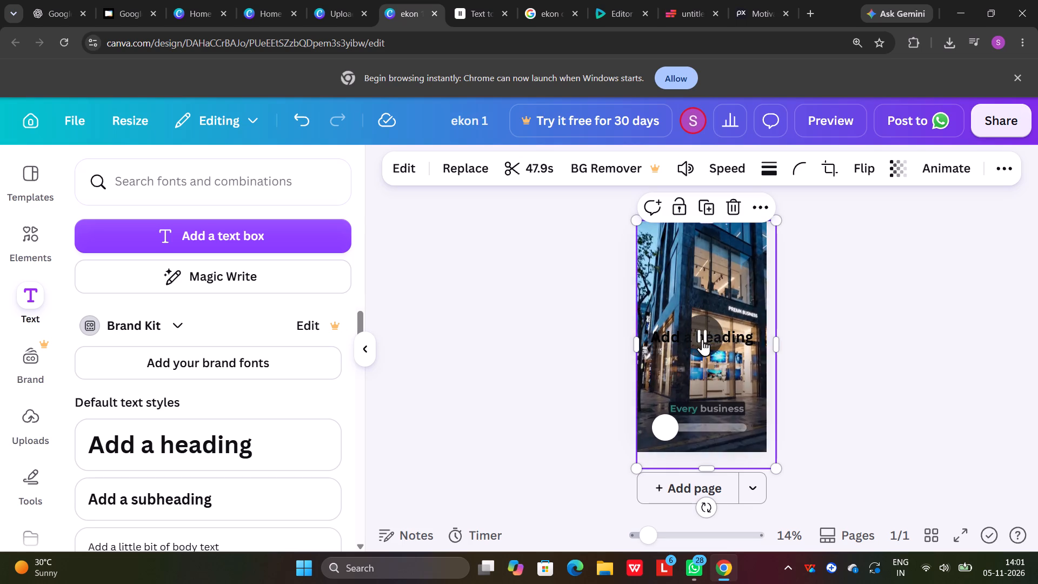
left_click(702, 339)
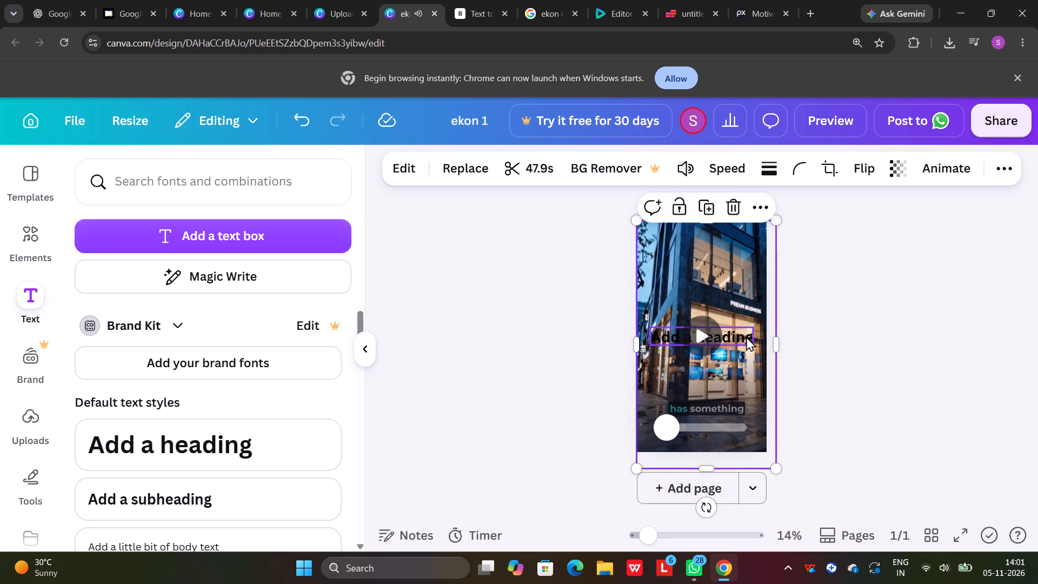
left_click(747, 341)
left_click(747, 341)
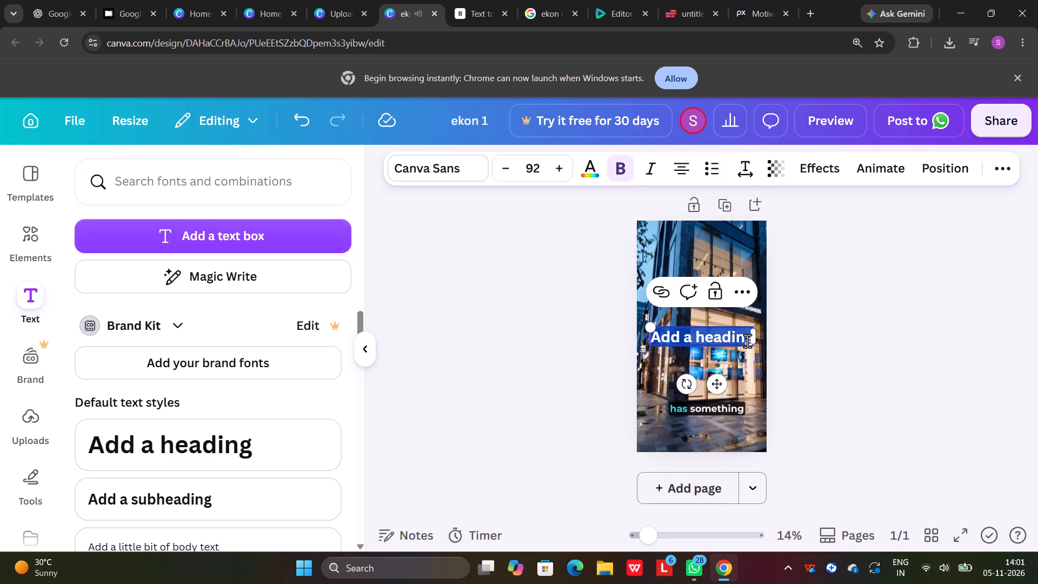
key("BackSpace")
type("watermark")
key("space")
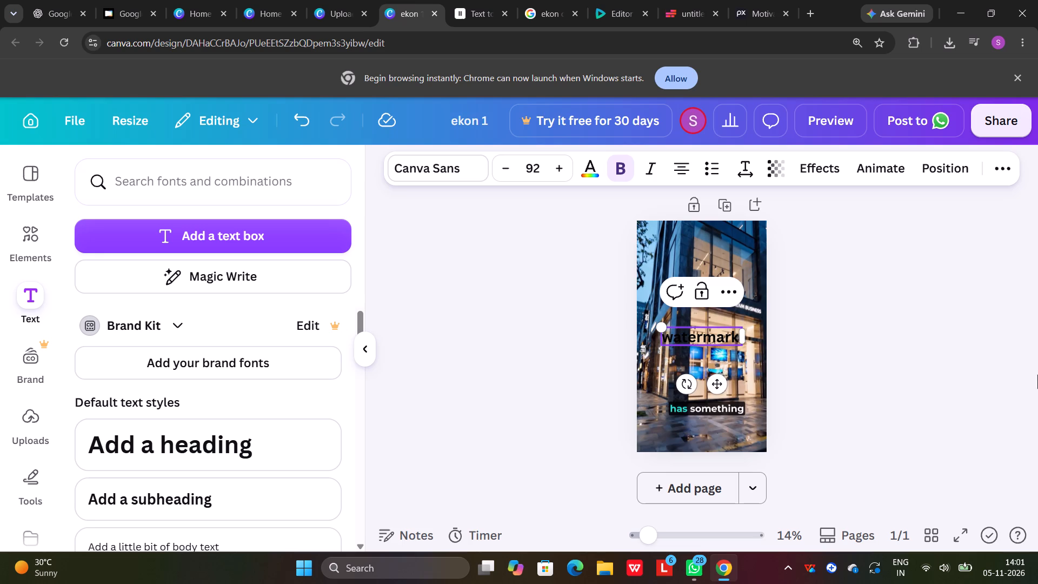
left_click(934, 410)
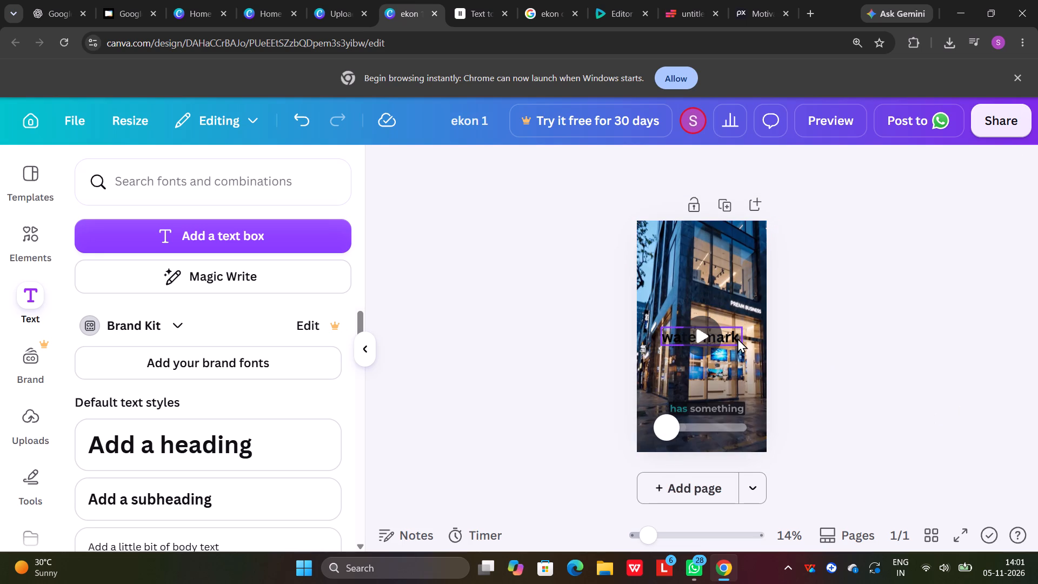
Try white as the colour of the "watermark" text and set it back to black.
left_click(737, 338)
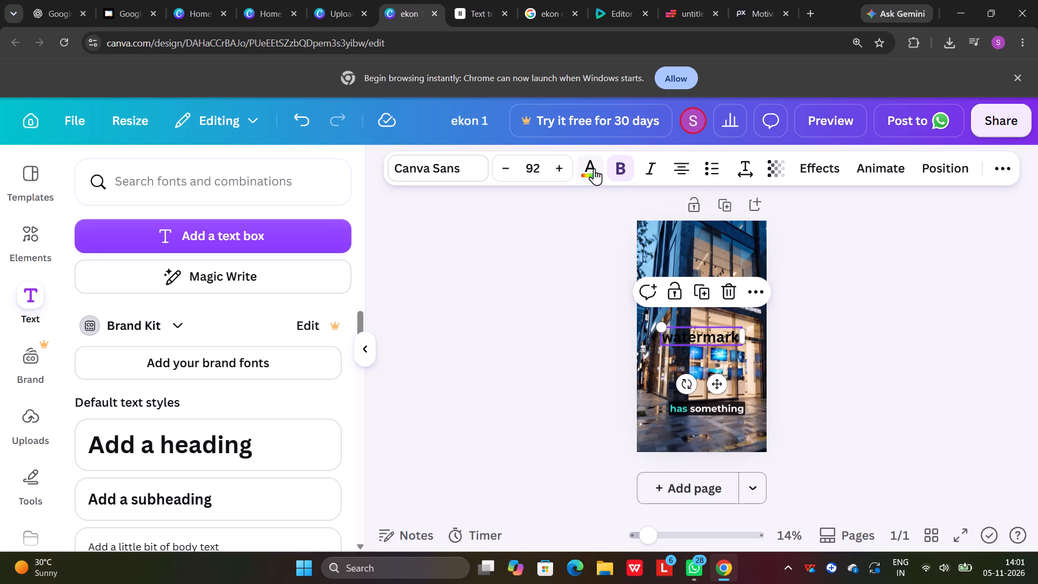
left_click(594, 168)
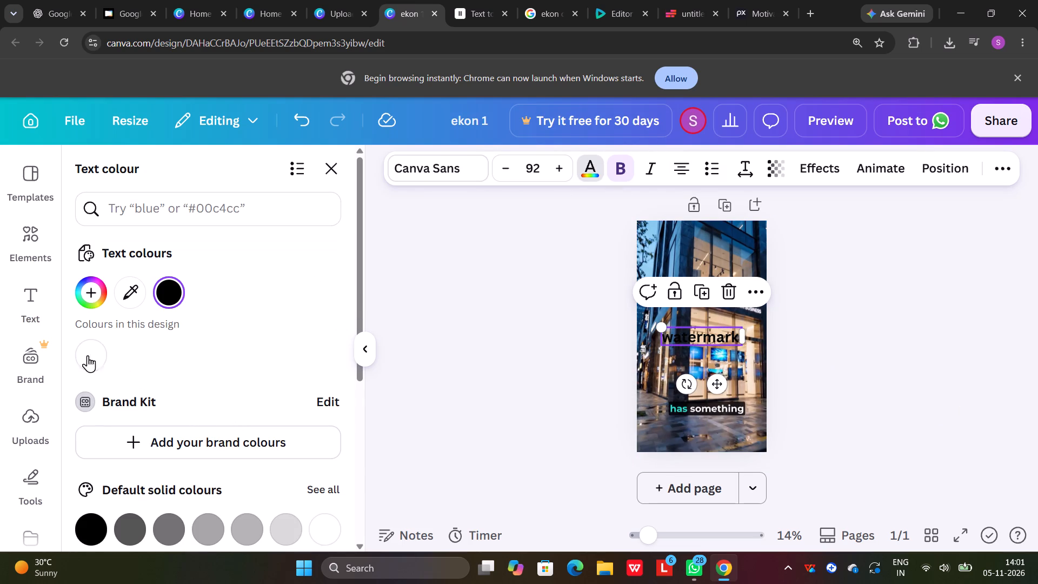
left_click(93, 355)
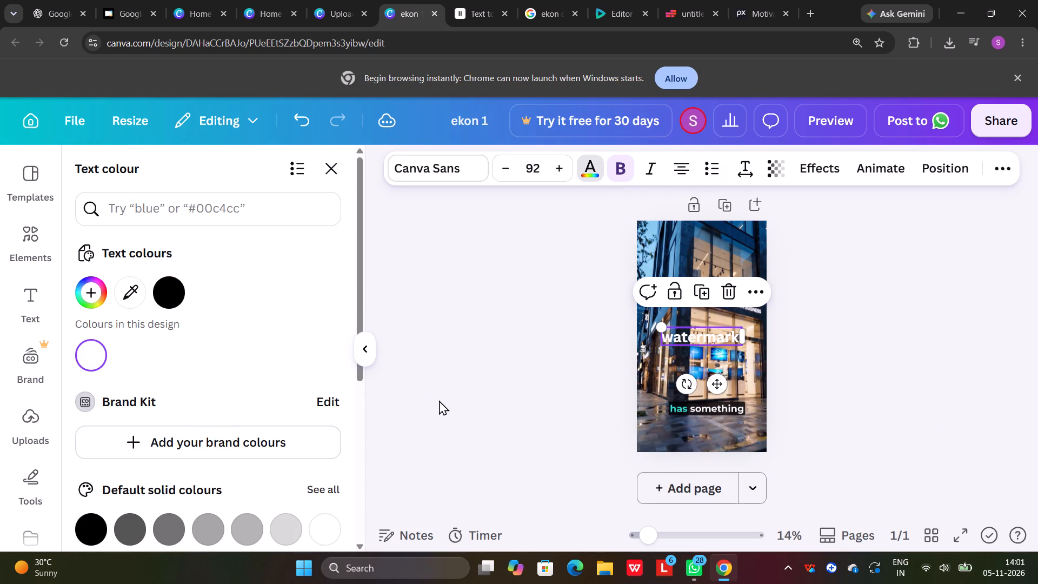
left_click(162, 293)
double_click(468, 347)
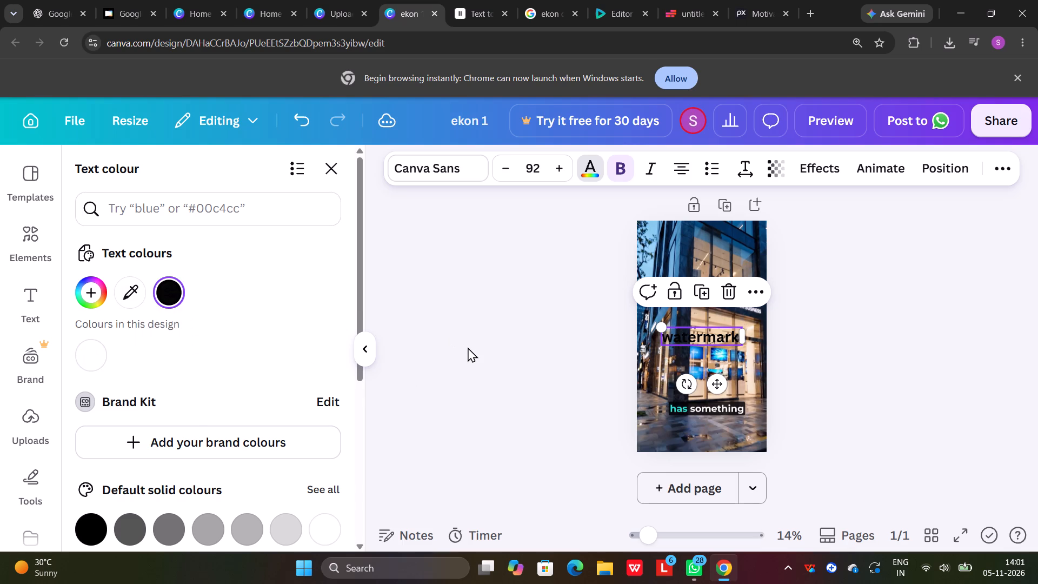
Play the video with the "watermark" heading and download the design as an MP4 video at 1080p quality.
left_click(701, 333)
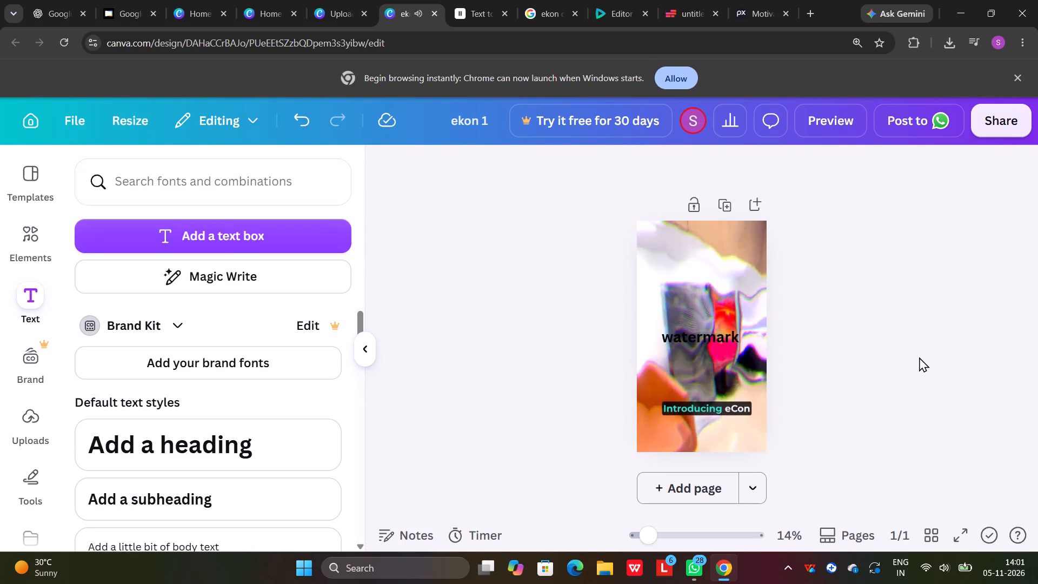
left_click(1001, 124)
left_click(729, 504)
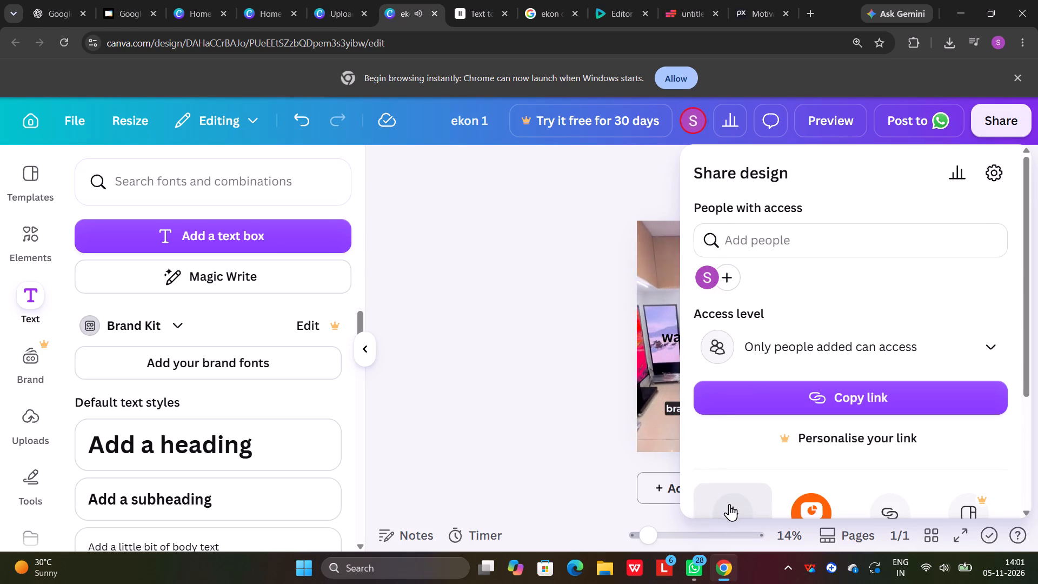
left_click(795, 381)
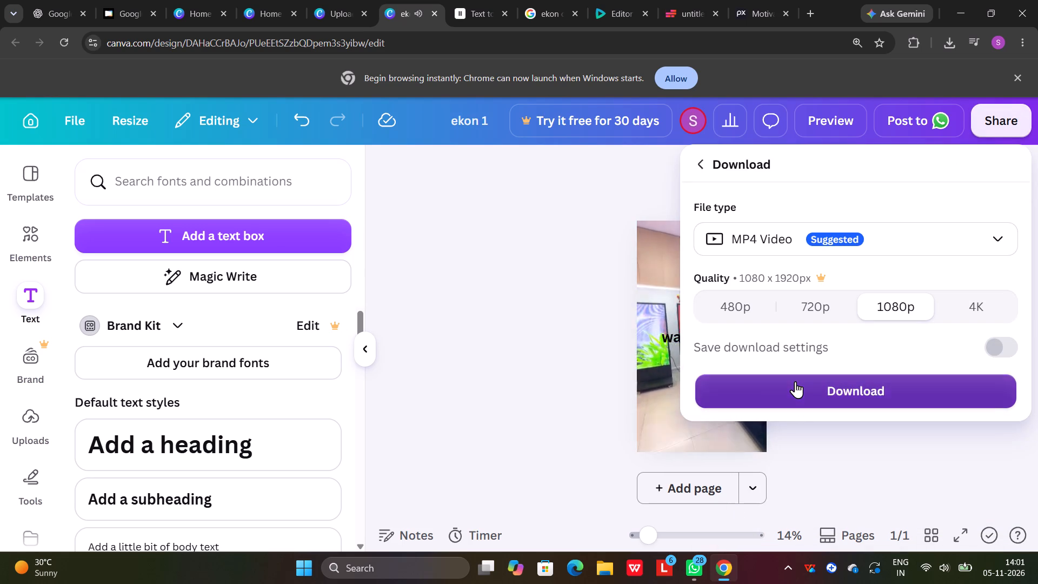
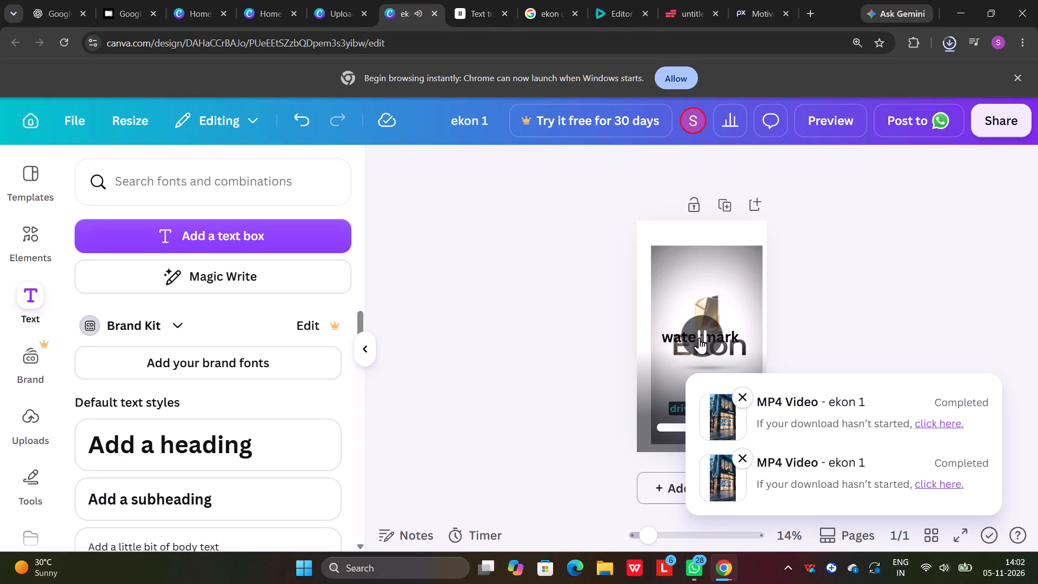
Dismiss the completed MP4 download notices covering the canvas and stop the video preview.
left_click(894, 339)
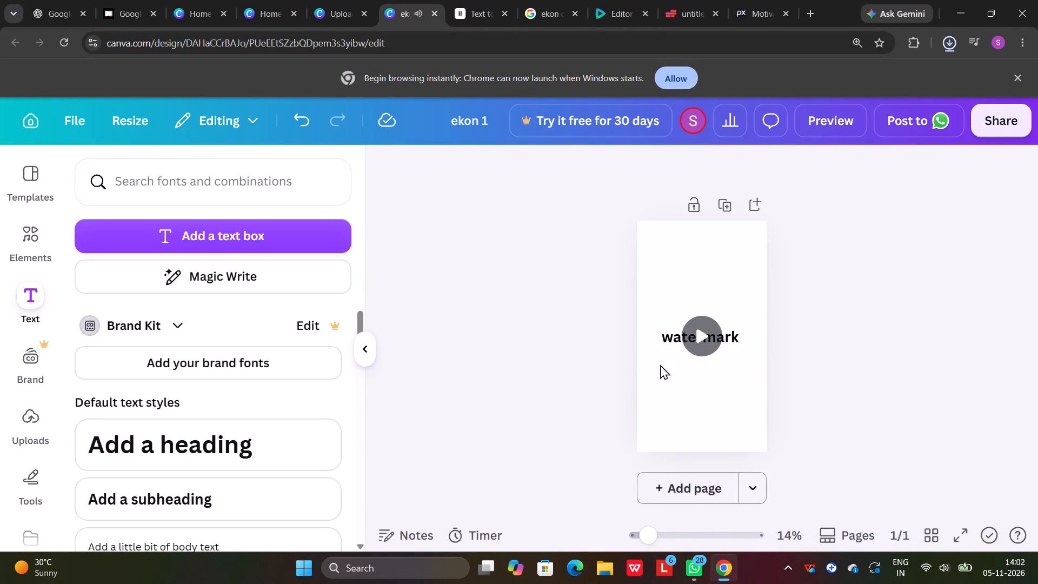
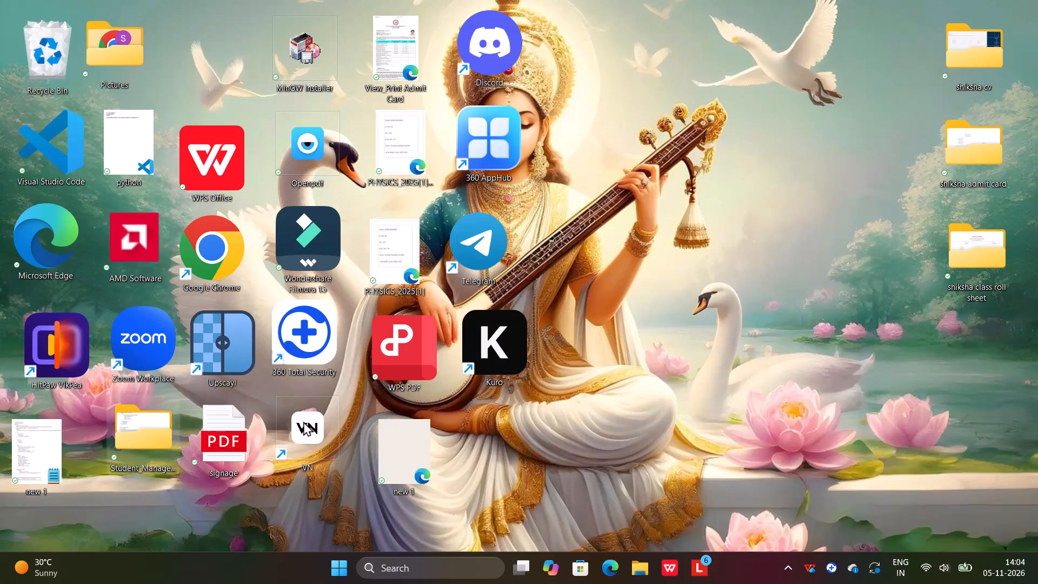
Switch away from the finished video project and launch the Kuro application from the desktop.
double_click(498, 363)
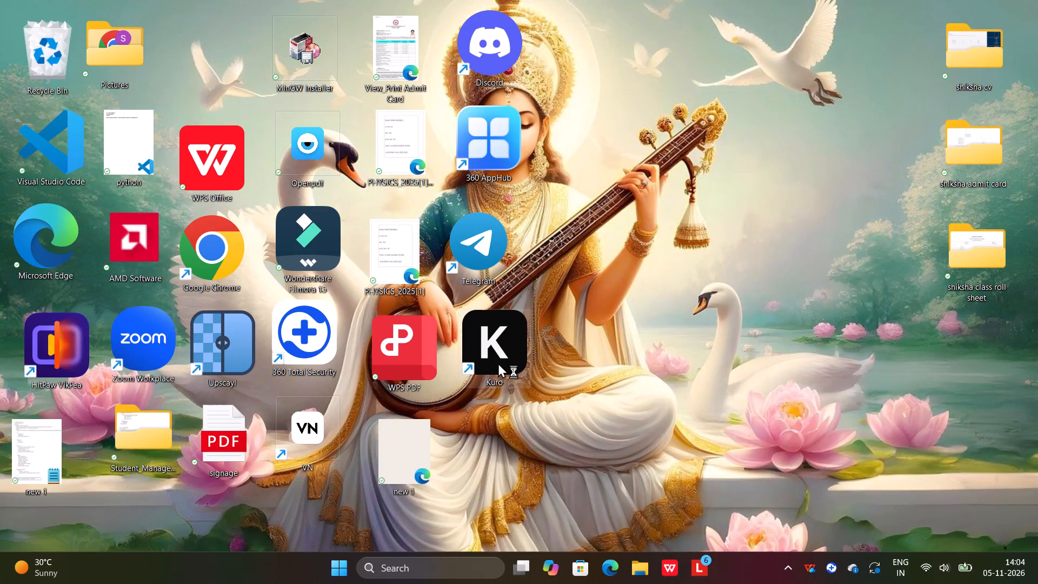